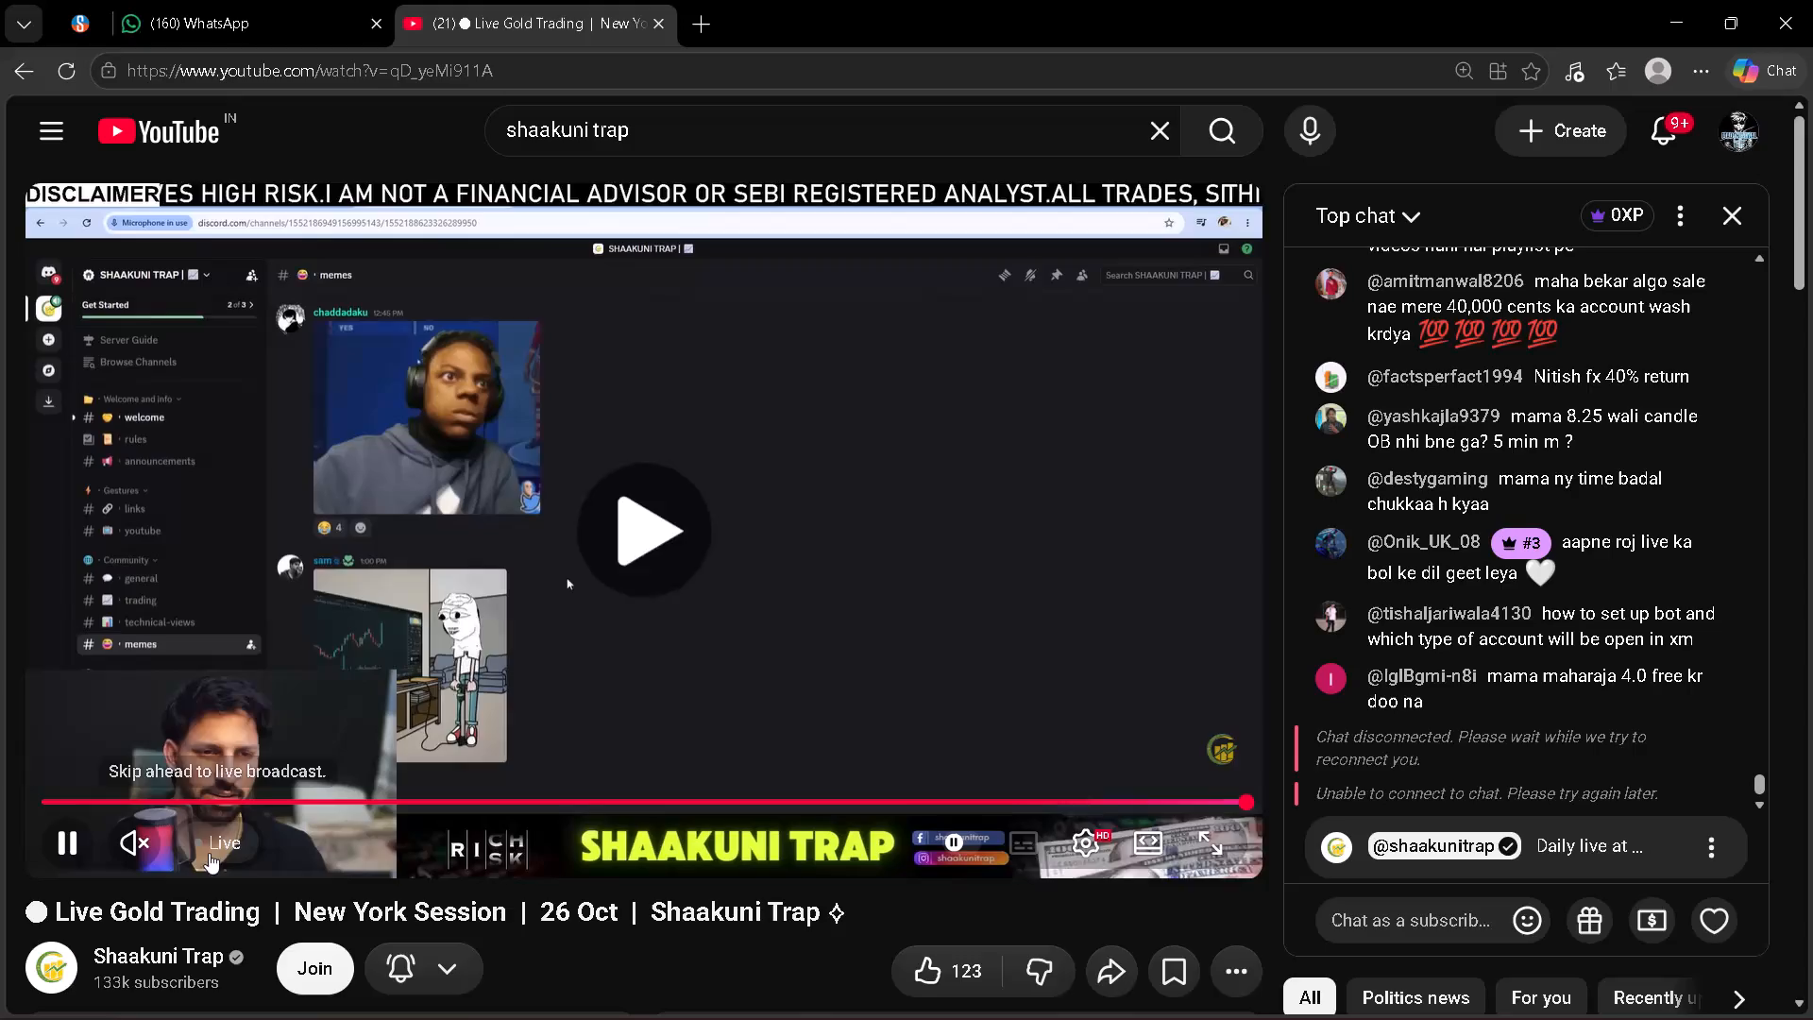
Skip the Shaakuni Trap gold trading stream ahead to the live broadcast and unmute it.
{"action": "left_click", "coordinate": [210, 854]}
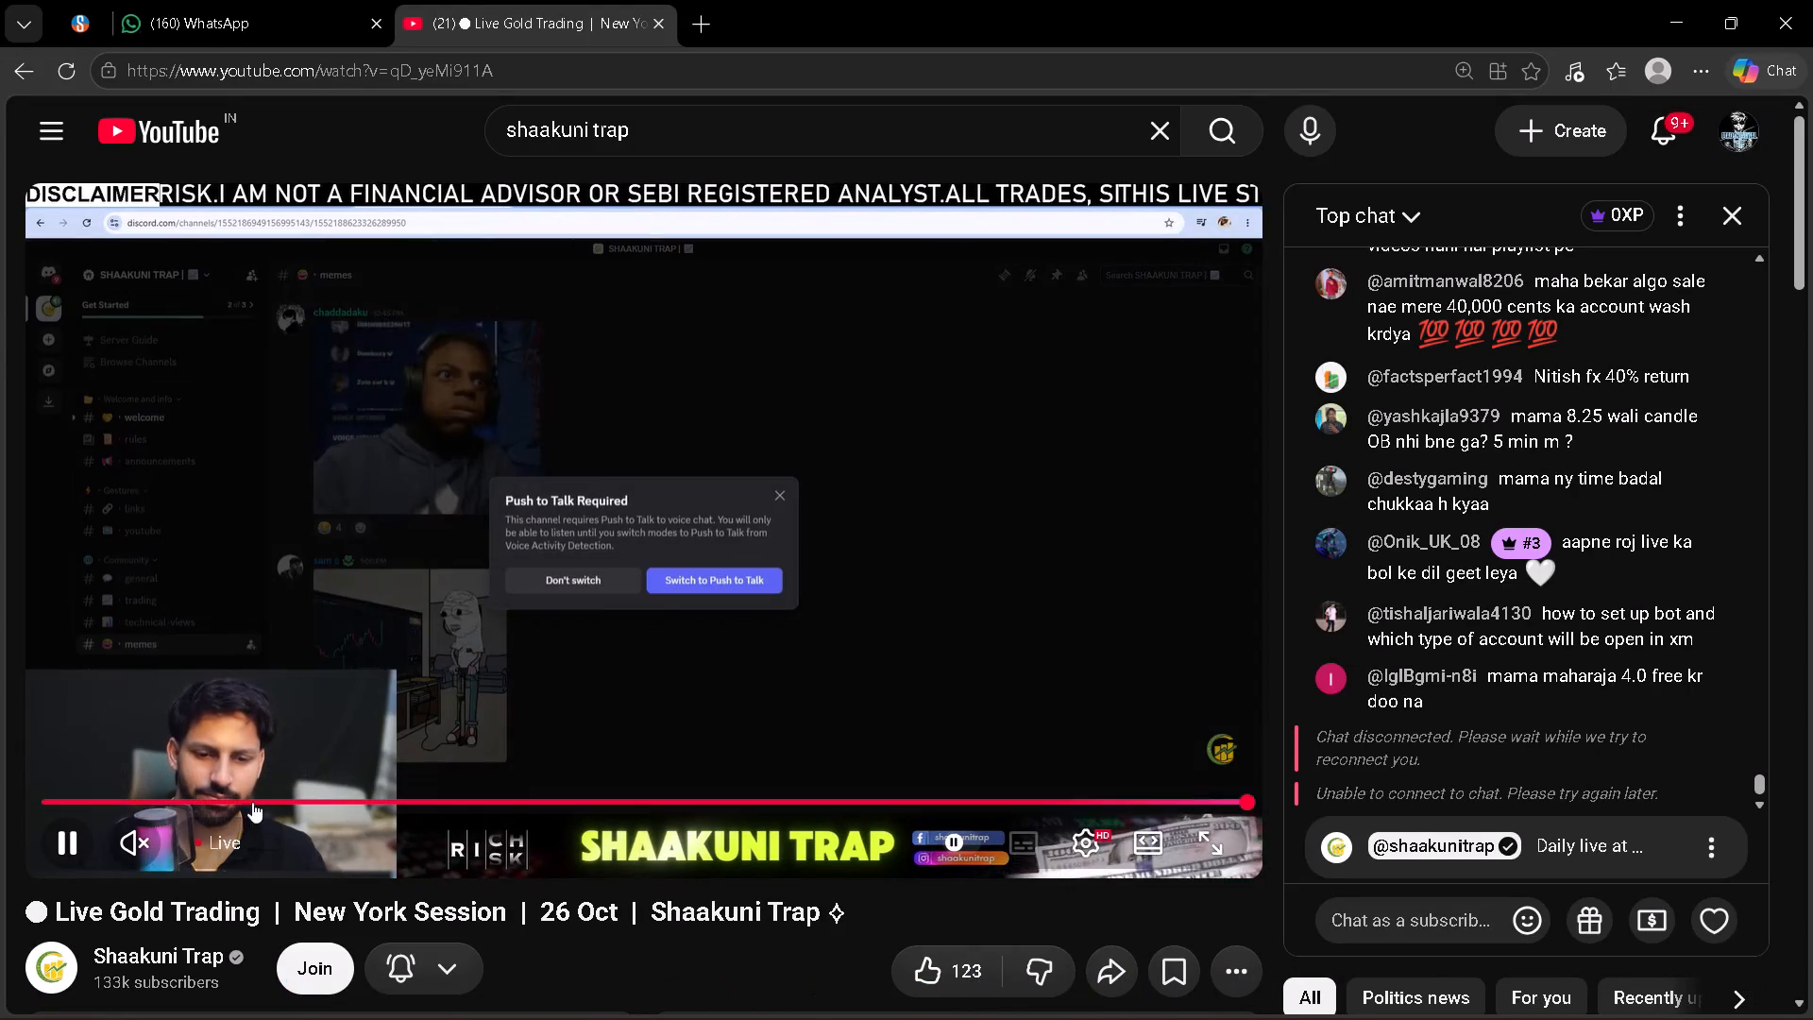
{"action": "left_click", "coordinate": [133, 847]}
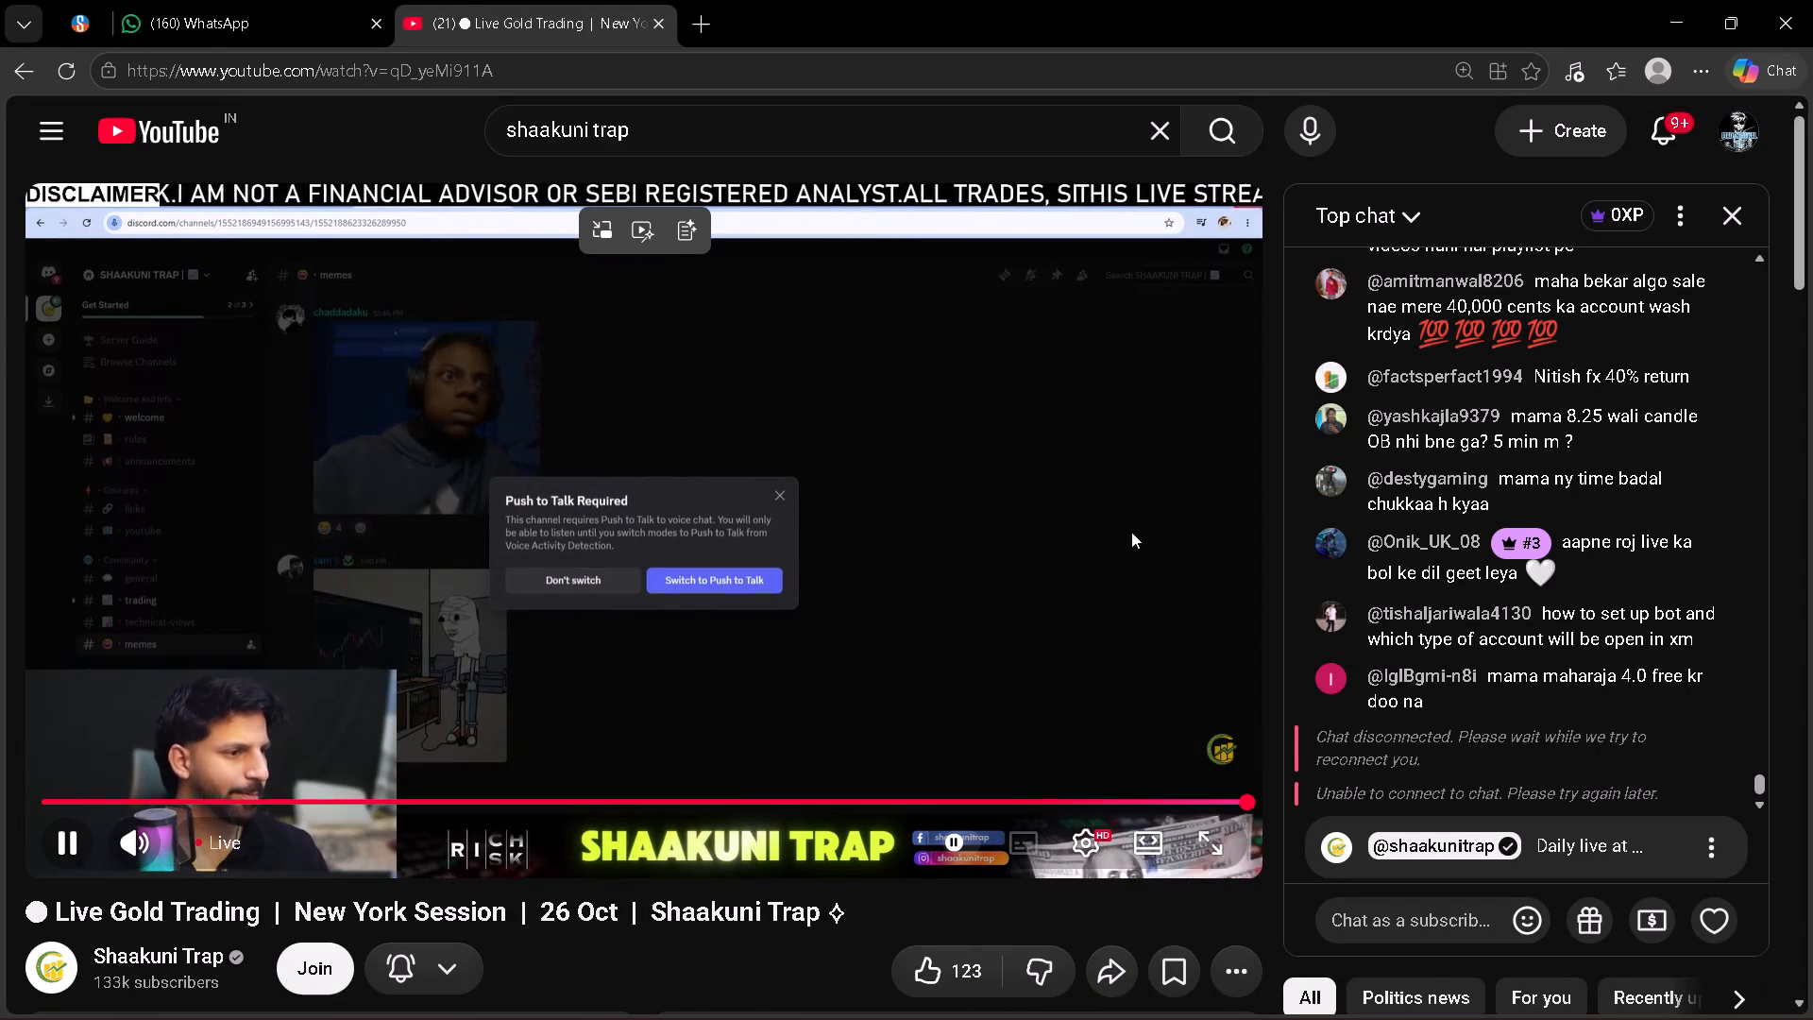
Search the web for smartdraw in a new tab and open the official SmartDraw website from the results.
{"action": "left_click", "coordinate": [703, 24]}
{"action": "left_click", "coordinate": [559, 71]}
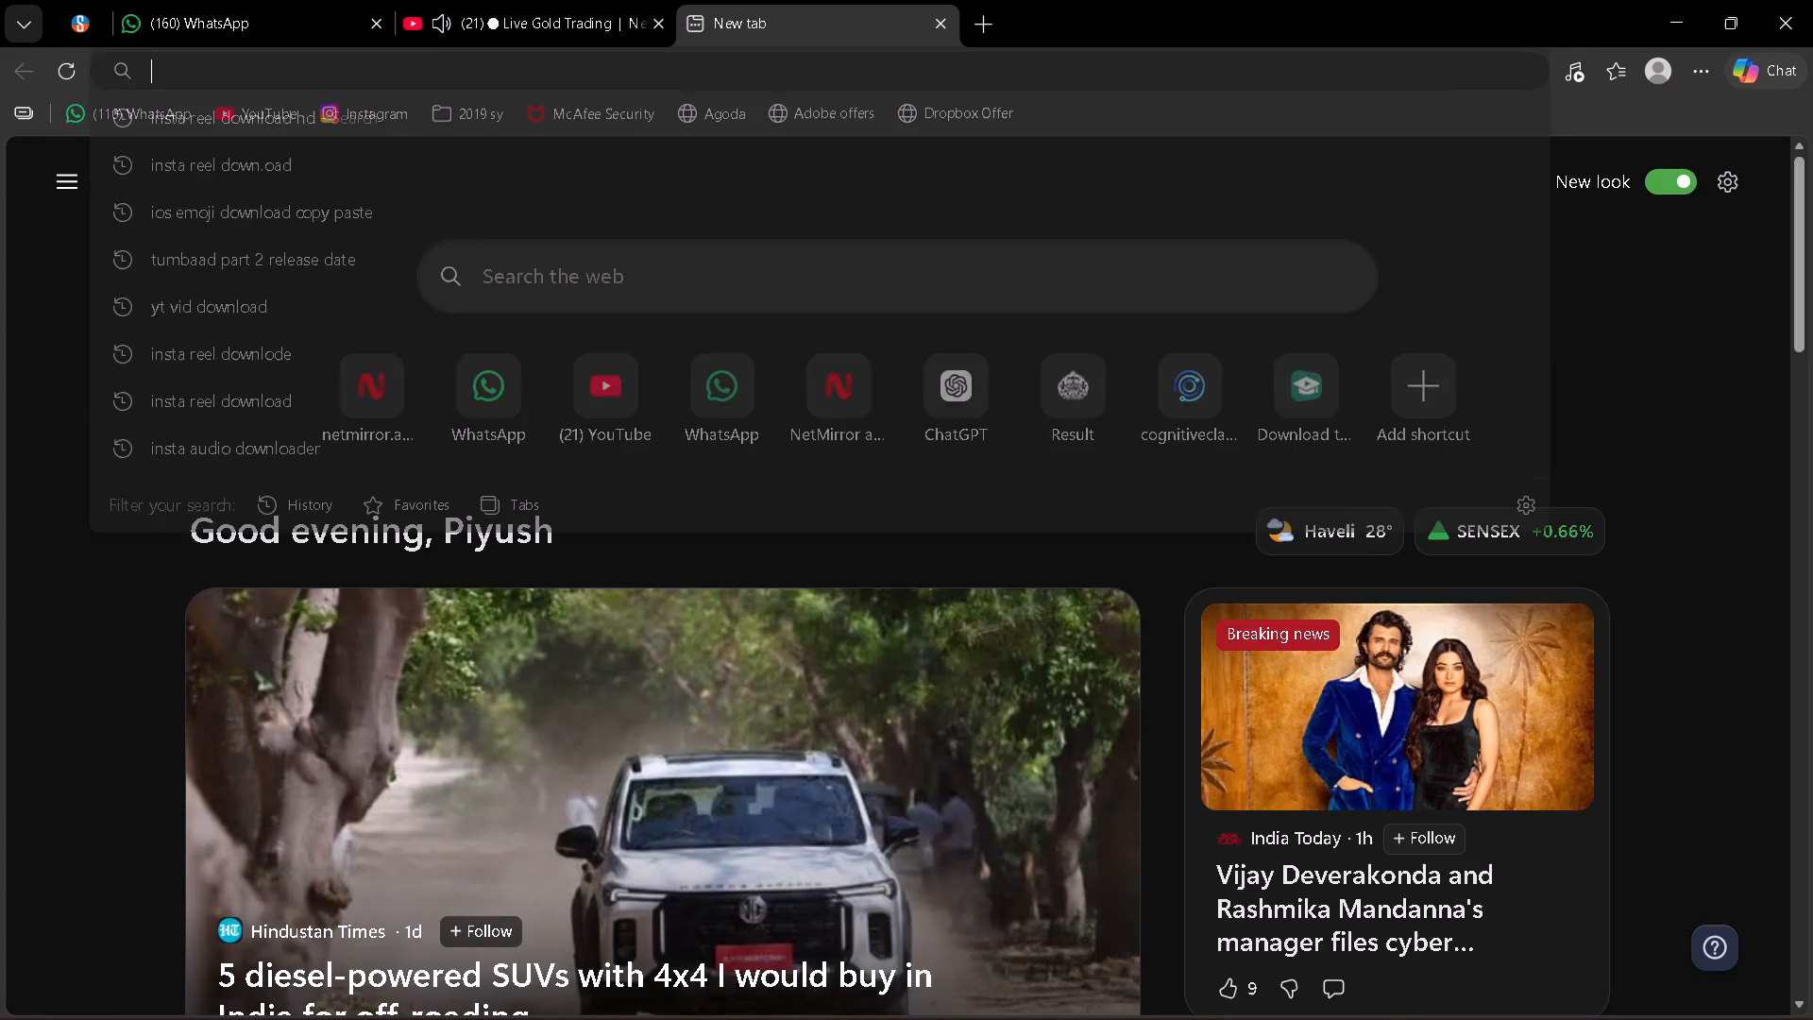
{"action": "type", "text": "dma"}
{"action": "key", "text": "BackSpace"}
{"action": "key", "text": "BackSpace"}
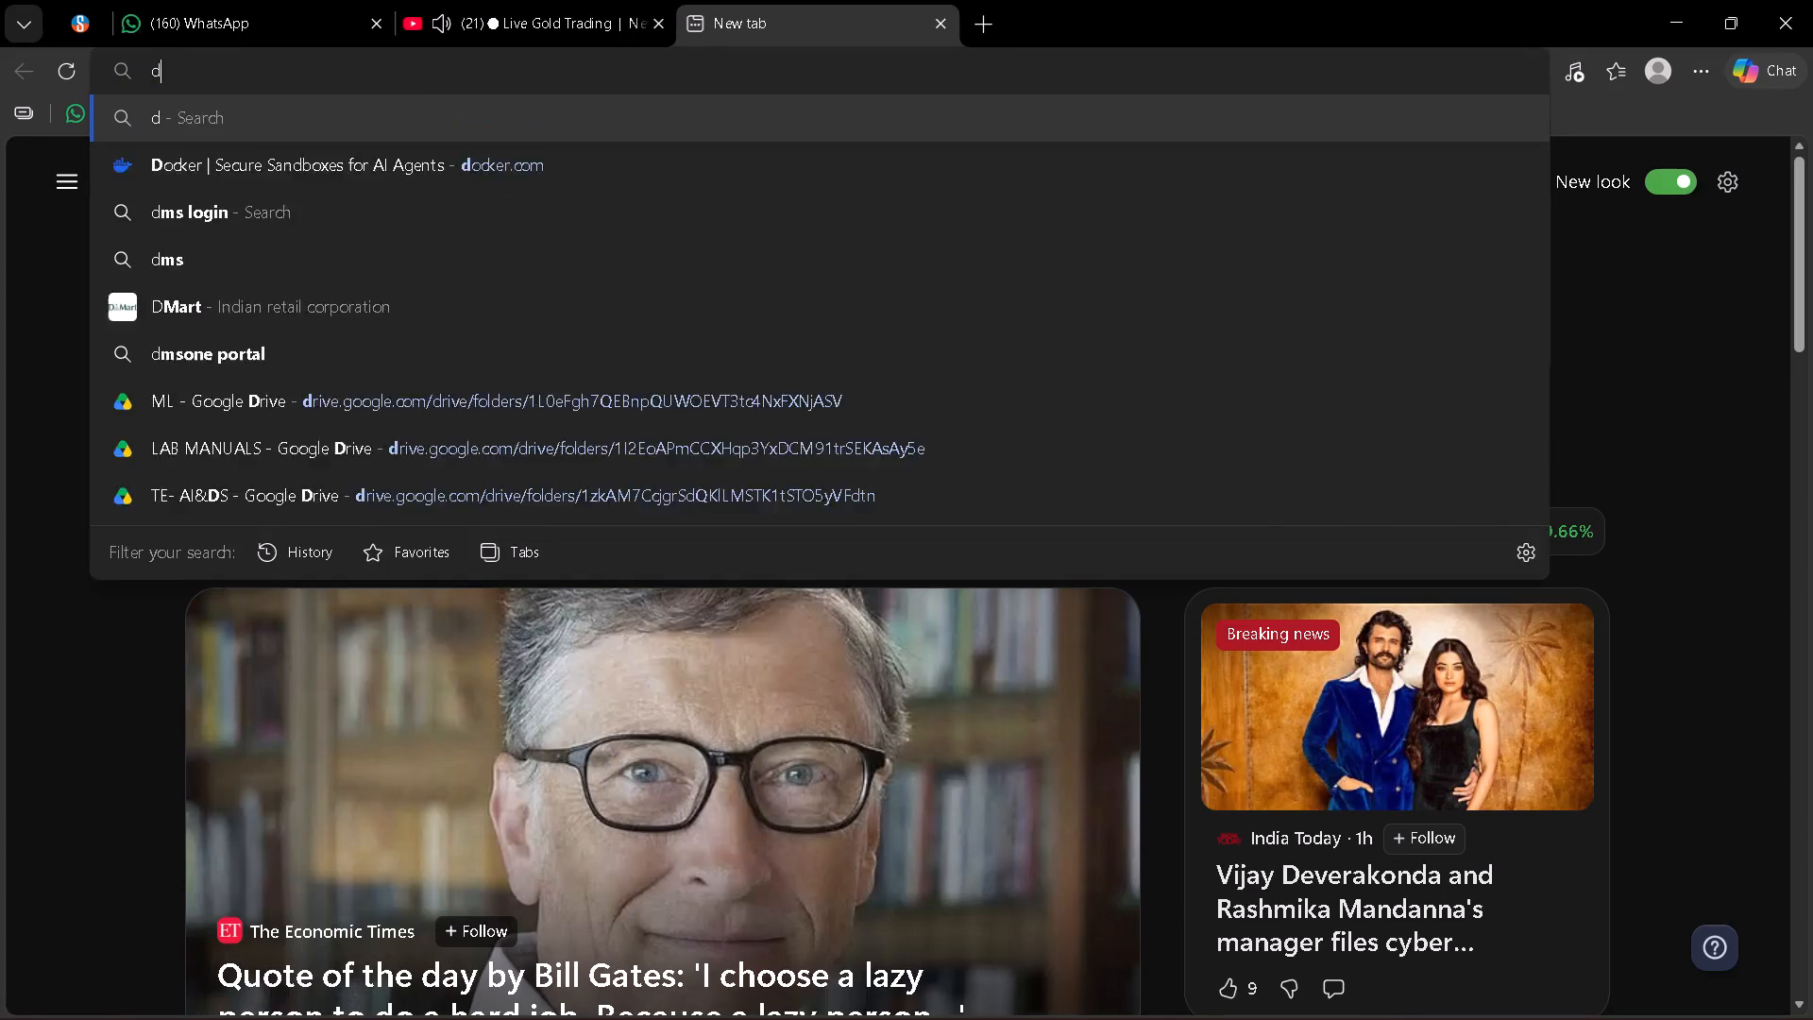
{"action": "key", "text": "BackSpace"}
{"action": "key", "text": "BackSpace"}
{"action": "type", "text": "smart"}
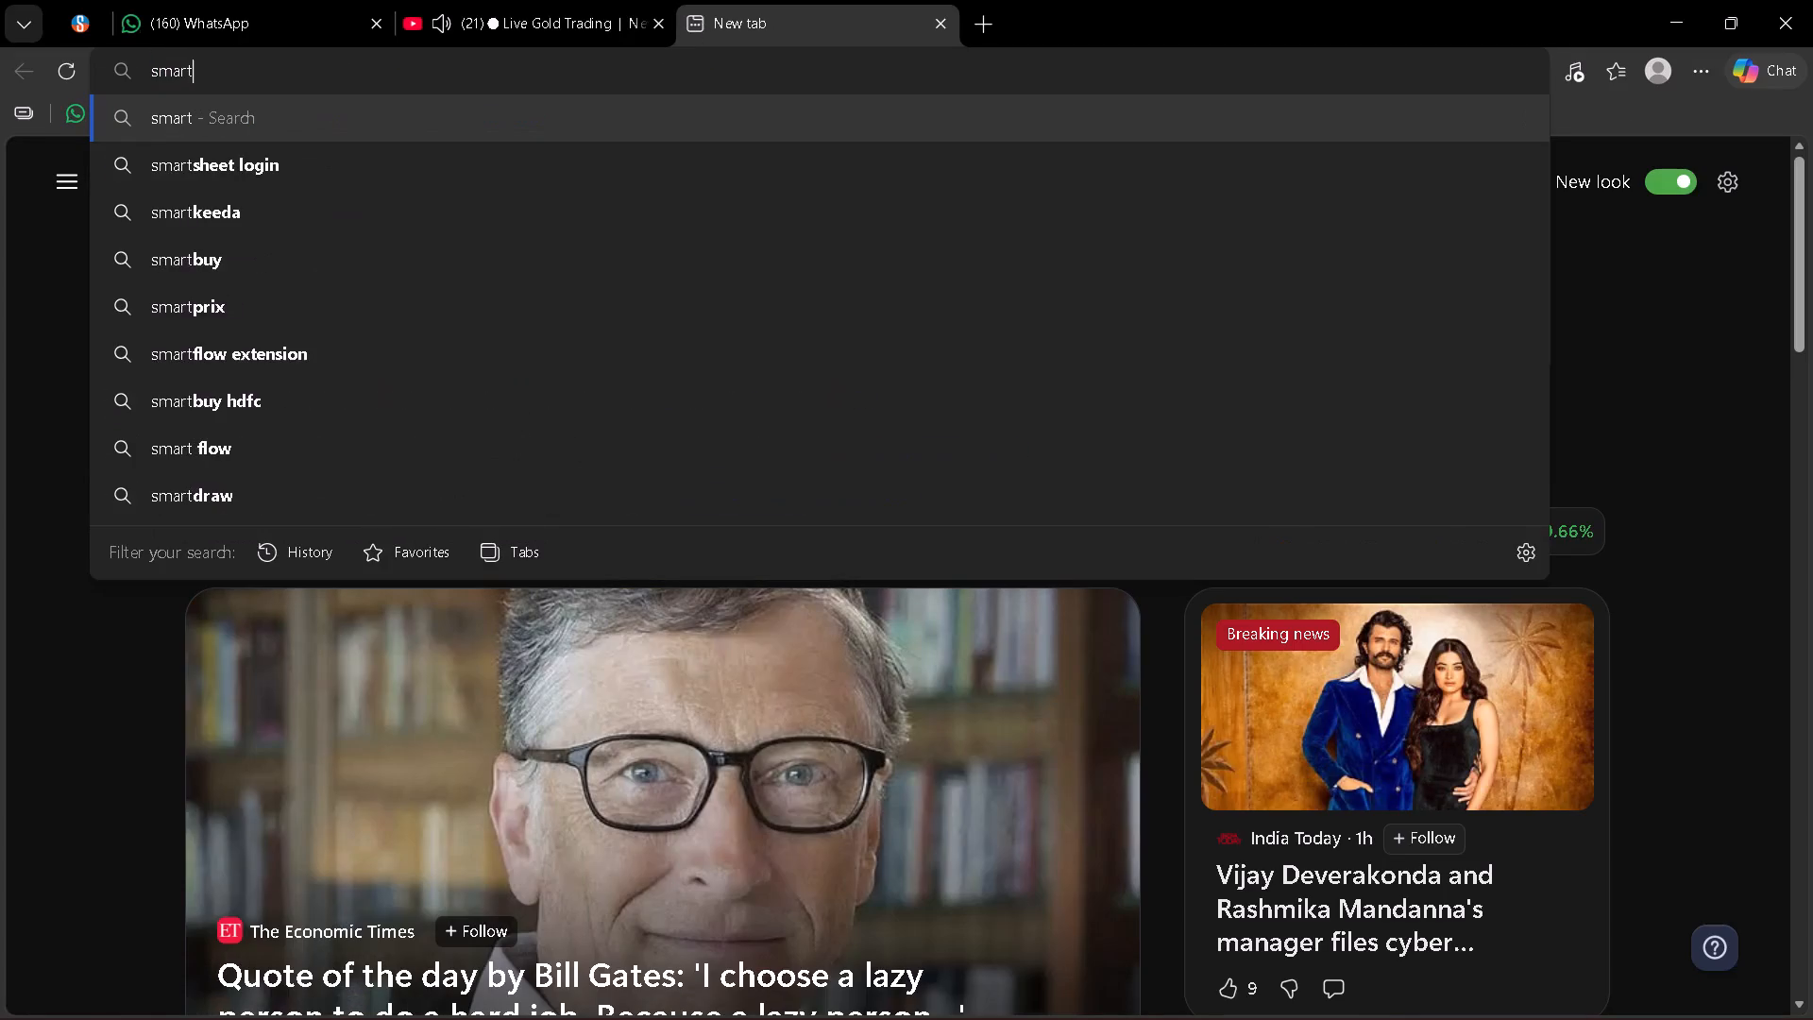
{"action": "type", "text": "draw"}
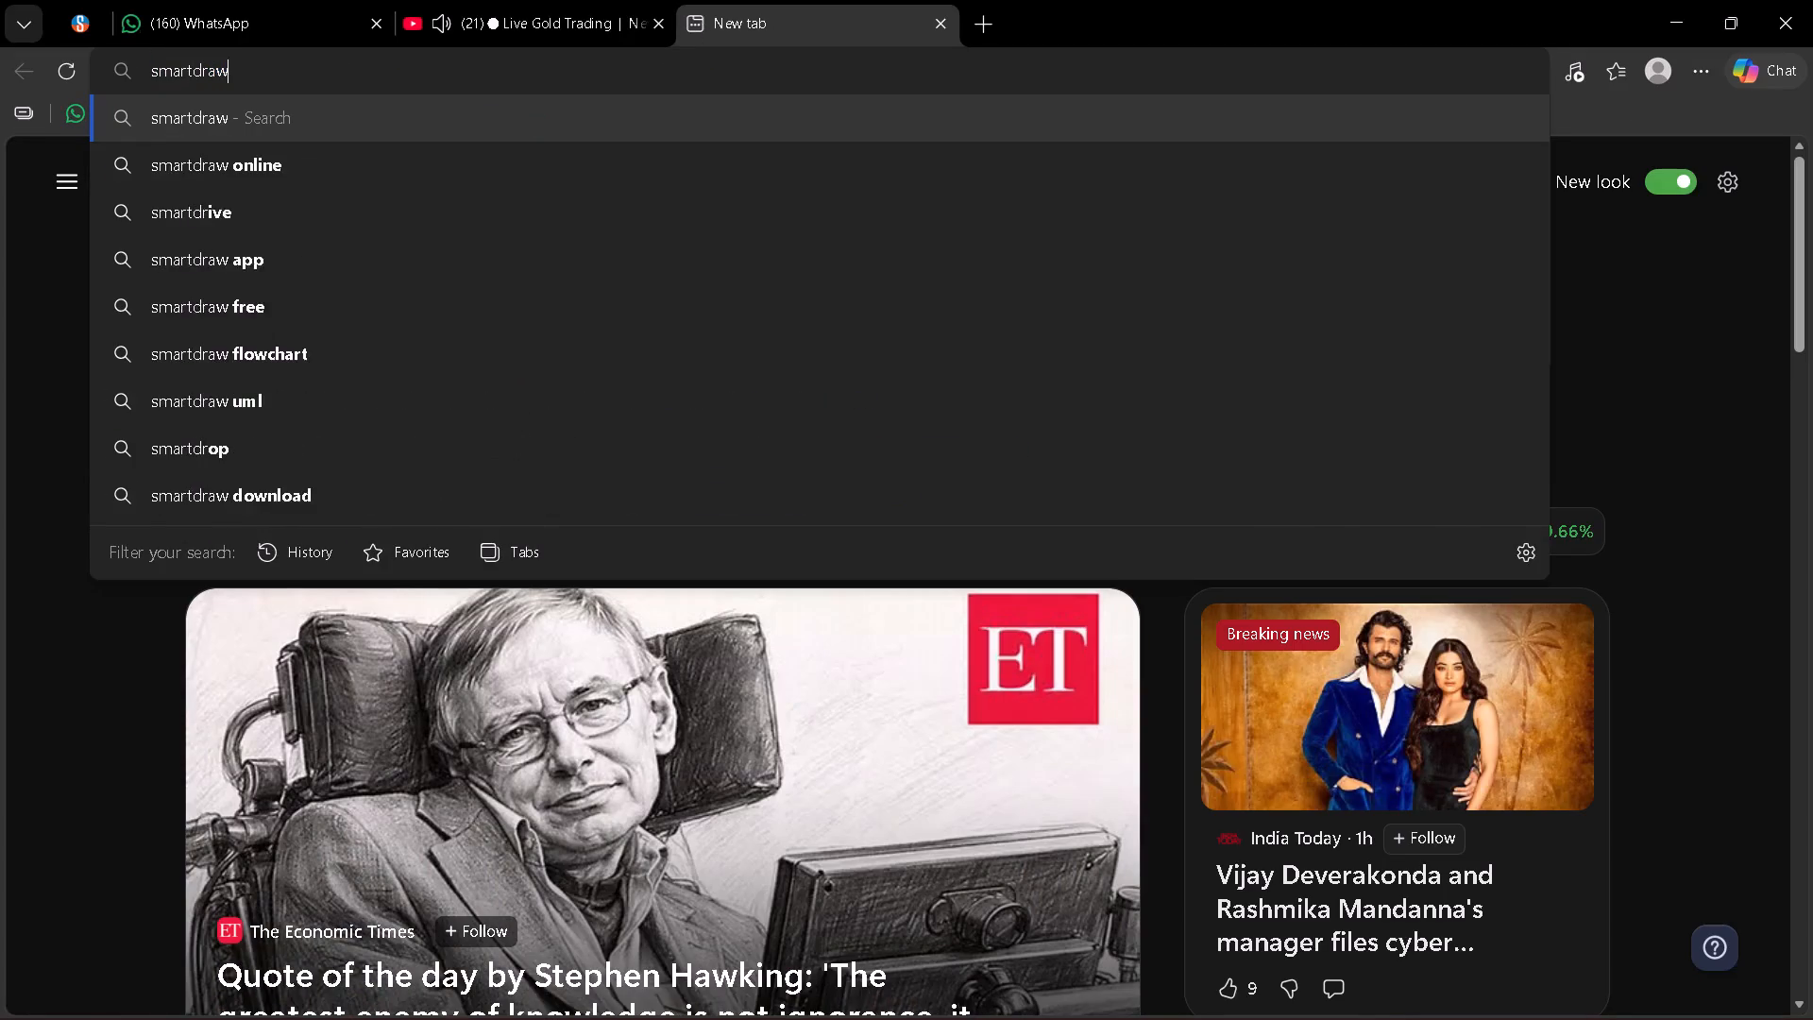
{"action": "key", "text": "Return"}
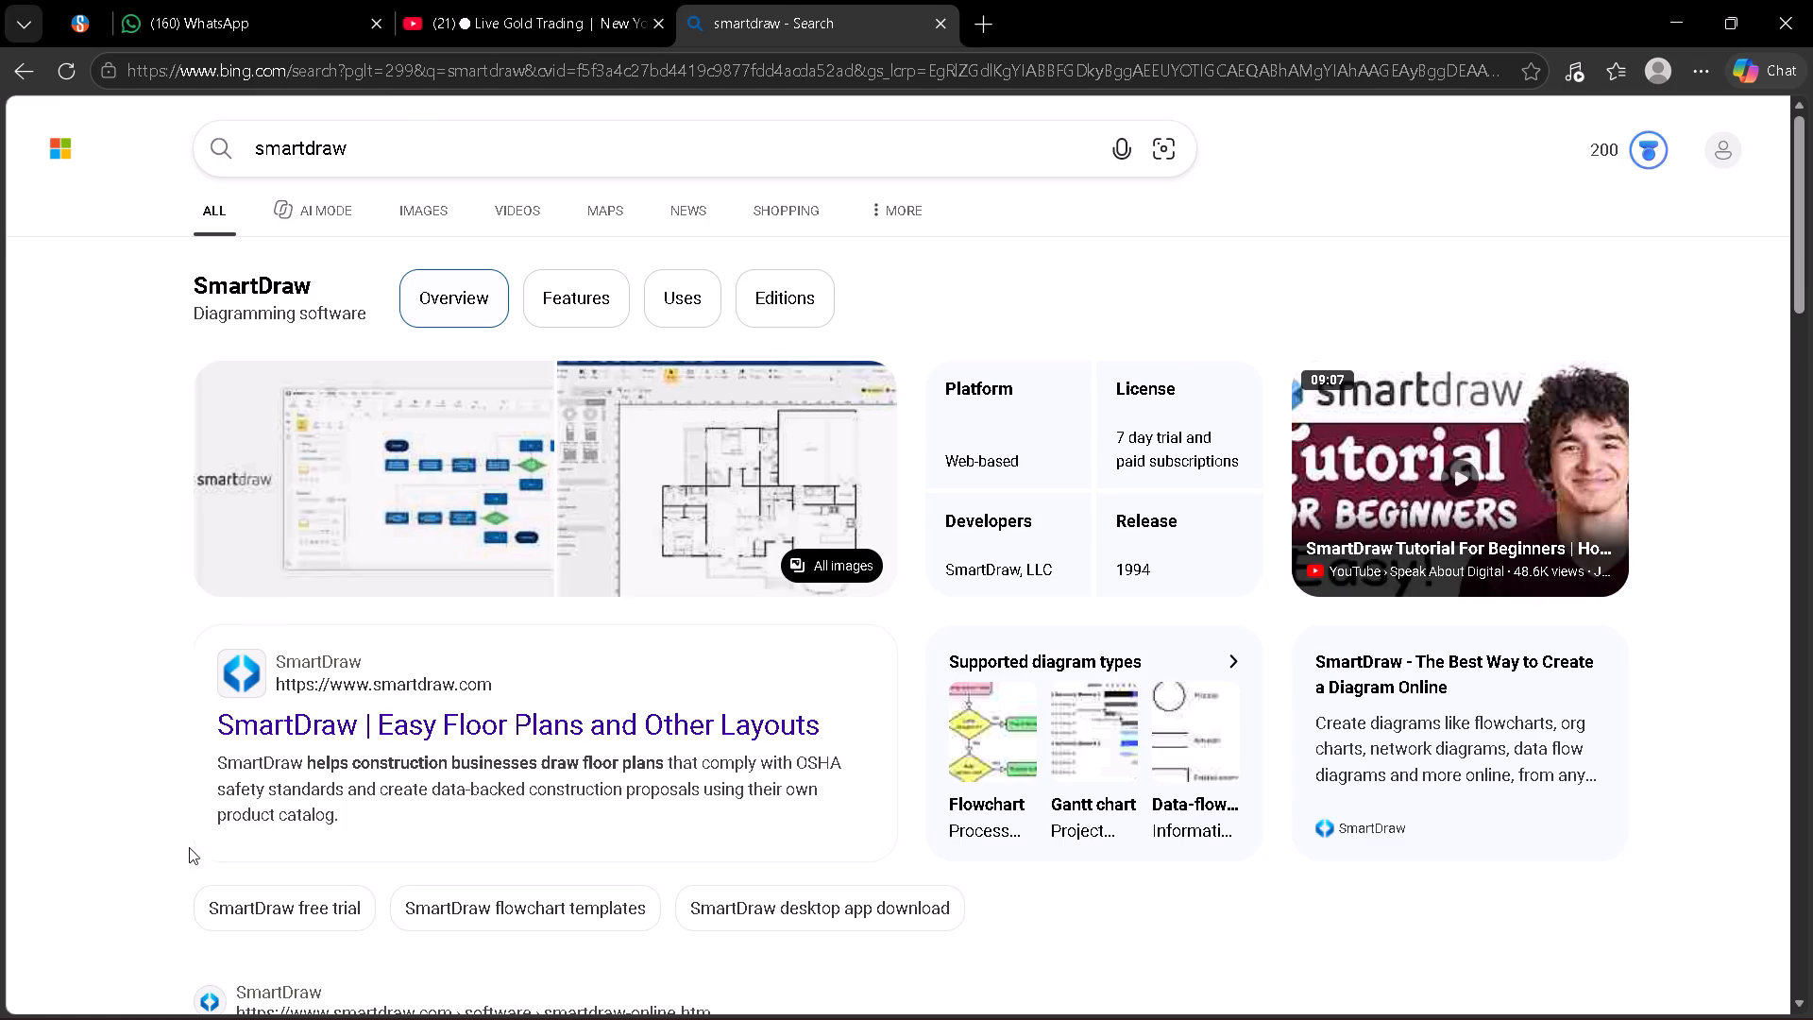
{"action": "left_click_drag", "start_coordinate": [536, 730], "coordinate": [551, 722]}
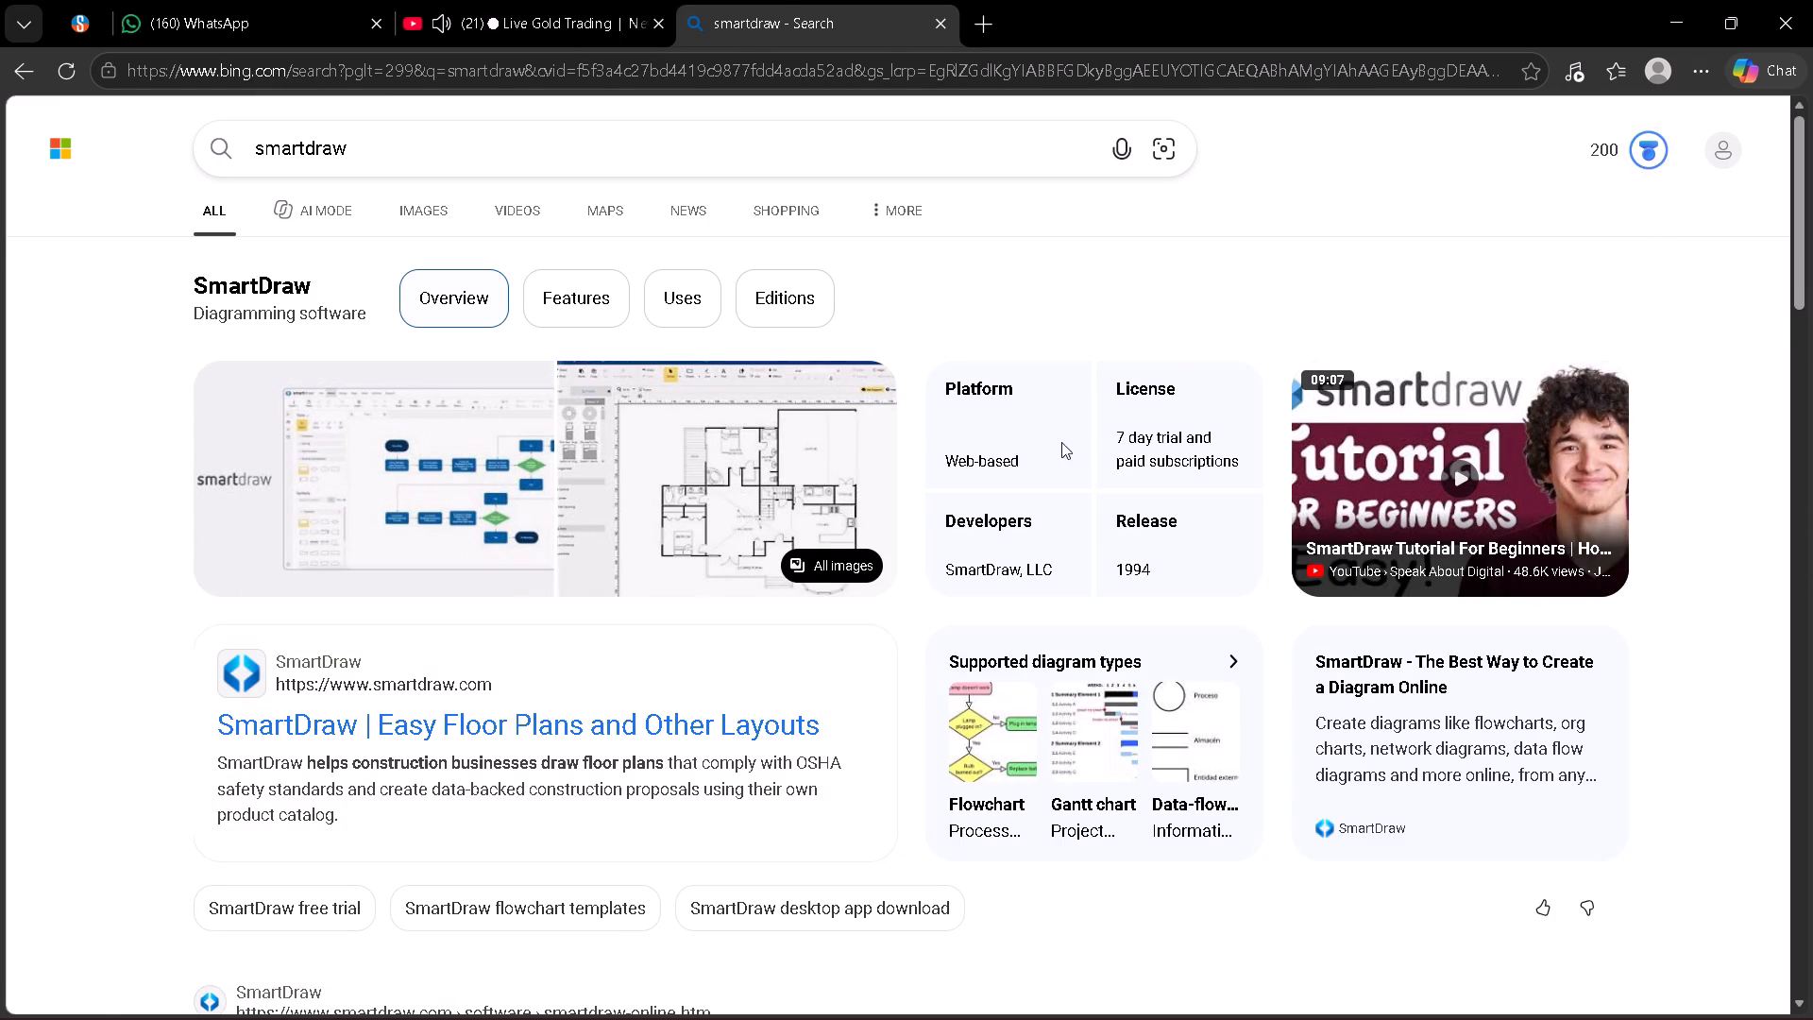
{"action": "left_click", "coordinate": [410, 743]}
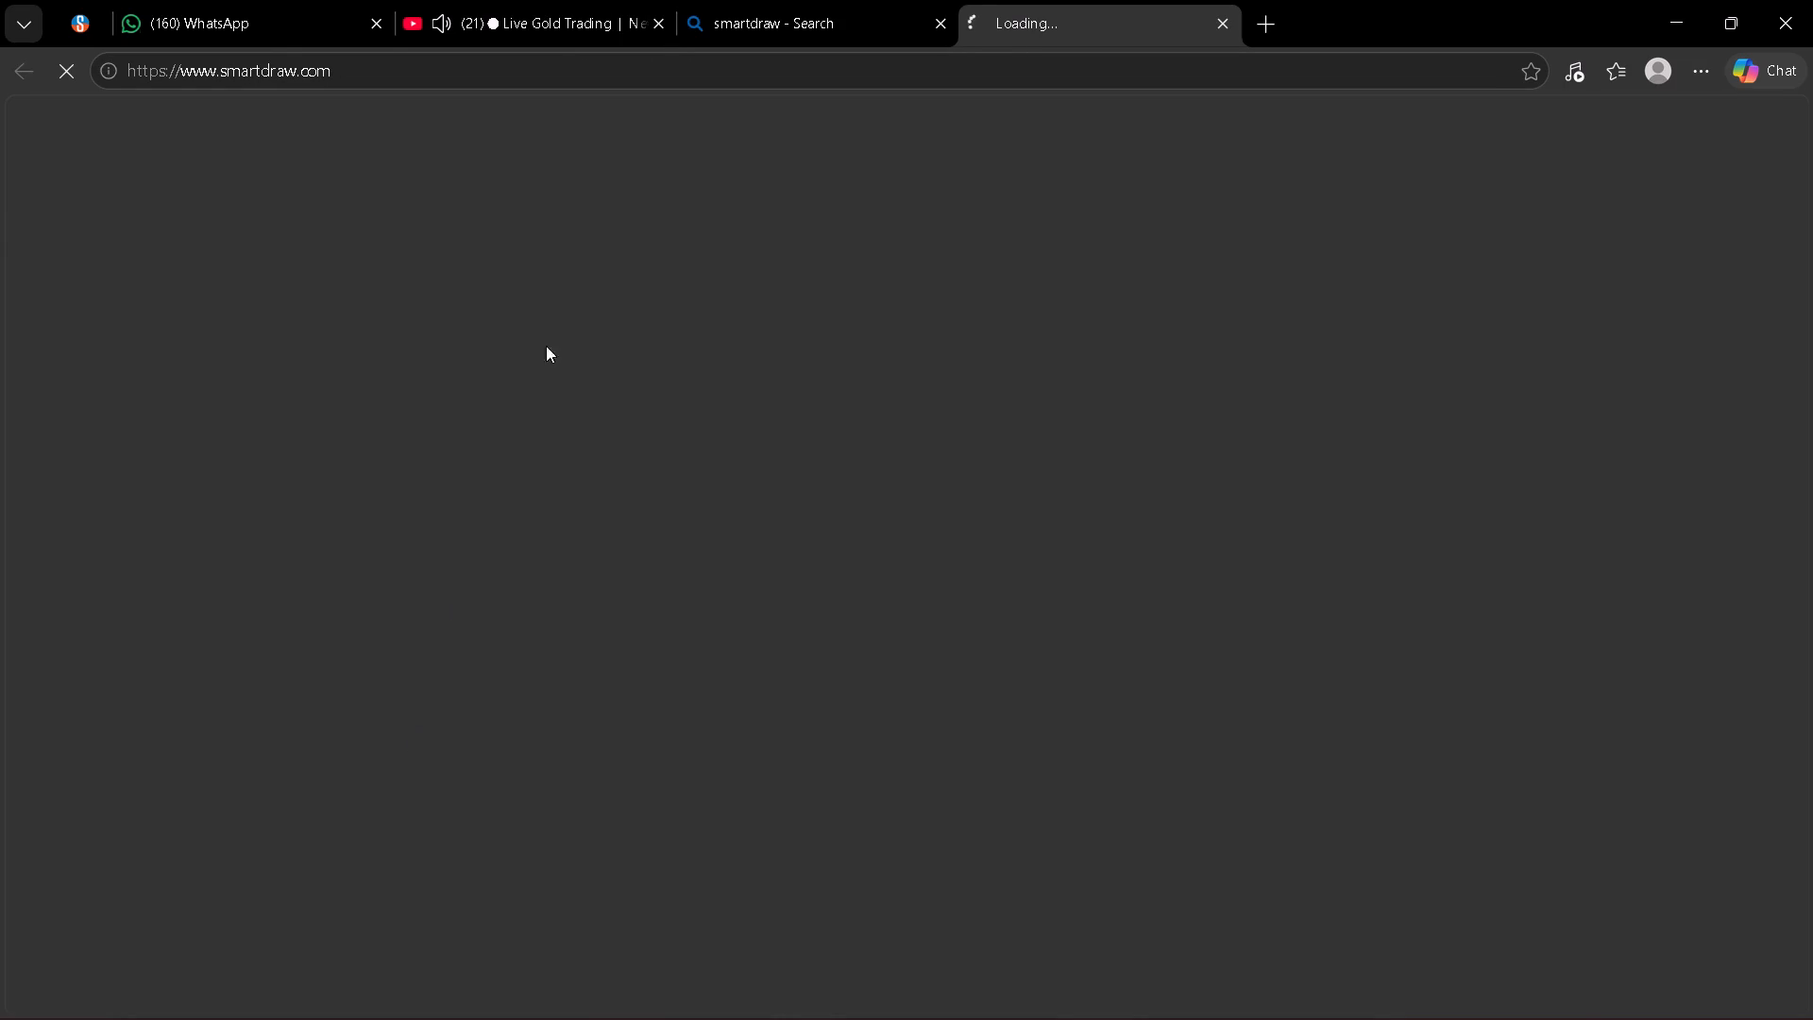
Return to the gold trading stream and skip it ahead to the live broadcast.
{"action": "left_click_drag", "start_coordinate": [584, 33], "coordinate": [589, 18]}
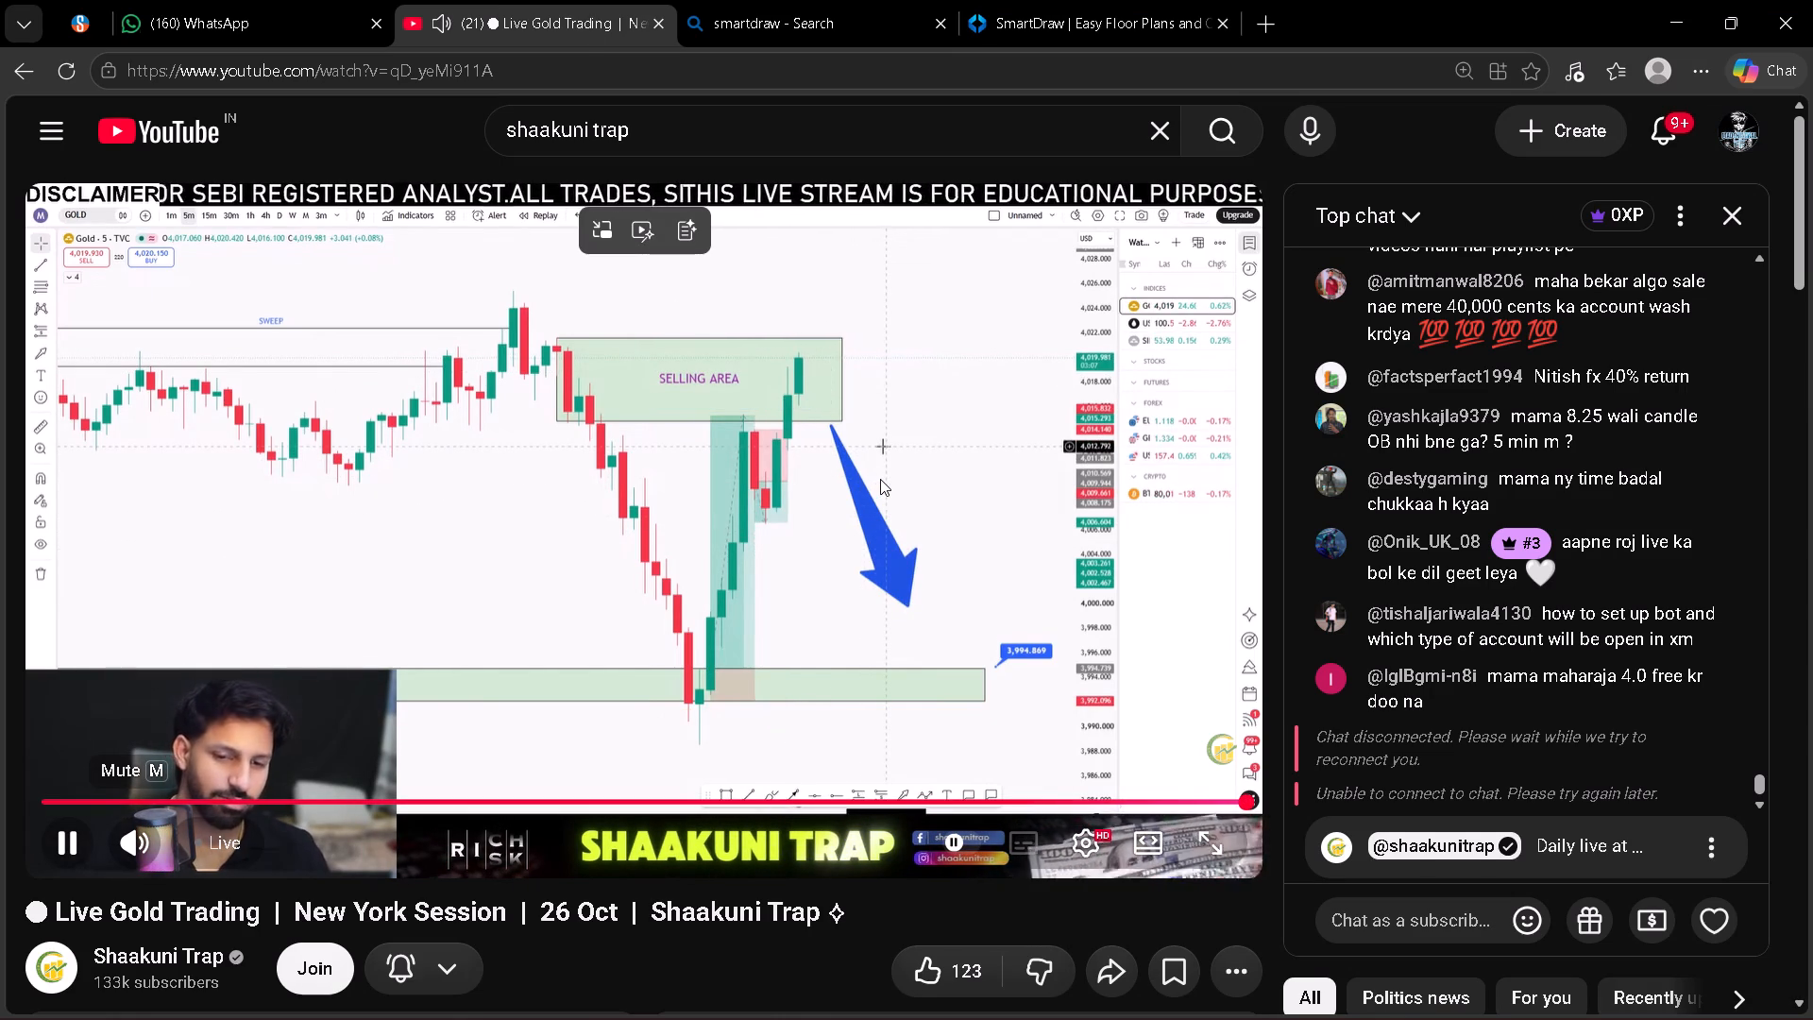
{"action": "left_click", "coordinate": [186, 841]}
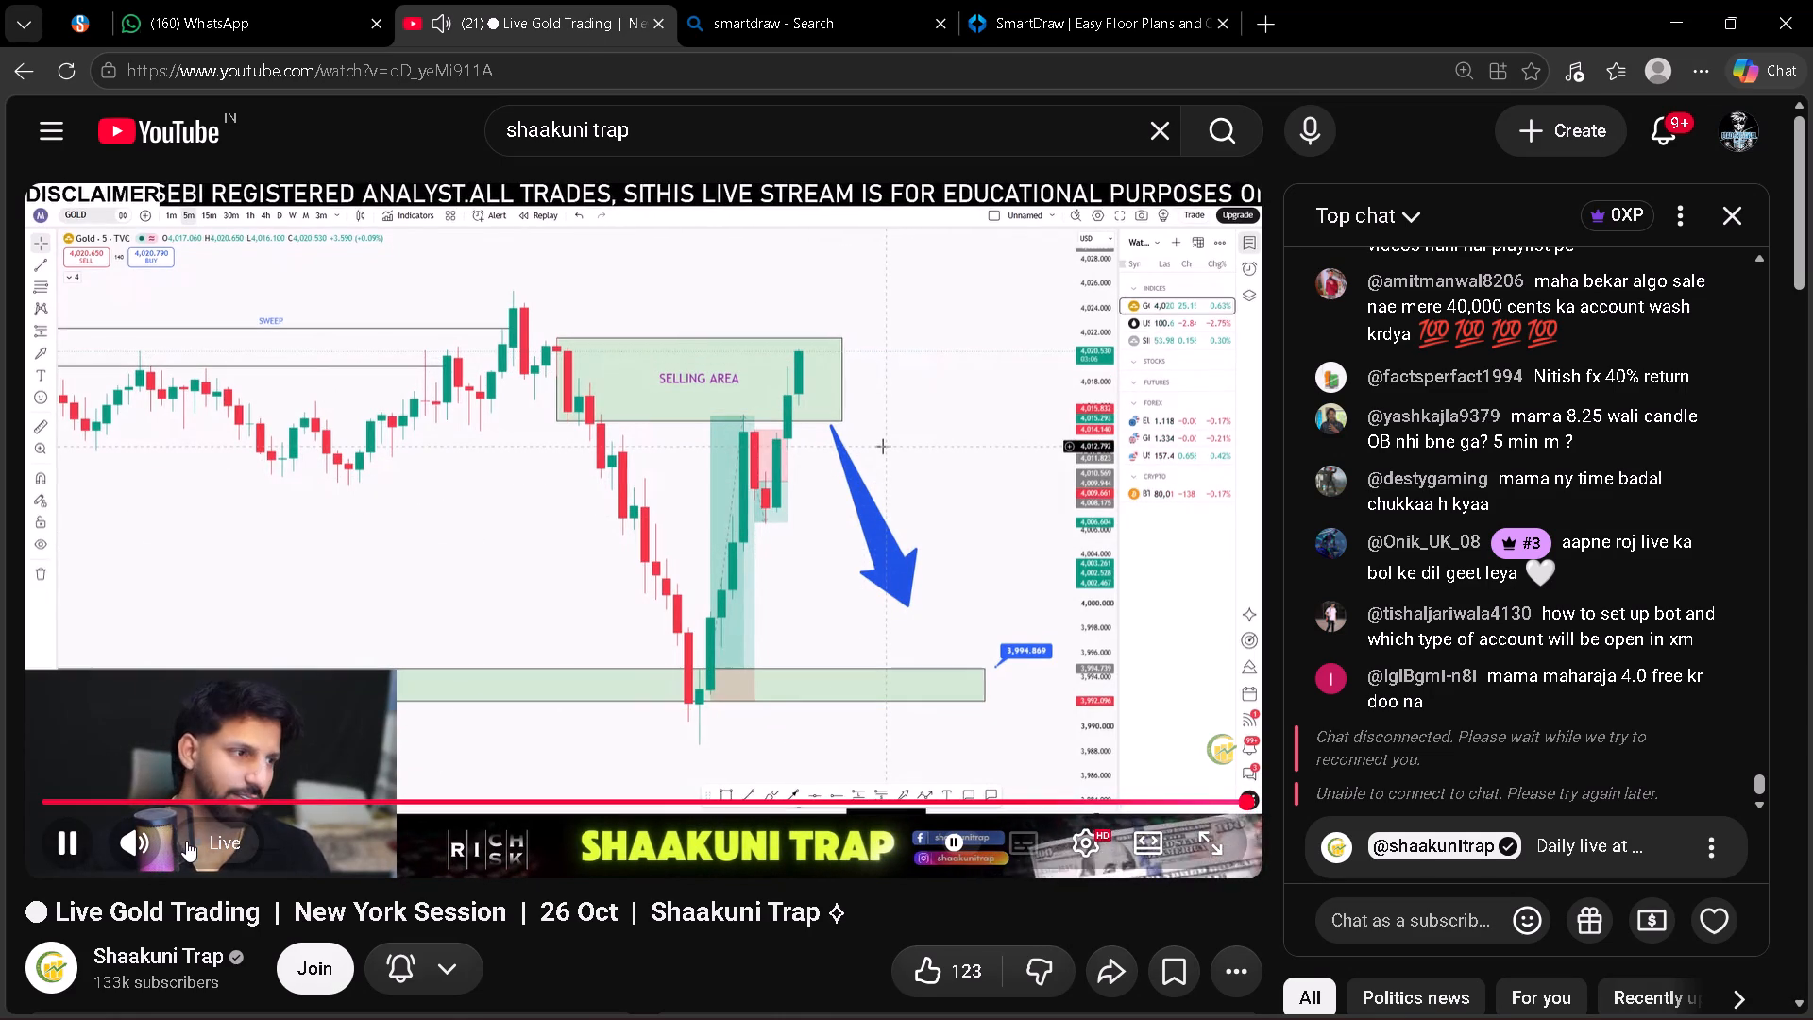
{"action": "left_click", "coordinate": [229, 832]}
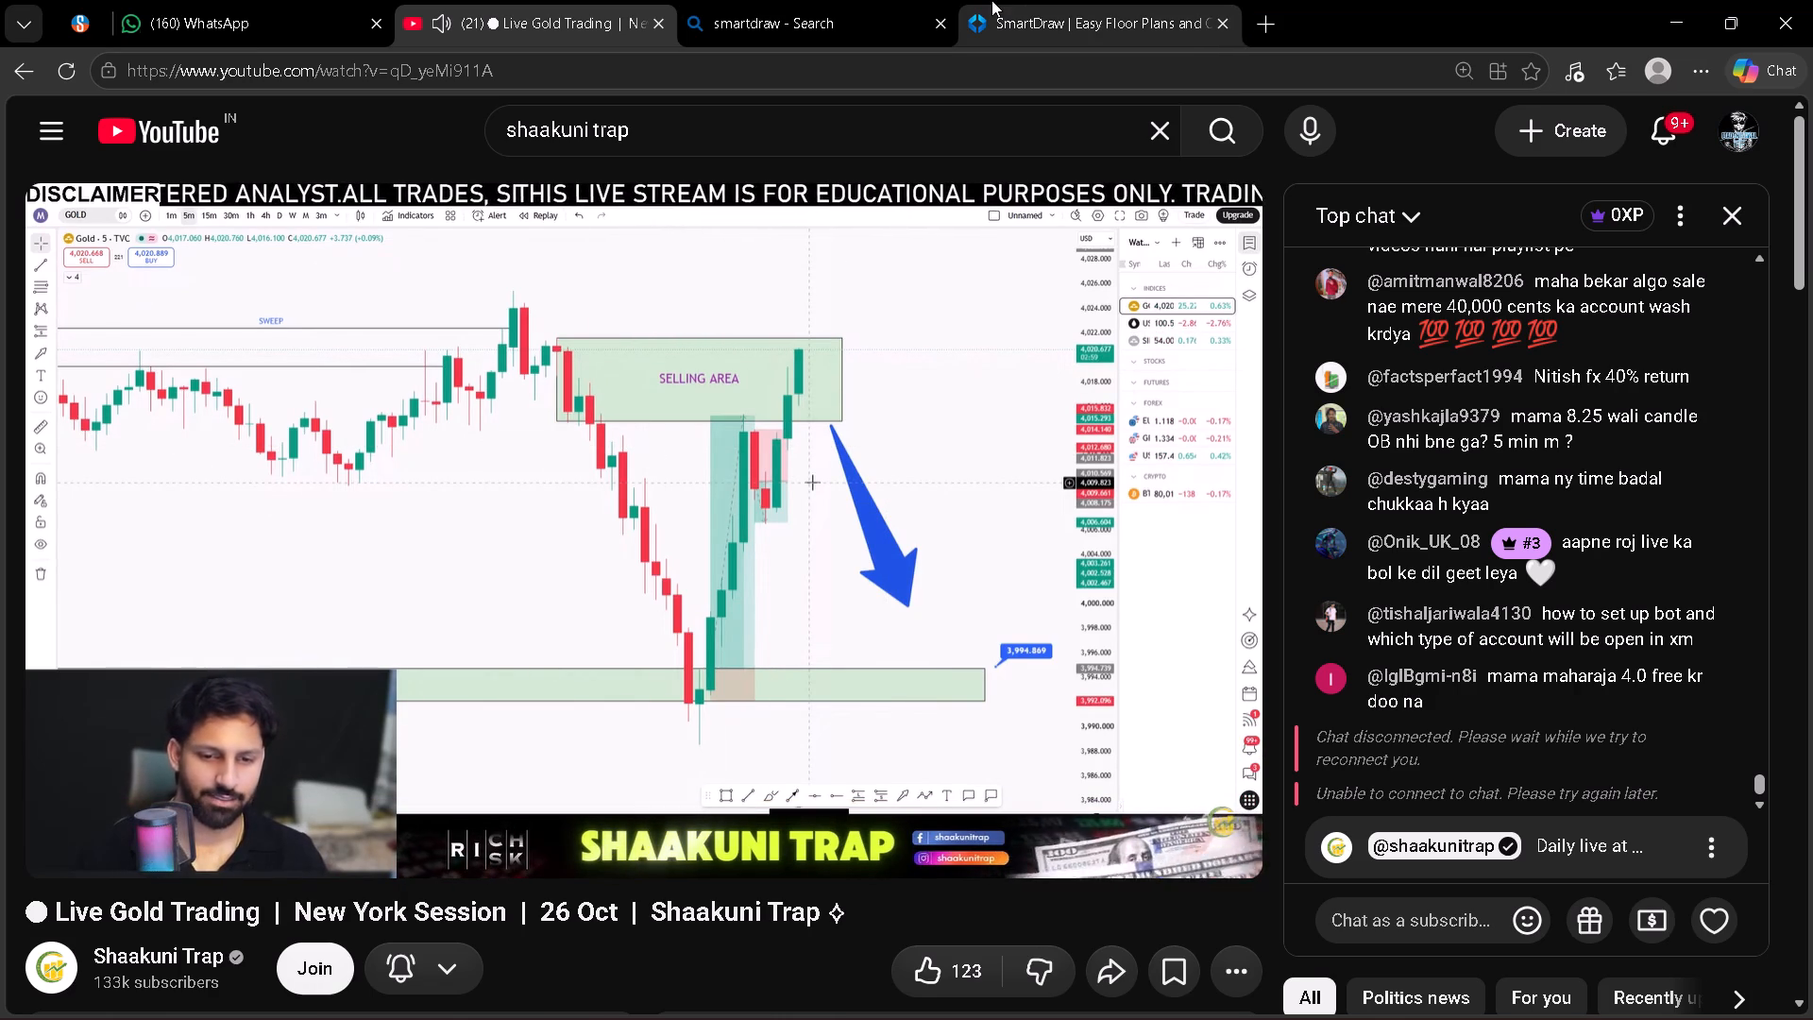
Go back to the SmartDraw site and look through its homepage, including the feature sections and customer reviews.
{"action": "left_click", "coordinate": [792, 0]}
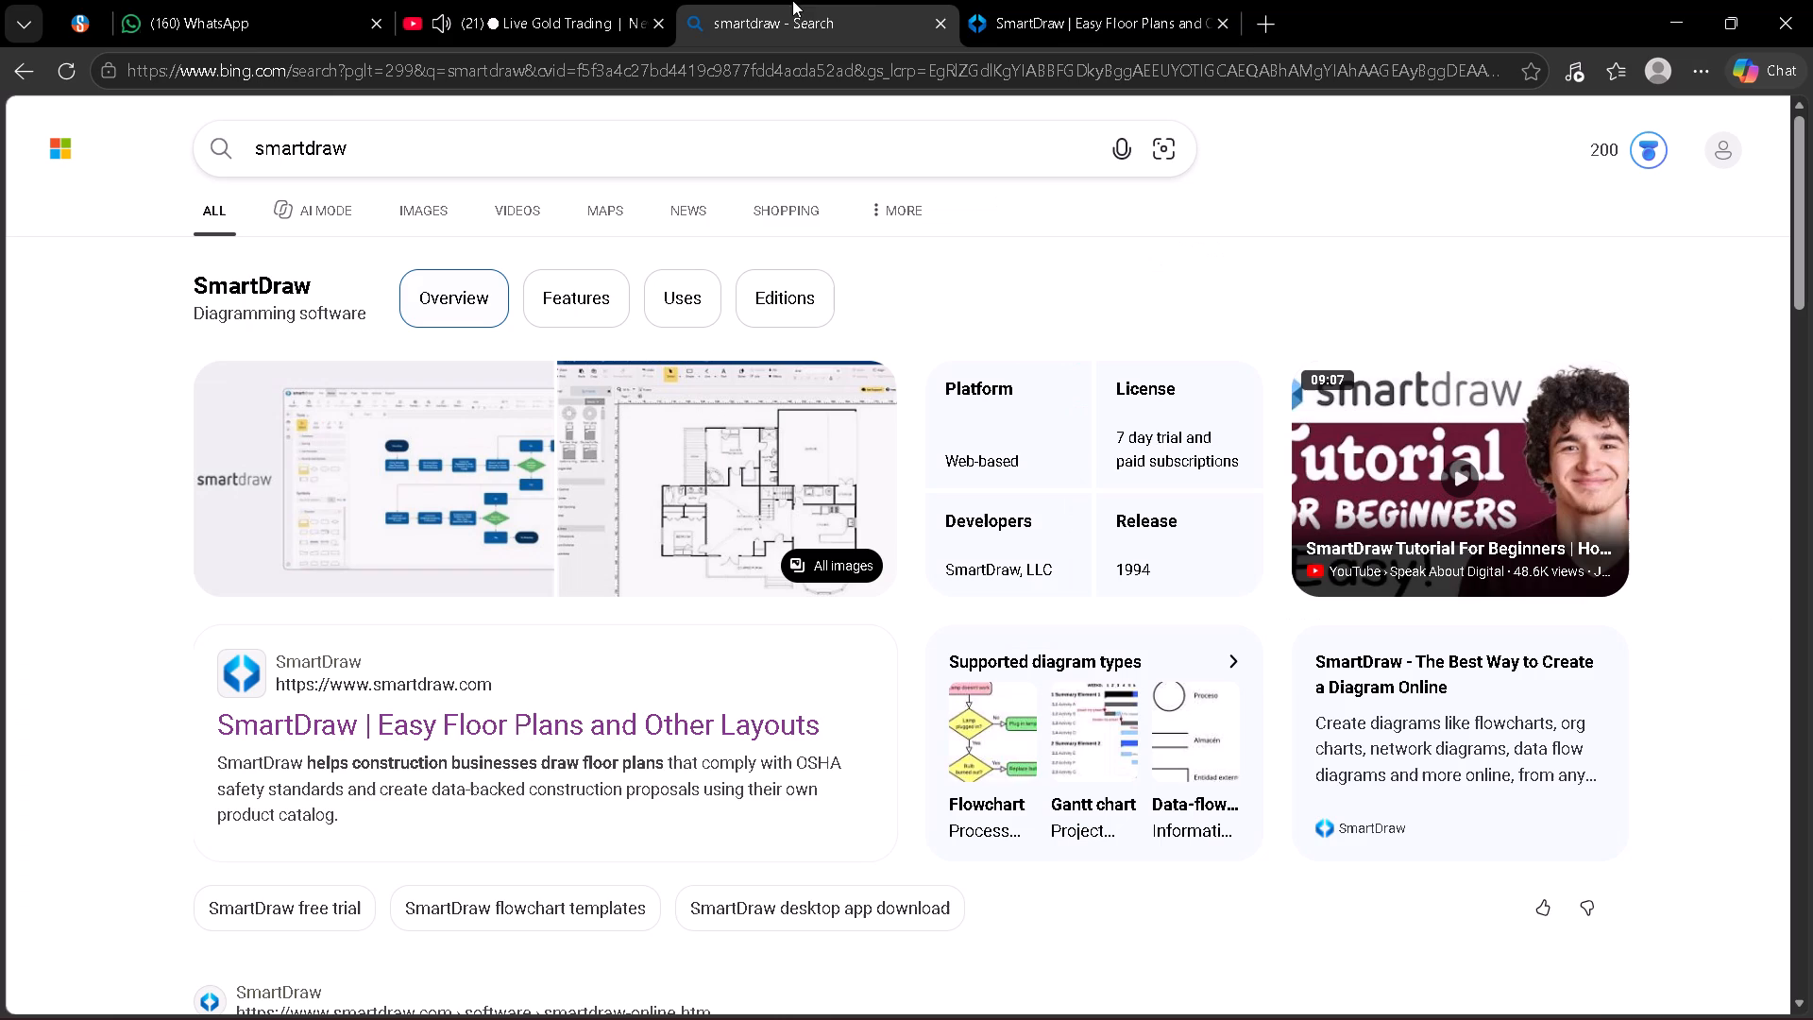
{"action": "left_click", "coordinate": [1149, 0]}
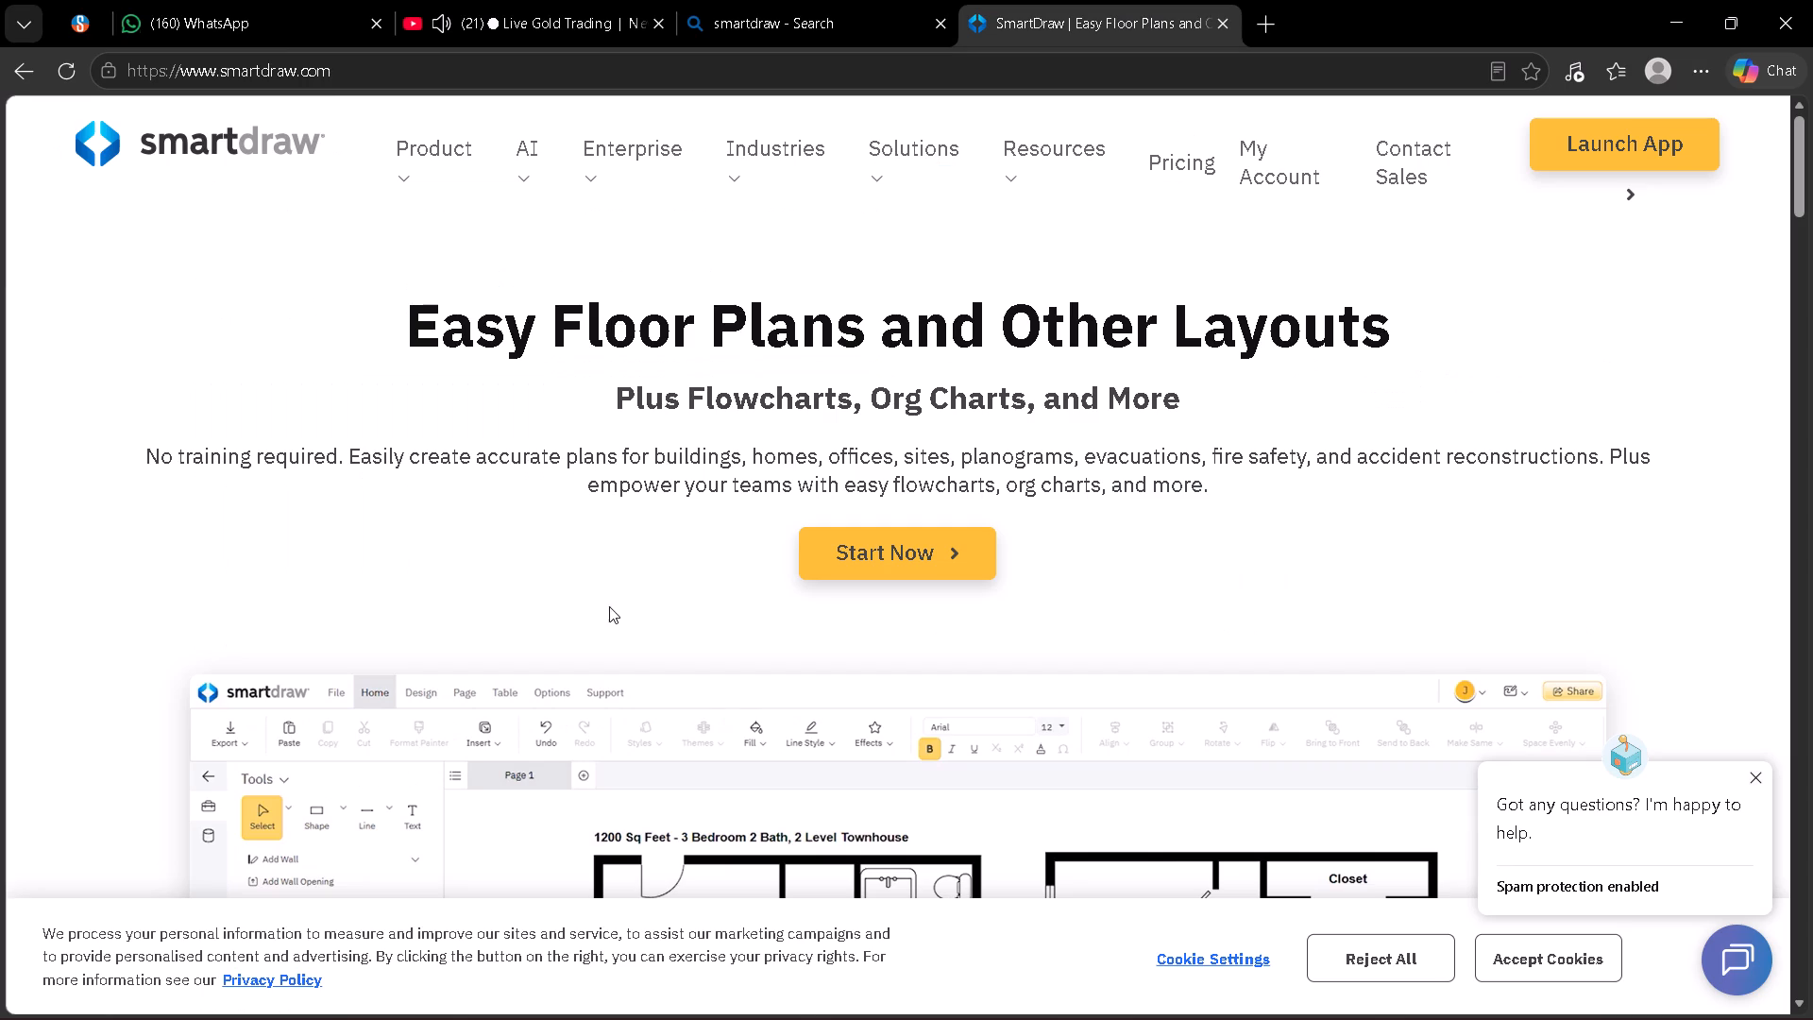
{"action": "scroll", "coordinate": [849, 531], "scroll_direction": "down", "scroll_amount": 4}
{"action": "scroll", "coordinate": [662, 554], "scroll_direction": "down", "scroll_amount": 12}
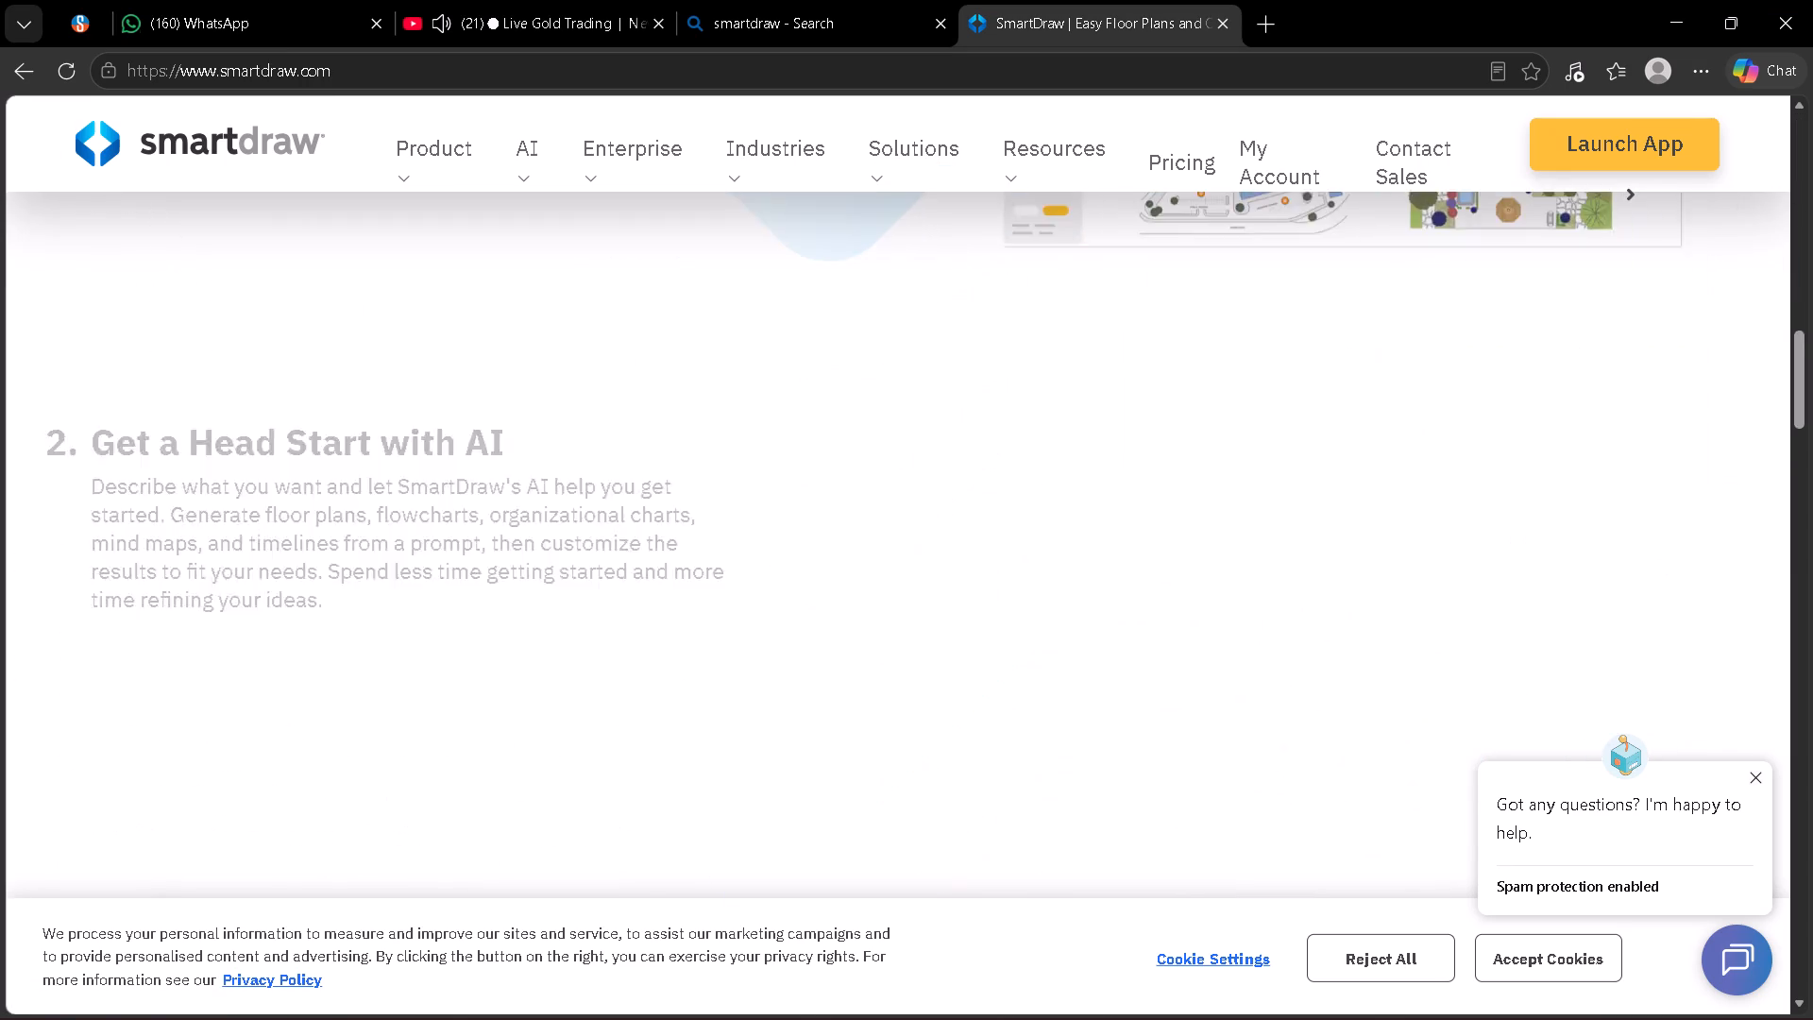
{"action": "scroll", "coordinate": [657, 553], "scroll_direction": "down", "scroll_amount": 20}
{"action": "scroll", "coordinate": [657, 553], "scroll_direction": "down", "scroll_amount": 6}
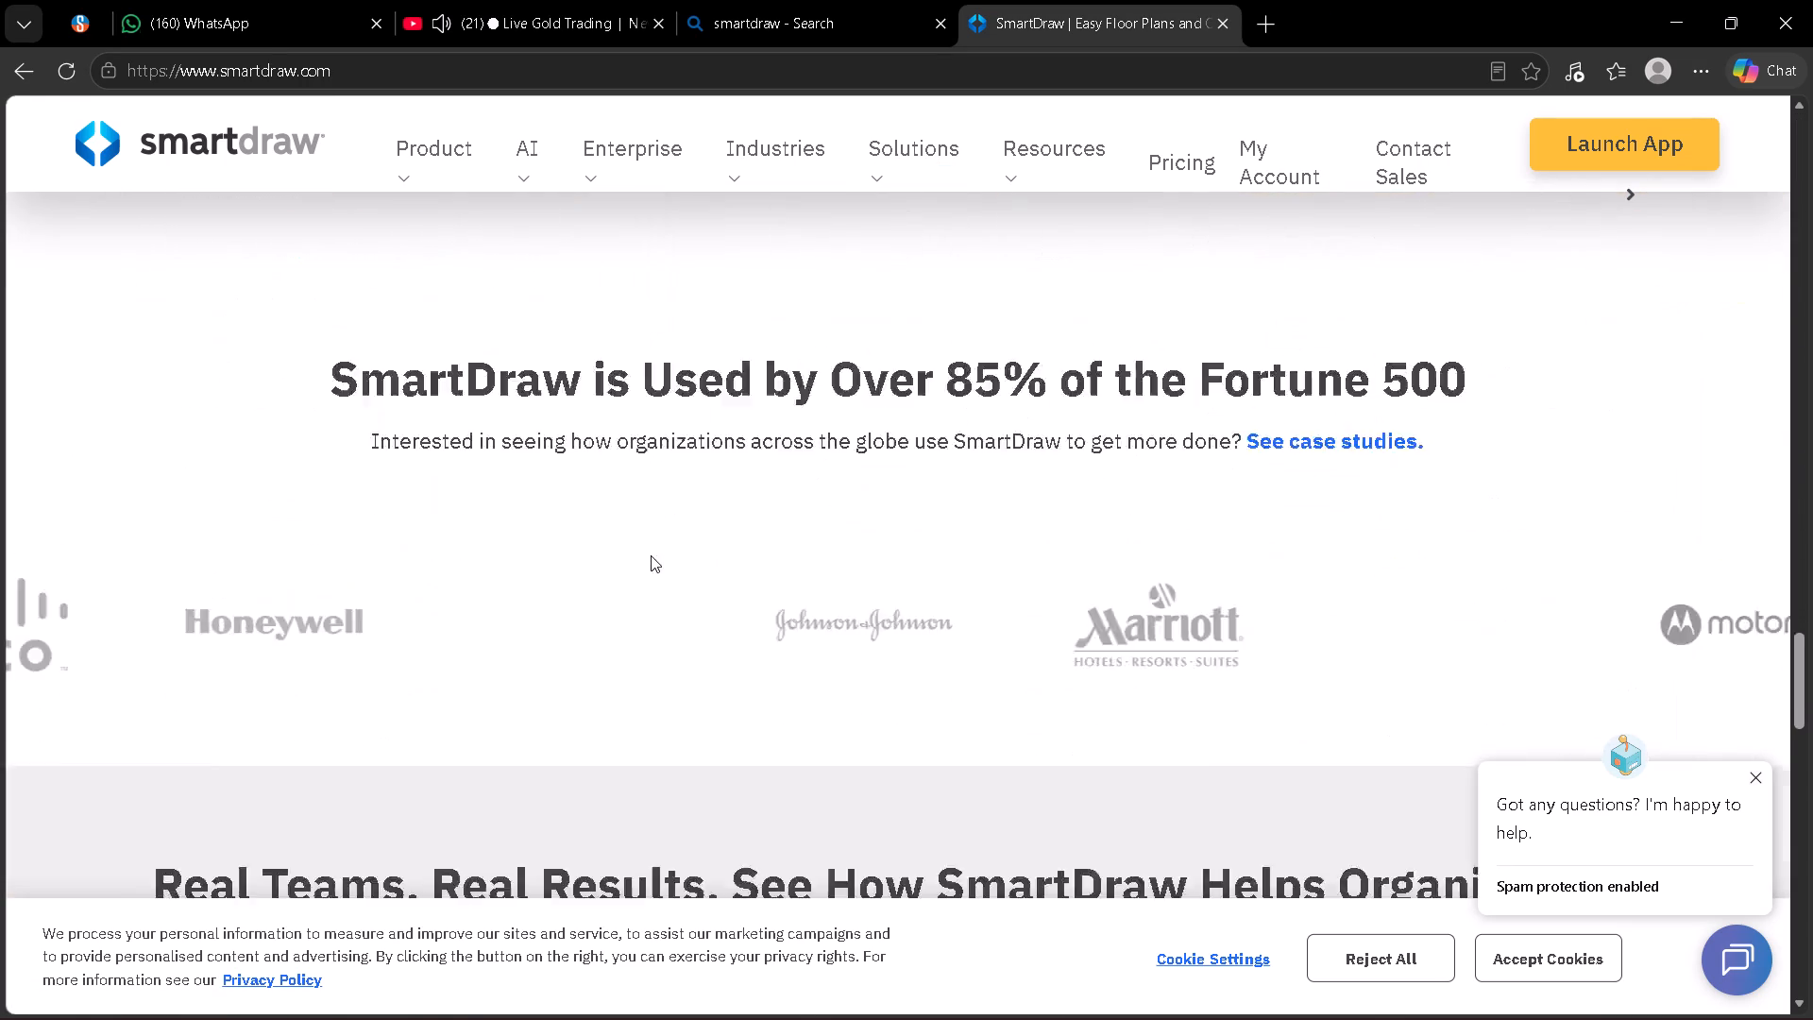
{"action": "scroll", "coordinate": [651, 555], "scroll_direction": "down", "scroll_amount": 20}
{"action": "scroll", "coordinate": [651, 555], "scroll_direction": "down", "scroll_amount": 6}
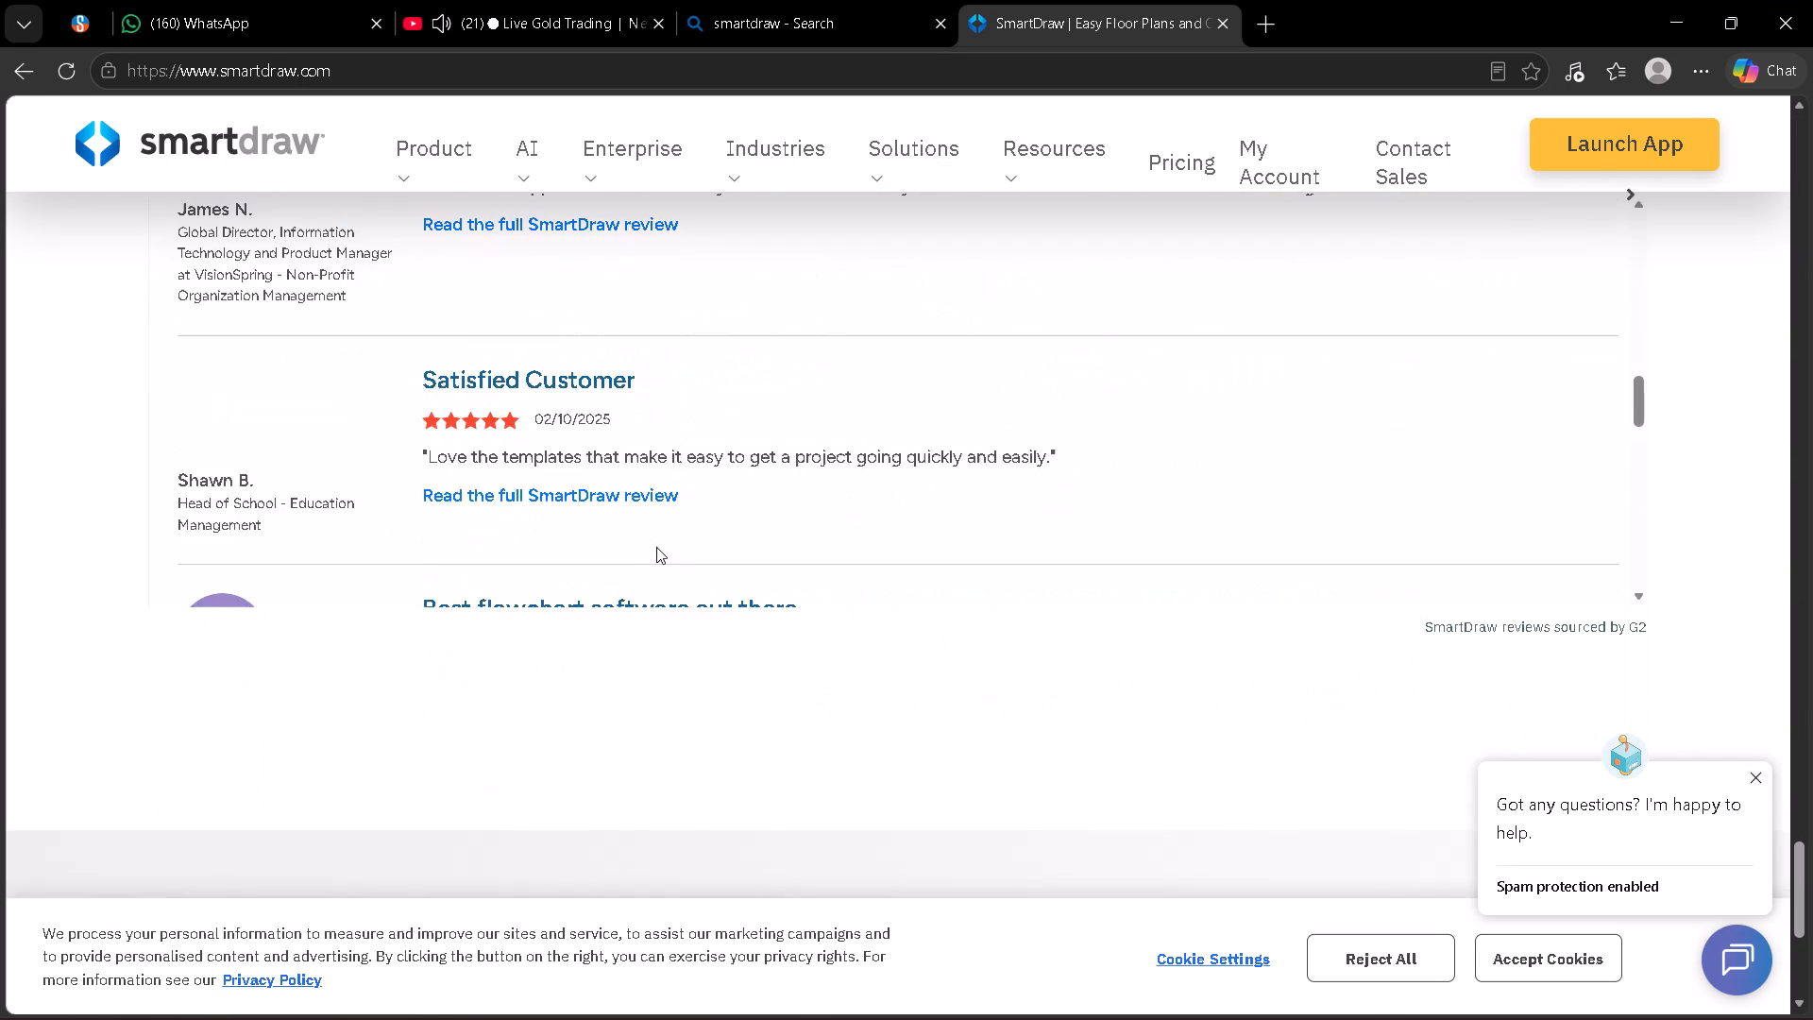
{"action": "scroll", "coordinate": [656, 547], "scroll_direction": "down", "scroll_amount": 13}
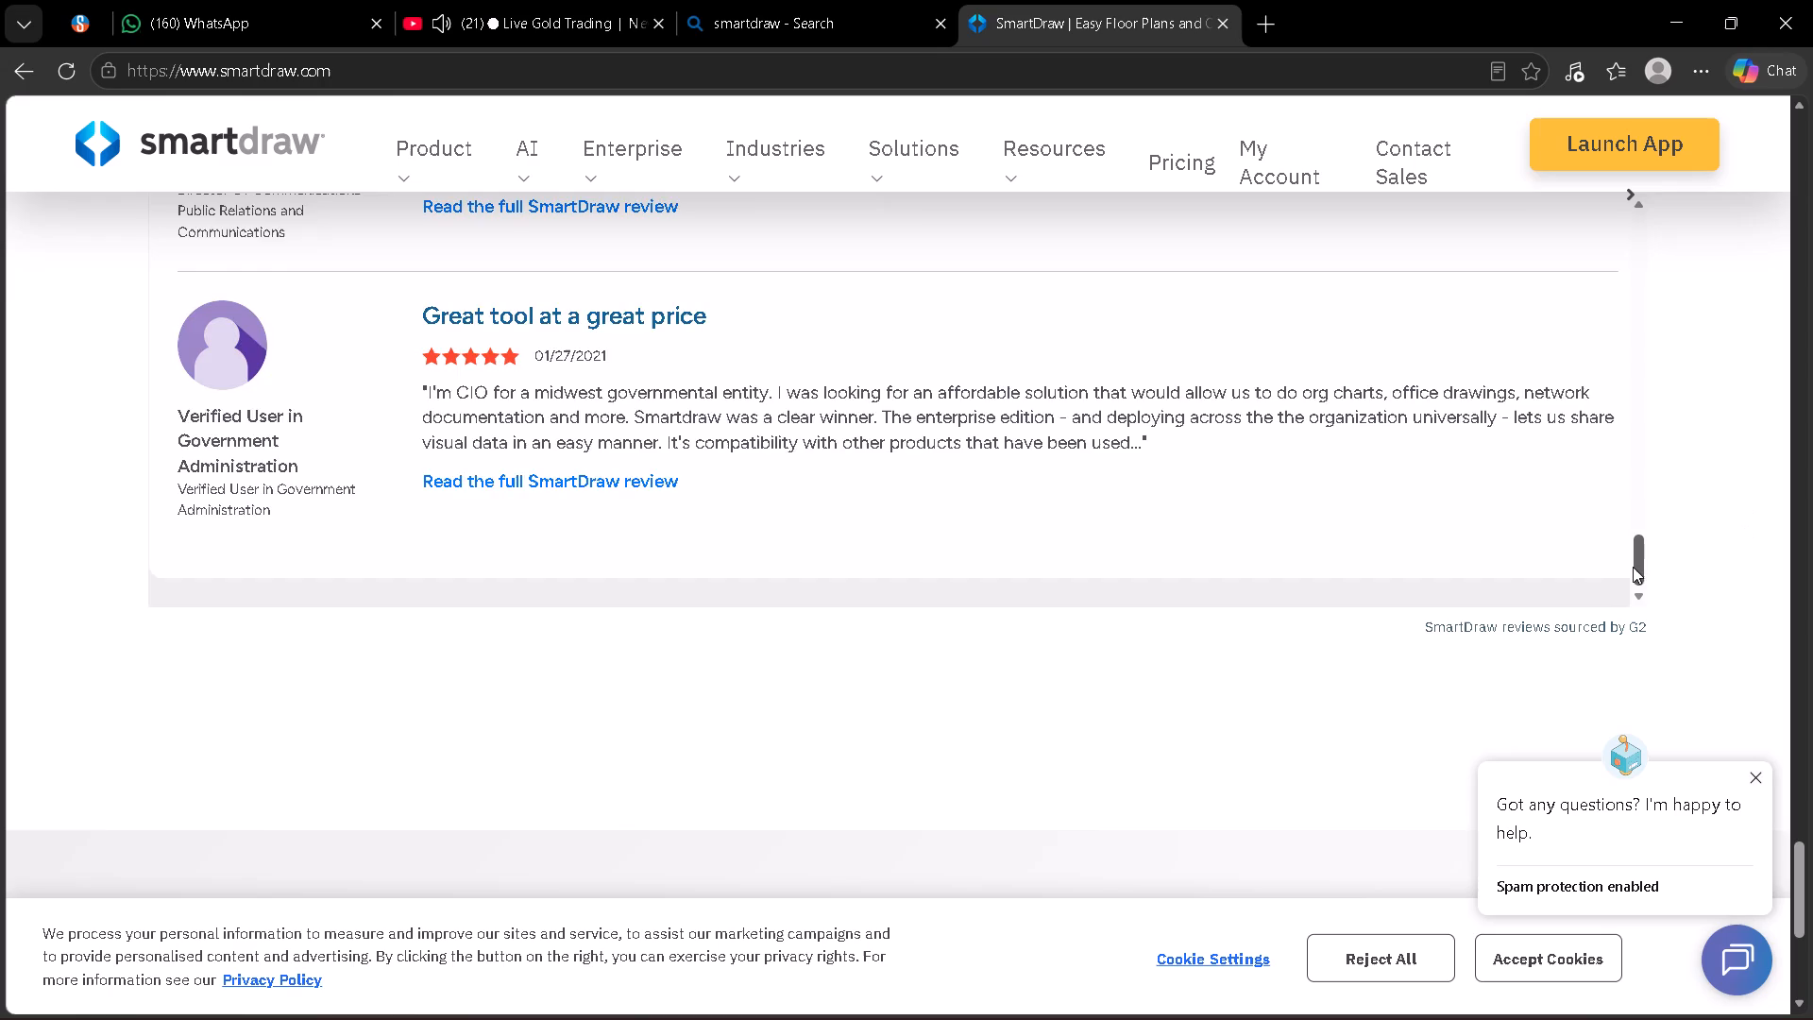
{"action": "left_click_drag", "start_coordinate": [1633, 567], "coordinate": [1516, 94]}
{"action": "scroll", "coordinate": [936, 380], "scroll_direction": "up", "scroll_amount": 12}
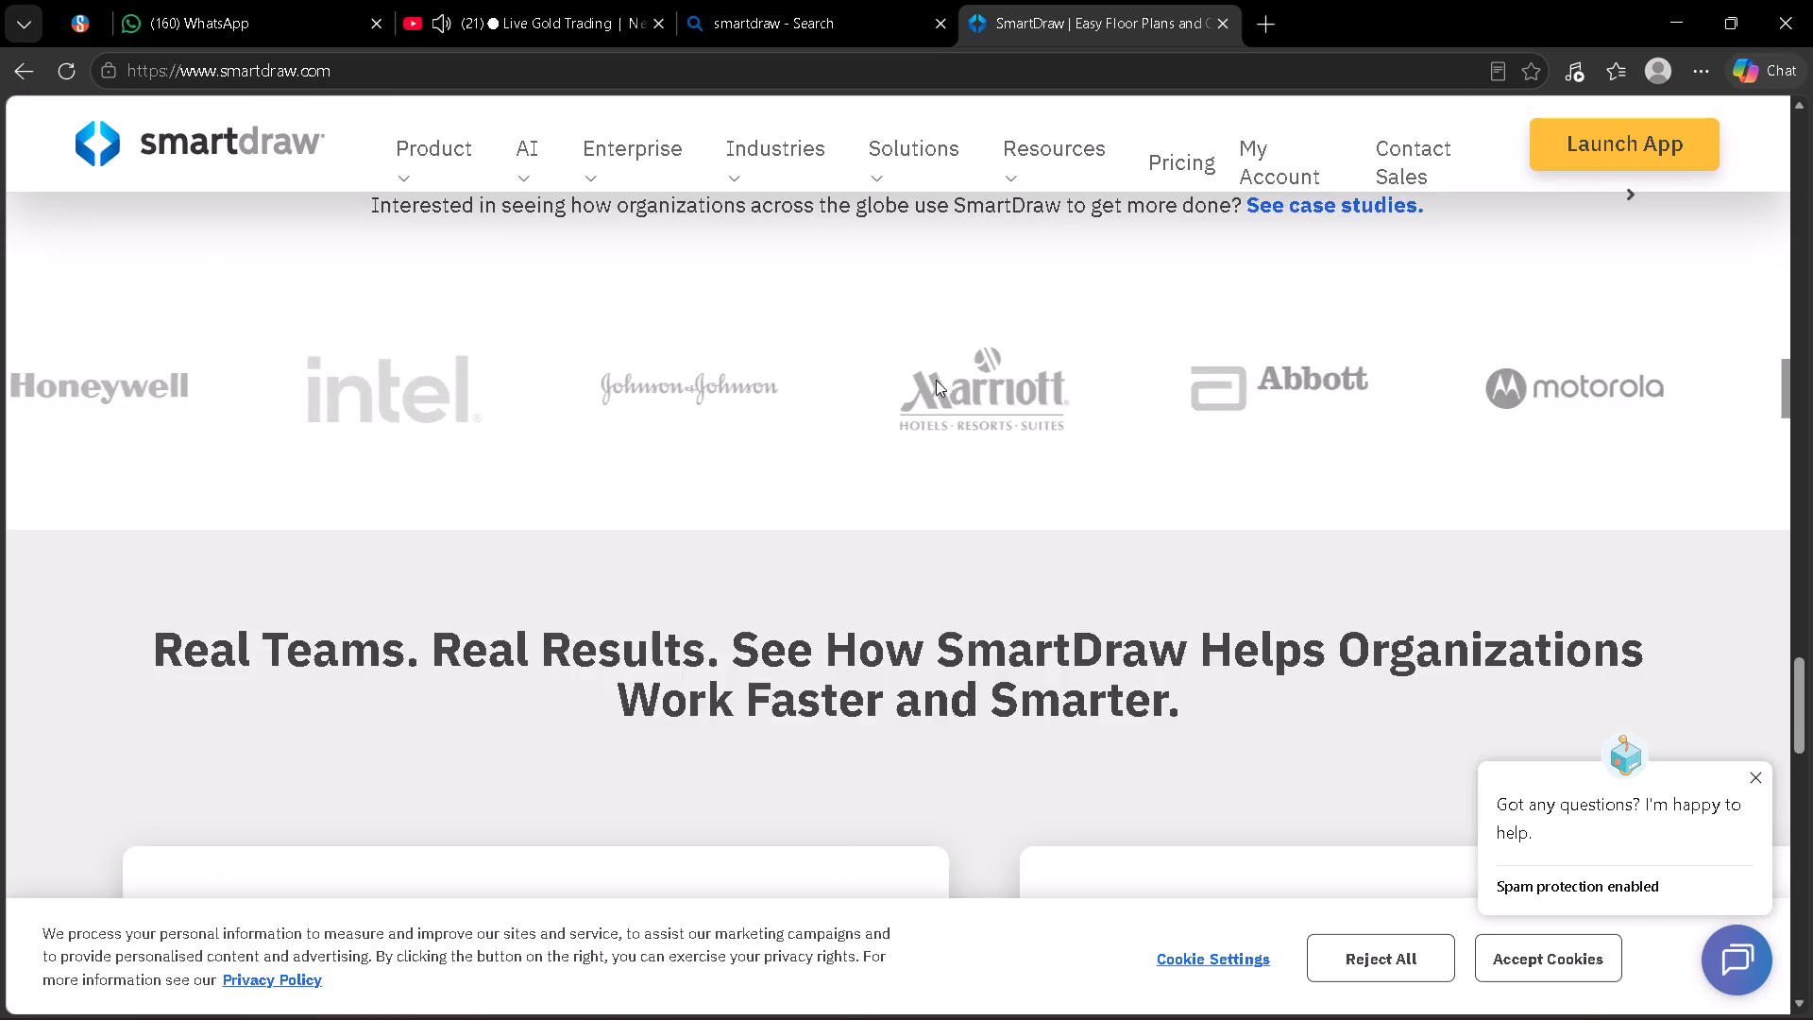
{"action": "scroll", "coordinate": [936, 380], "scroll_direction": "up", "scroll_amount": 20}
{"action": "scroll", "coordinate": [936, 380], "scroll_direction": "up", "scroll_amount": 7}
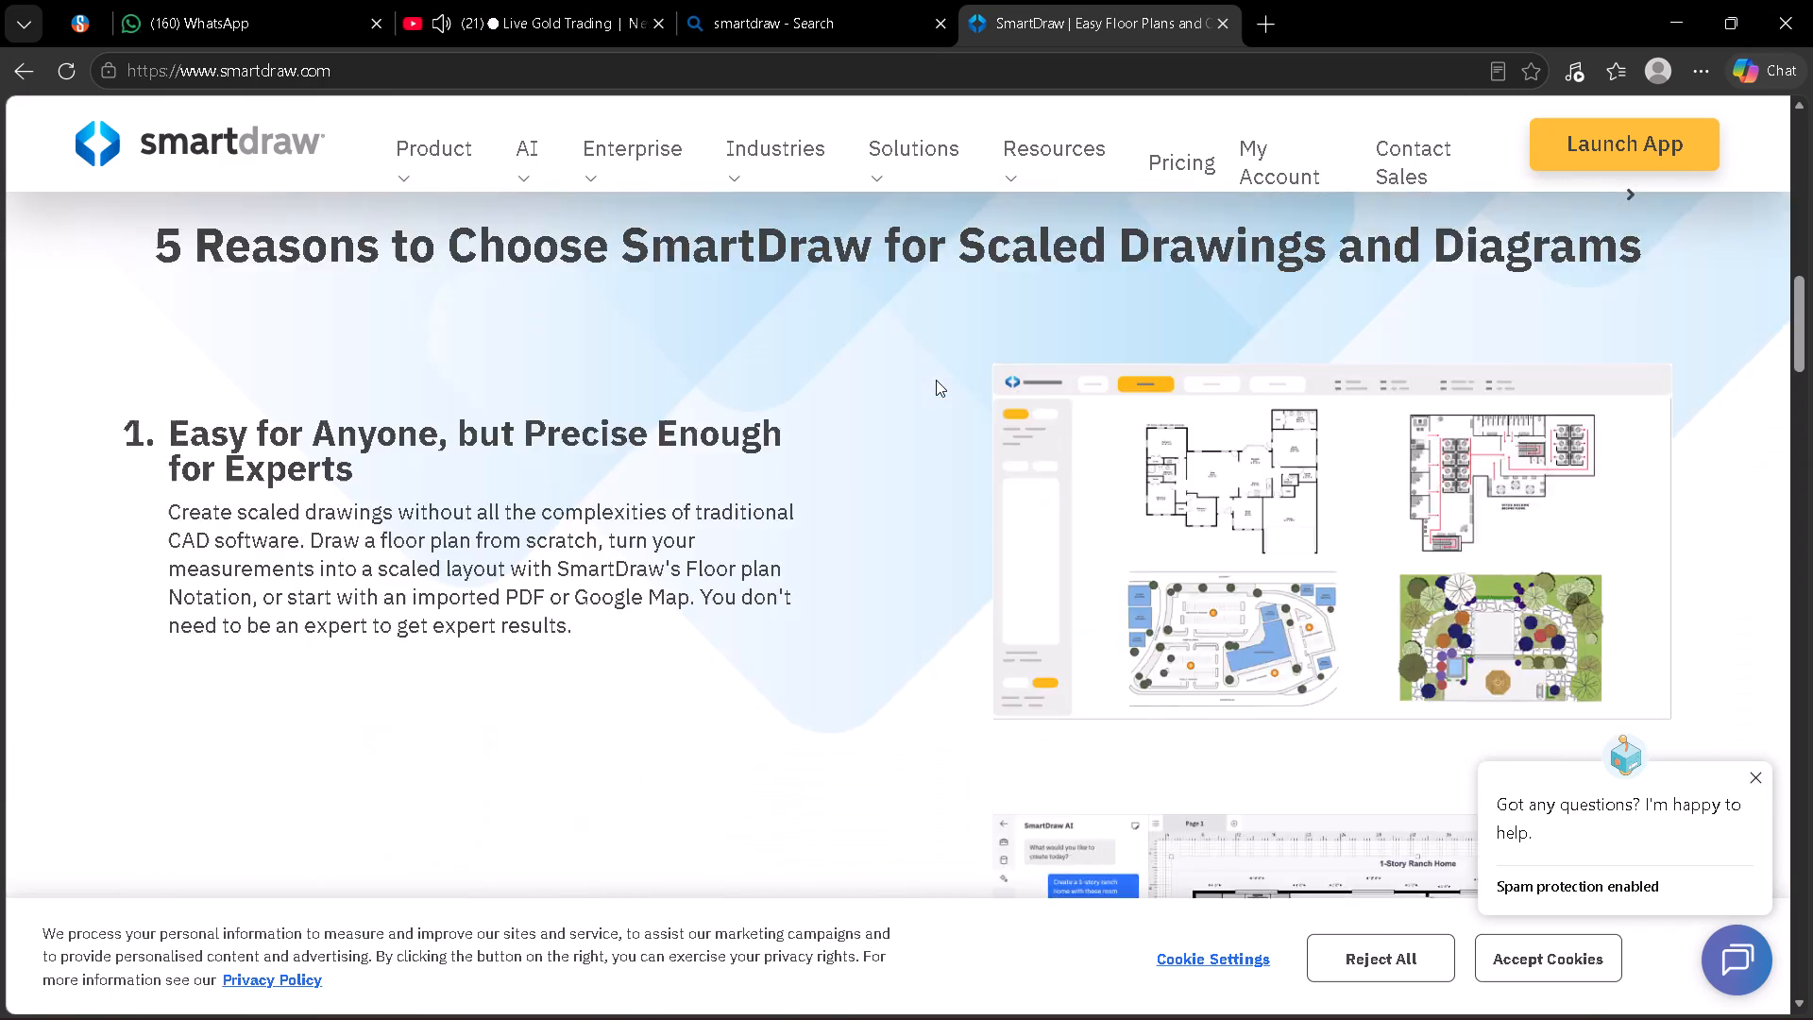
{"action": "scroll", "coordinate": [936, 380], "scroll_direction": "up", "scroll_amount": 20}
{"action": "scroll", "coordinate": [936, 380], "scroll_direction": "up", "scroll_amount": 2}
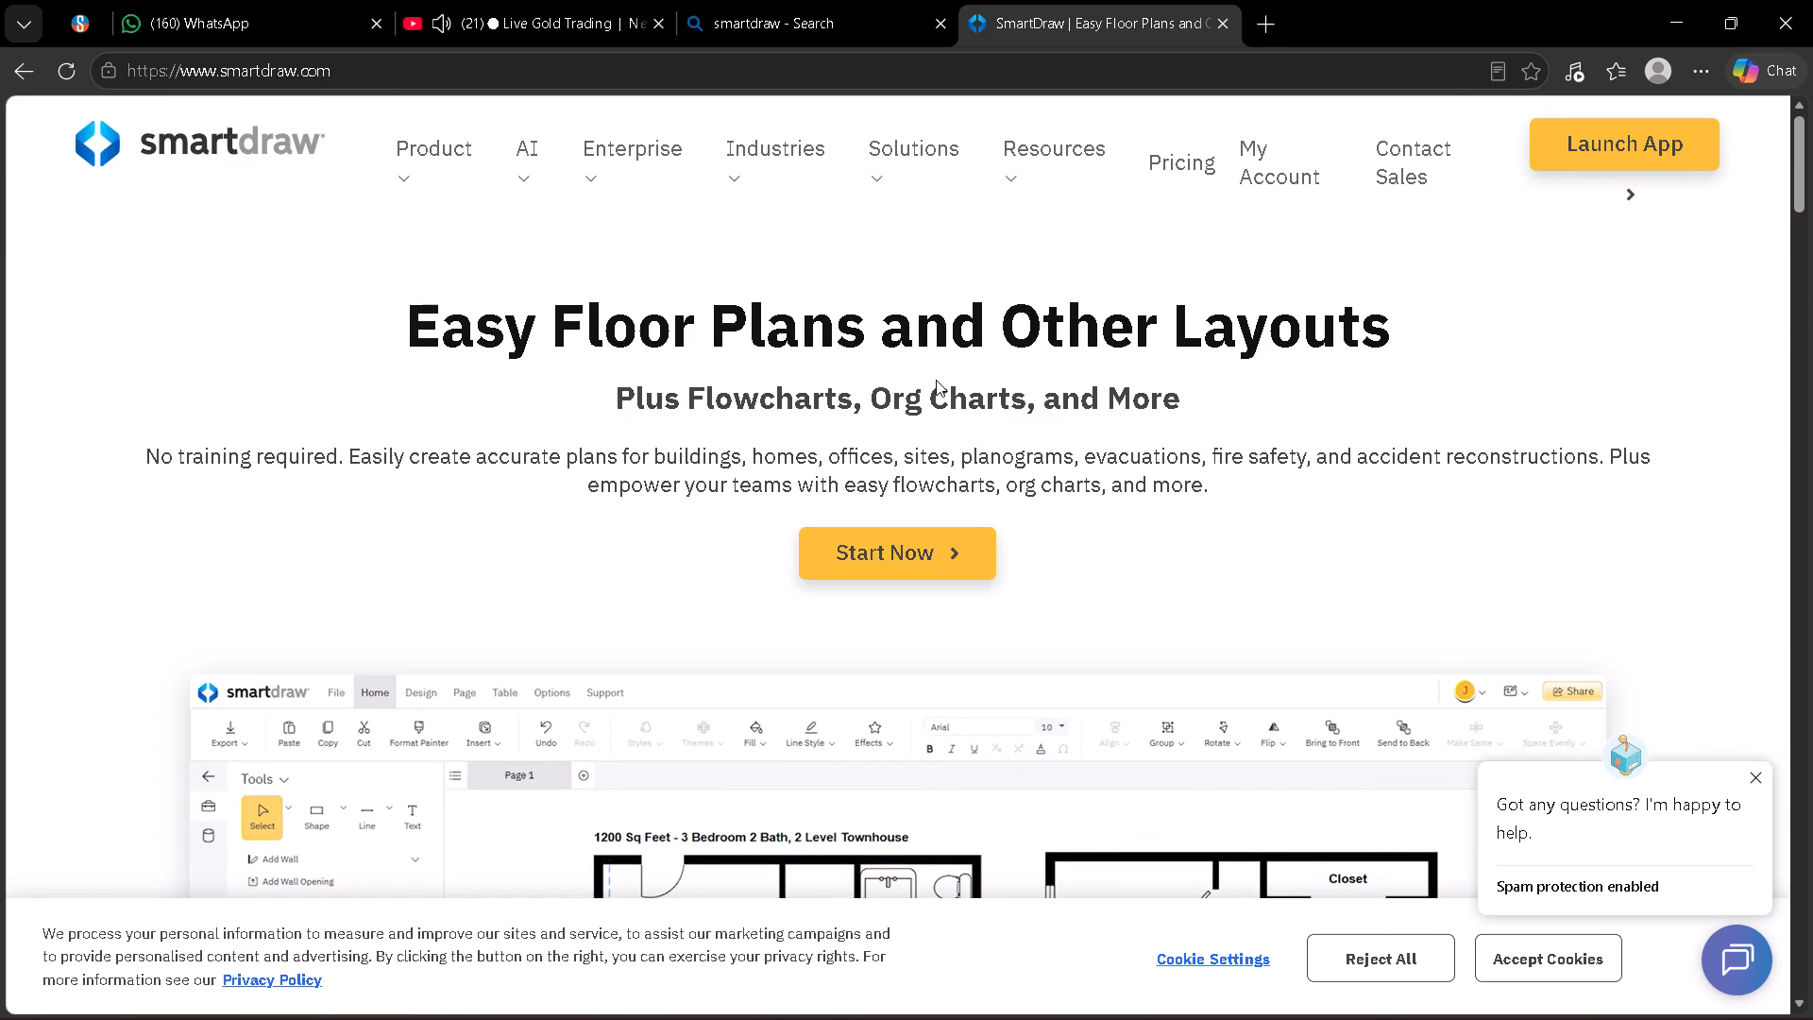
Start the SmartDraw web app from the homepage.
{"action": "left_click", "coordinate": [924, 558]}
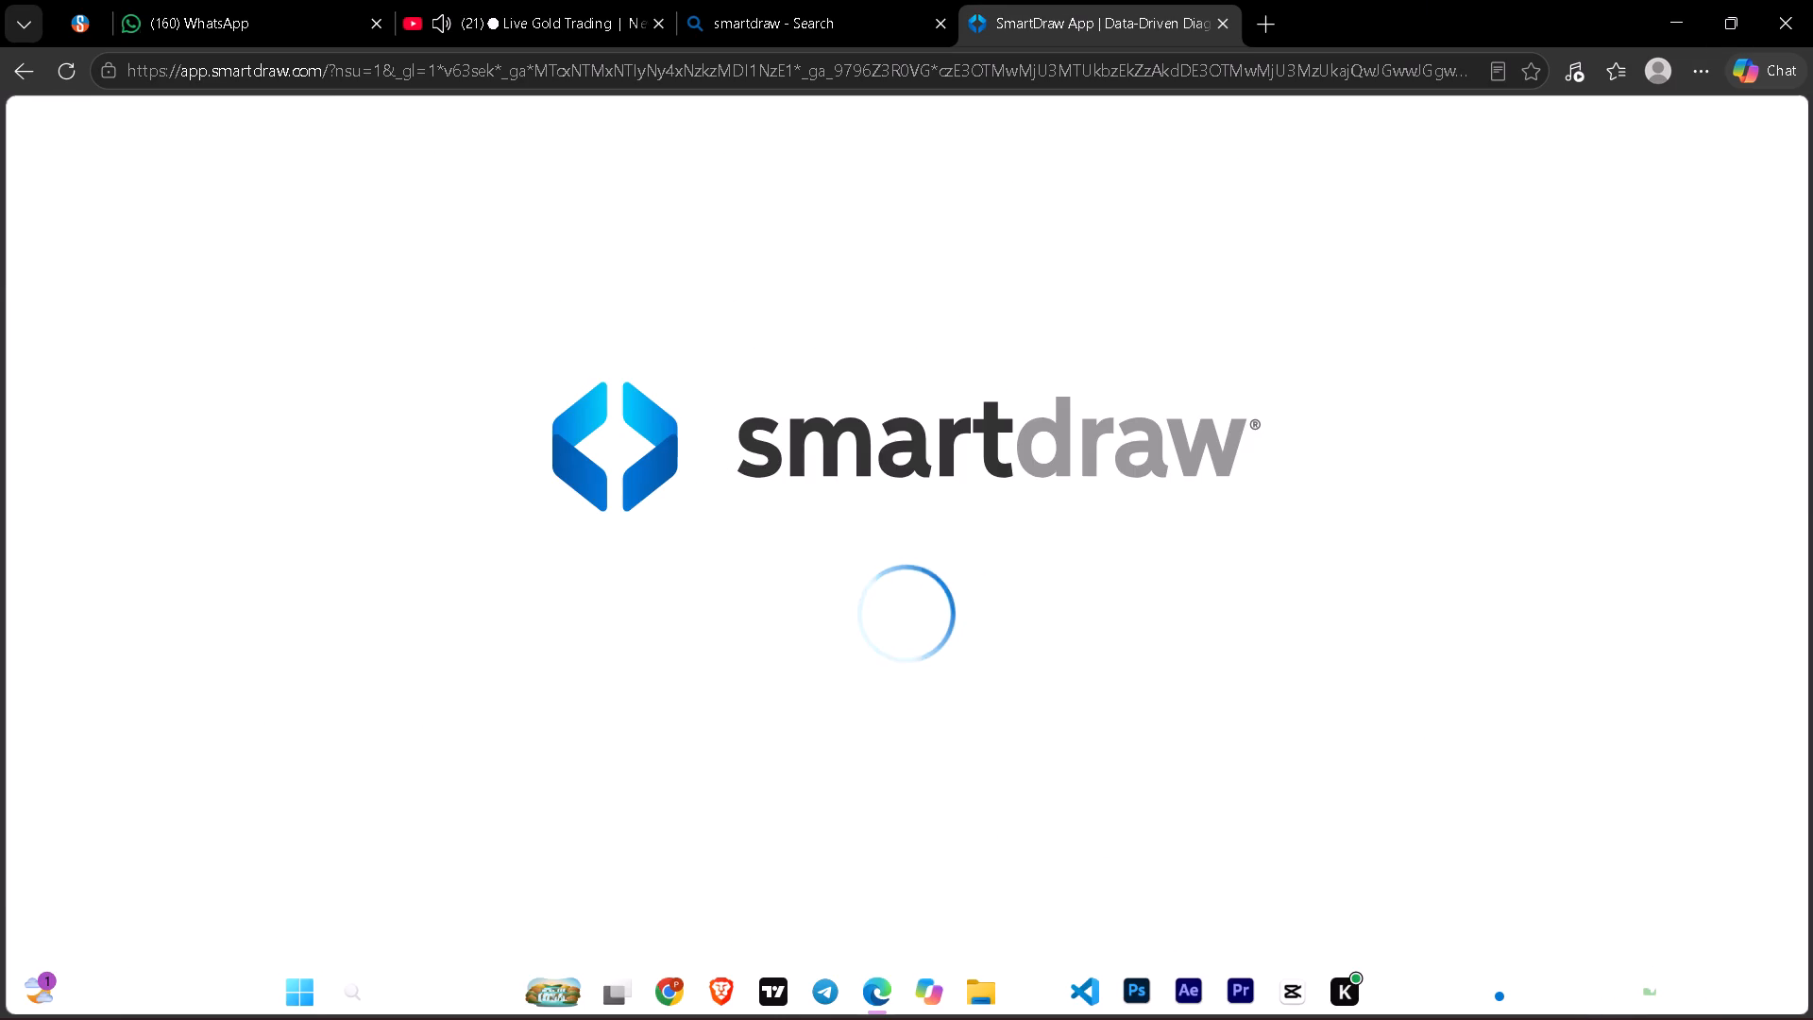
Toggle Night light in the Windows quick settings and return to the SmartDraw app.
{"action": "left_click", "coordinate": [1634, 1006]}
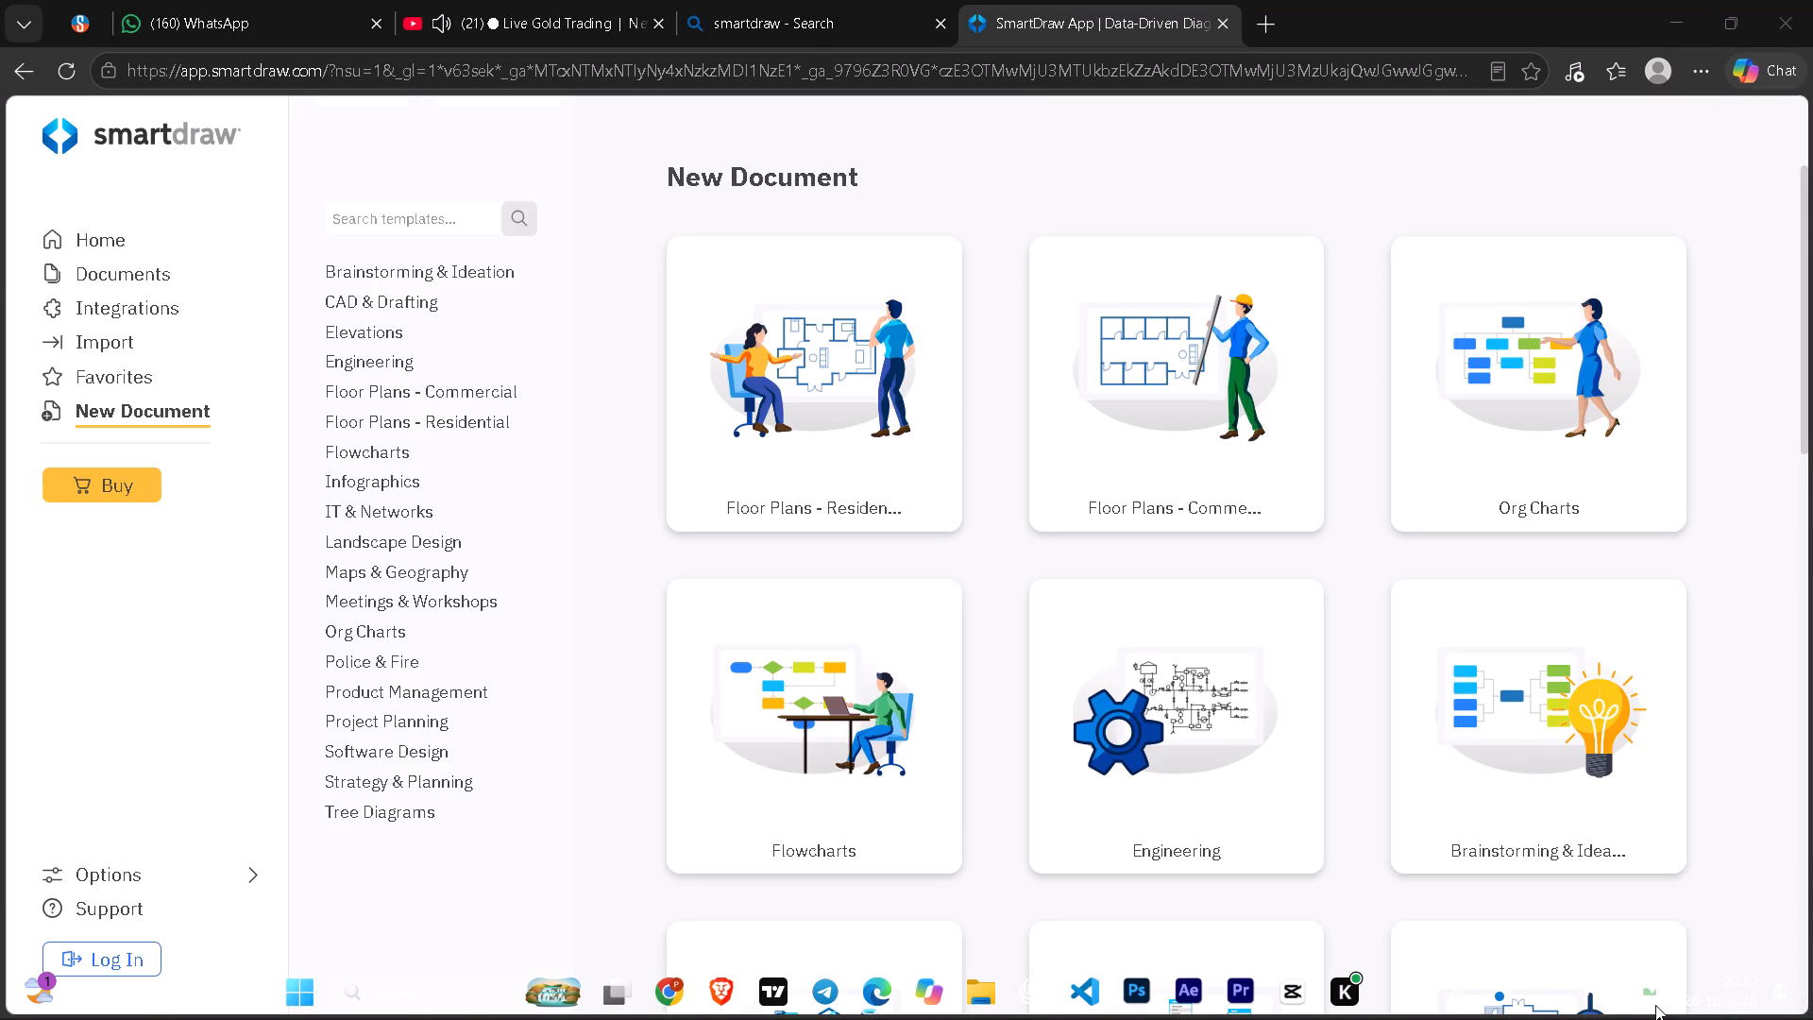
{"action": "left_click", "coordinate": [1650, 993]}
{"action": "scroll", "coordinate": [1643, 576], "scroll_direction": "down", "scroll_amount": 4}
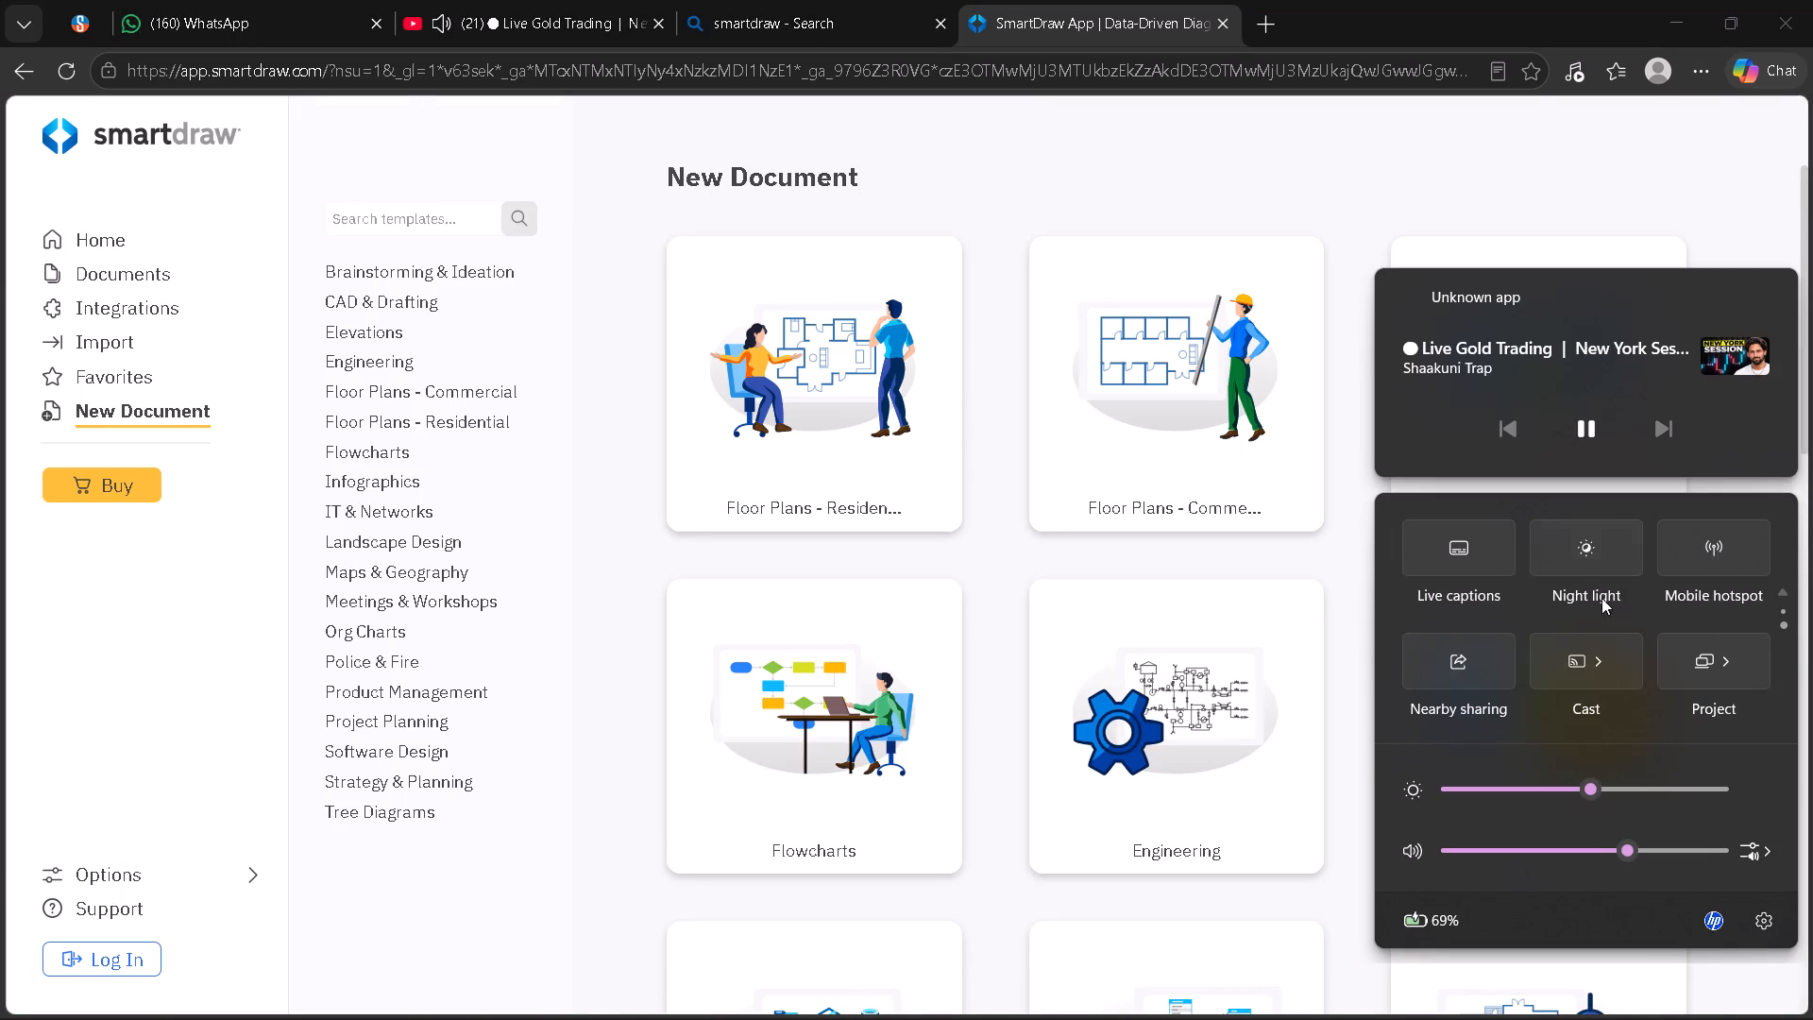
{"action": "left_click", "coordinate": [1606, 563]}
{"action": "left_click", "coordinate": [1525, 182]}
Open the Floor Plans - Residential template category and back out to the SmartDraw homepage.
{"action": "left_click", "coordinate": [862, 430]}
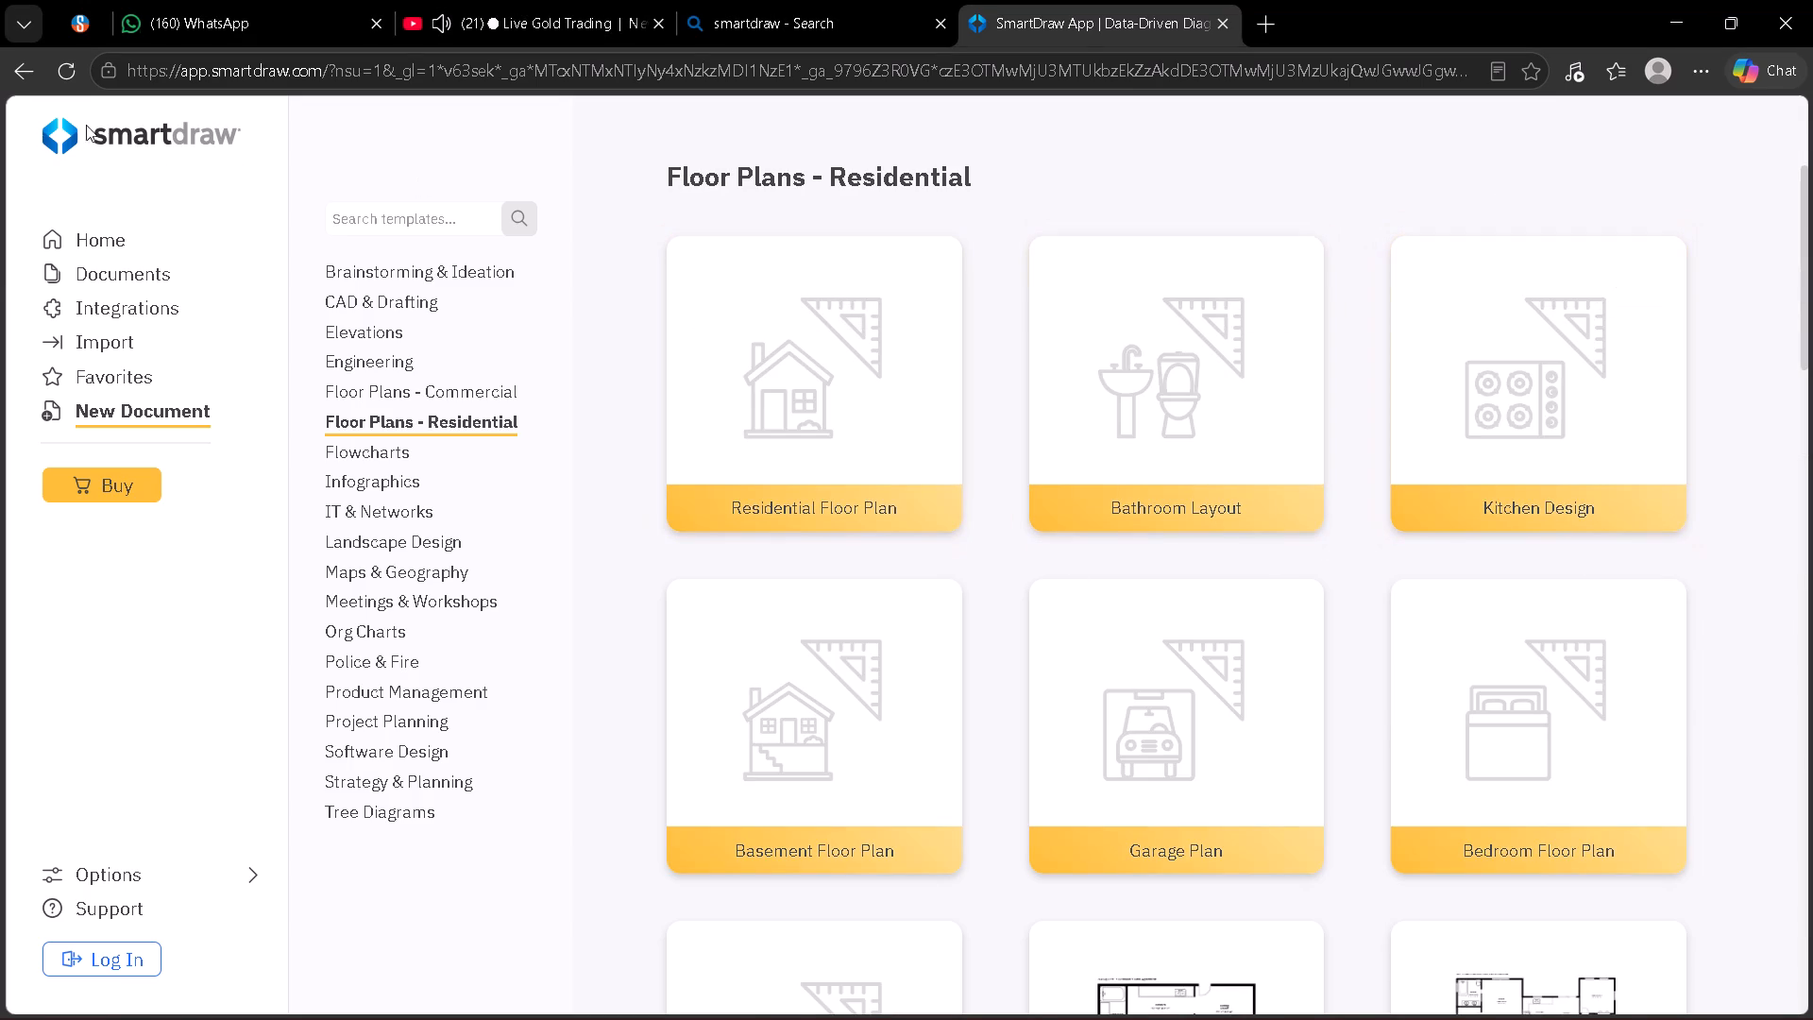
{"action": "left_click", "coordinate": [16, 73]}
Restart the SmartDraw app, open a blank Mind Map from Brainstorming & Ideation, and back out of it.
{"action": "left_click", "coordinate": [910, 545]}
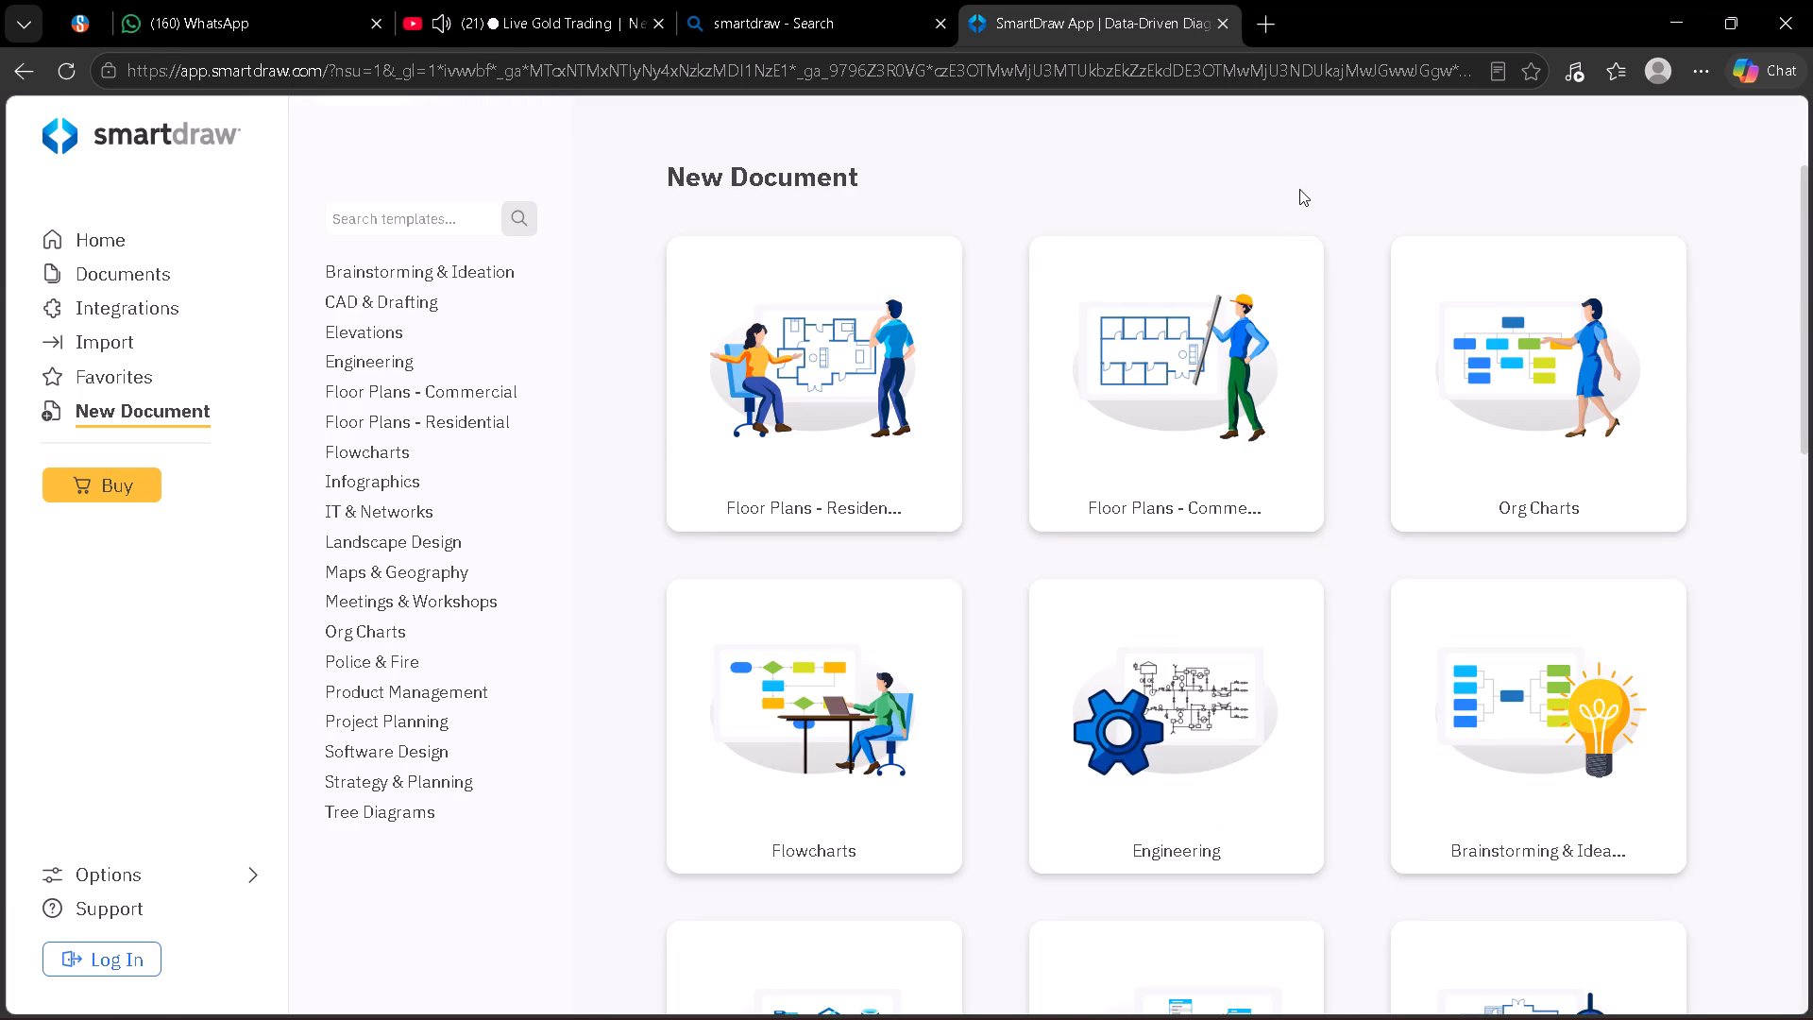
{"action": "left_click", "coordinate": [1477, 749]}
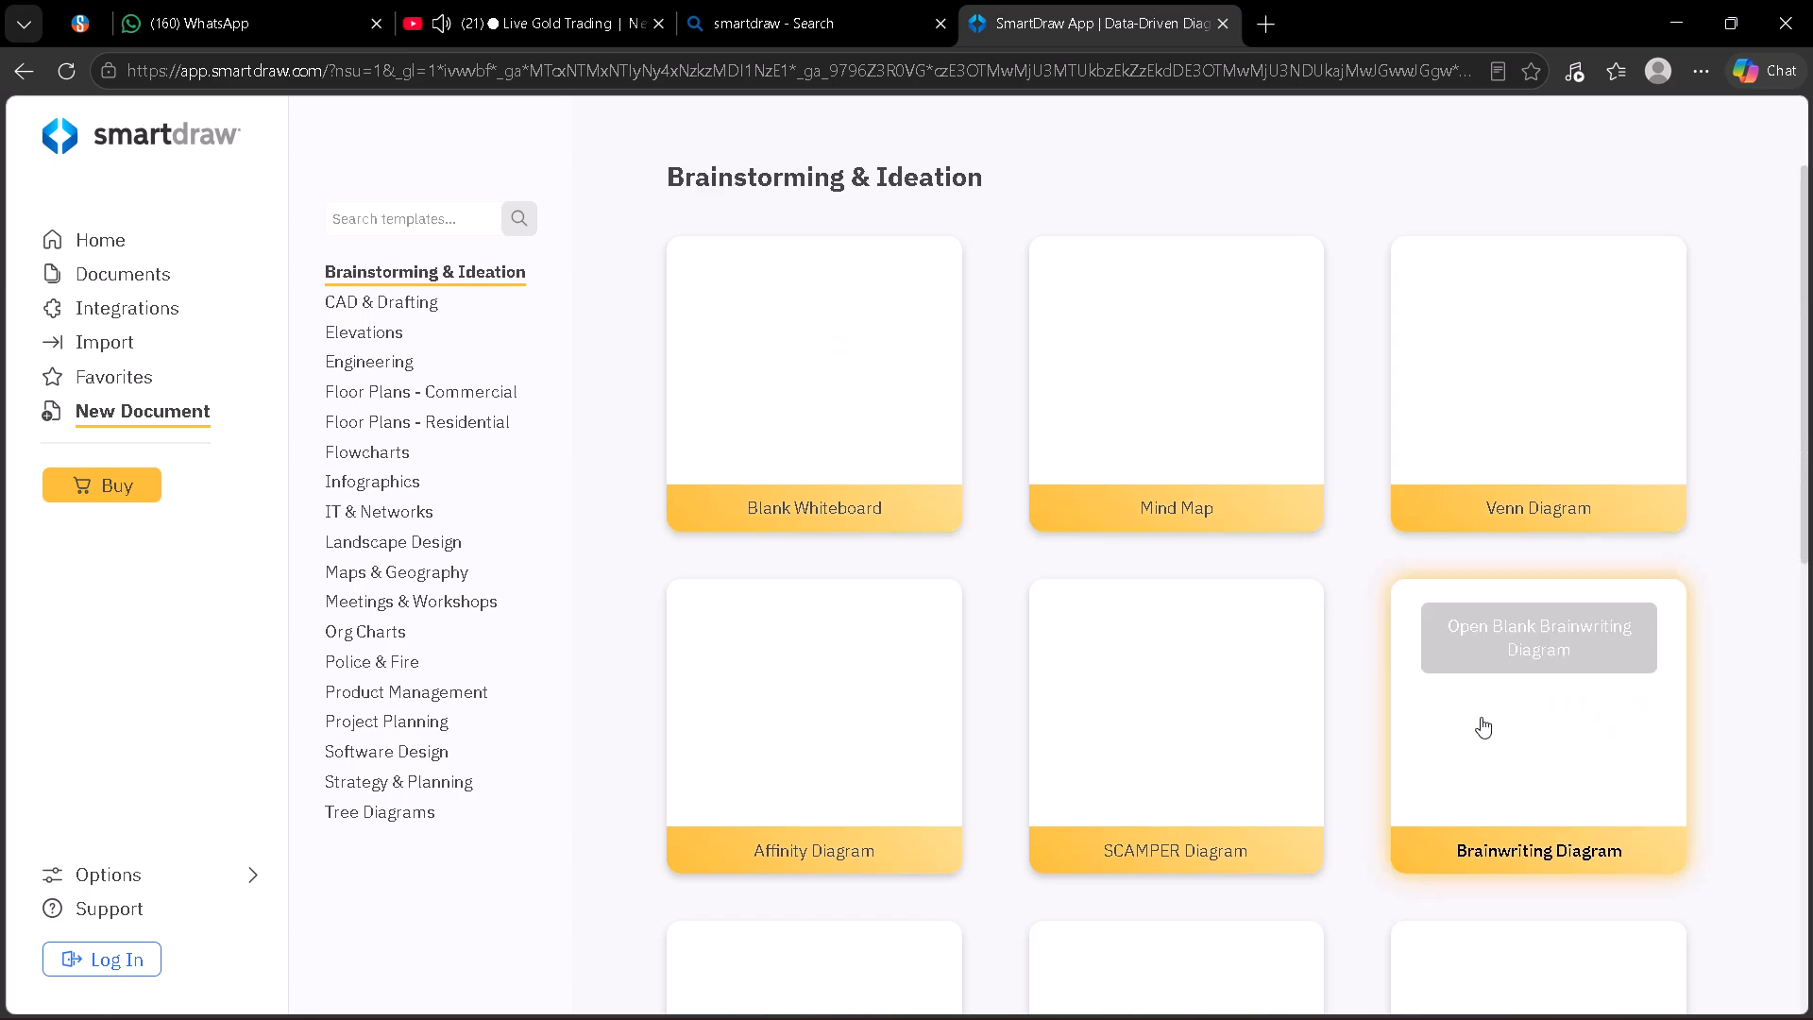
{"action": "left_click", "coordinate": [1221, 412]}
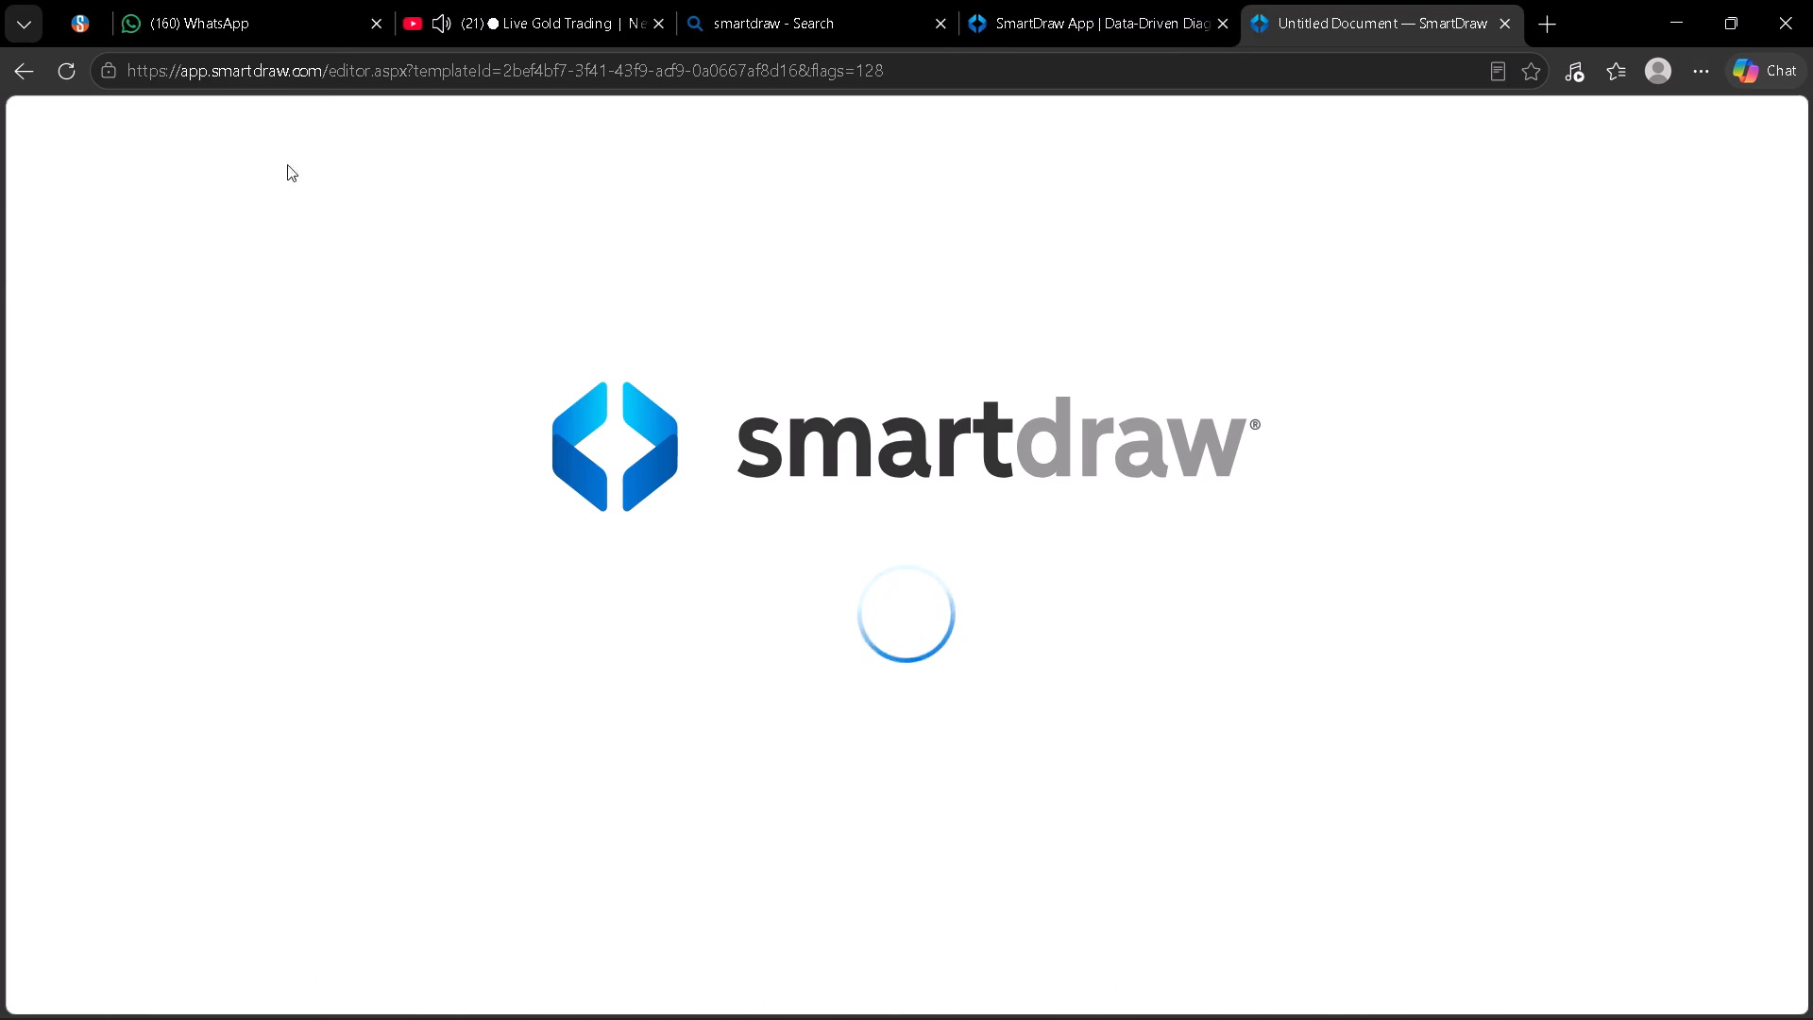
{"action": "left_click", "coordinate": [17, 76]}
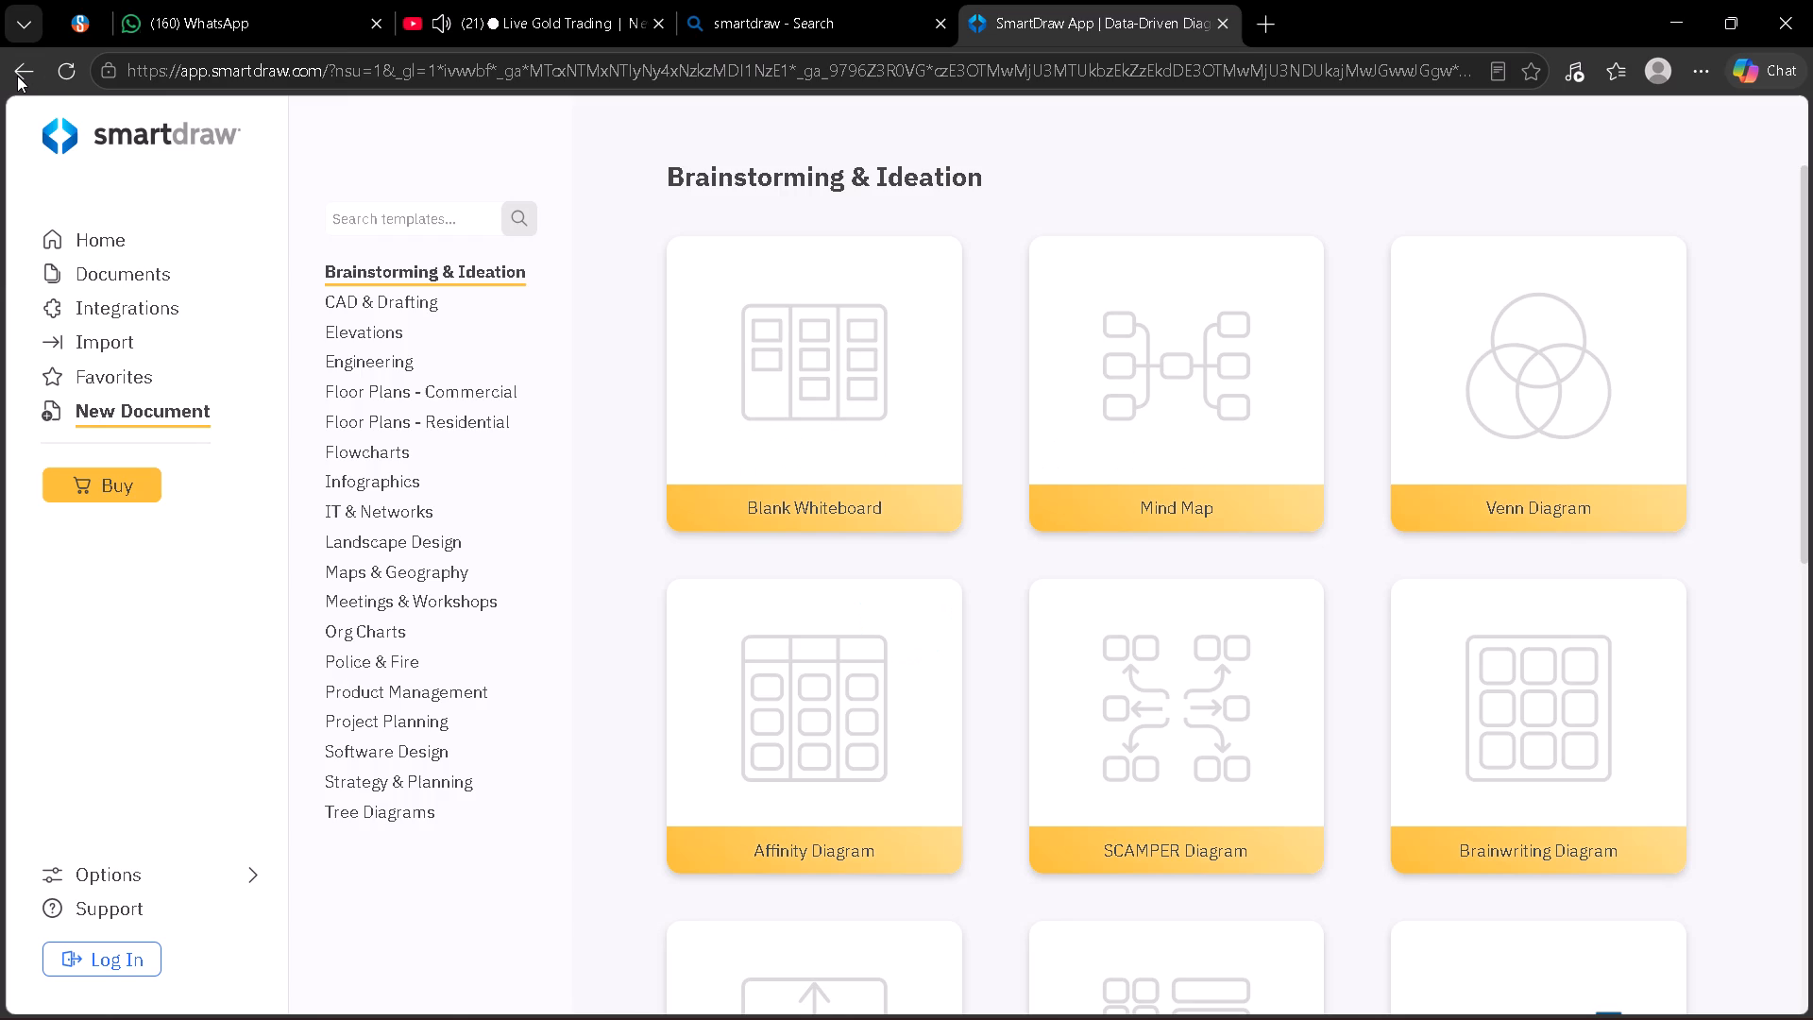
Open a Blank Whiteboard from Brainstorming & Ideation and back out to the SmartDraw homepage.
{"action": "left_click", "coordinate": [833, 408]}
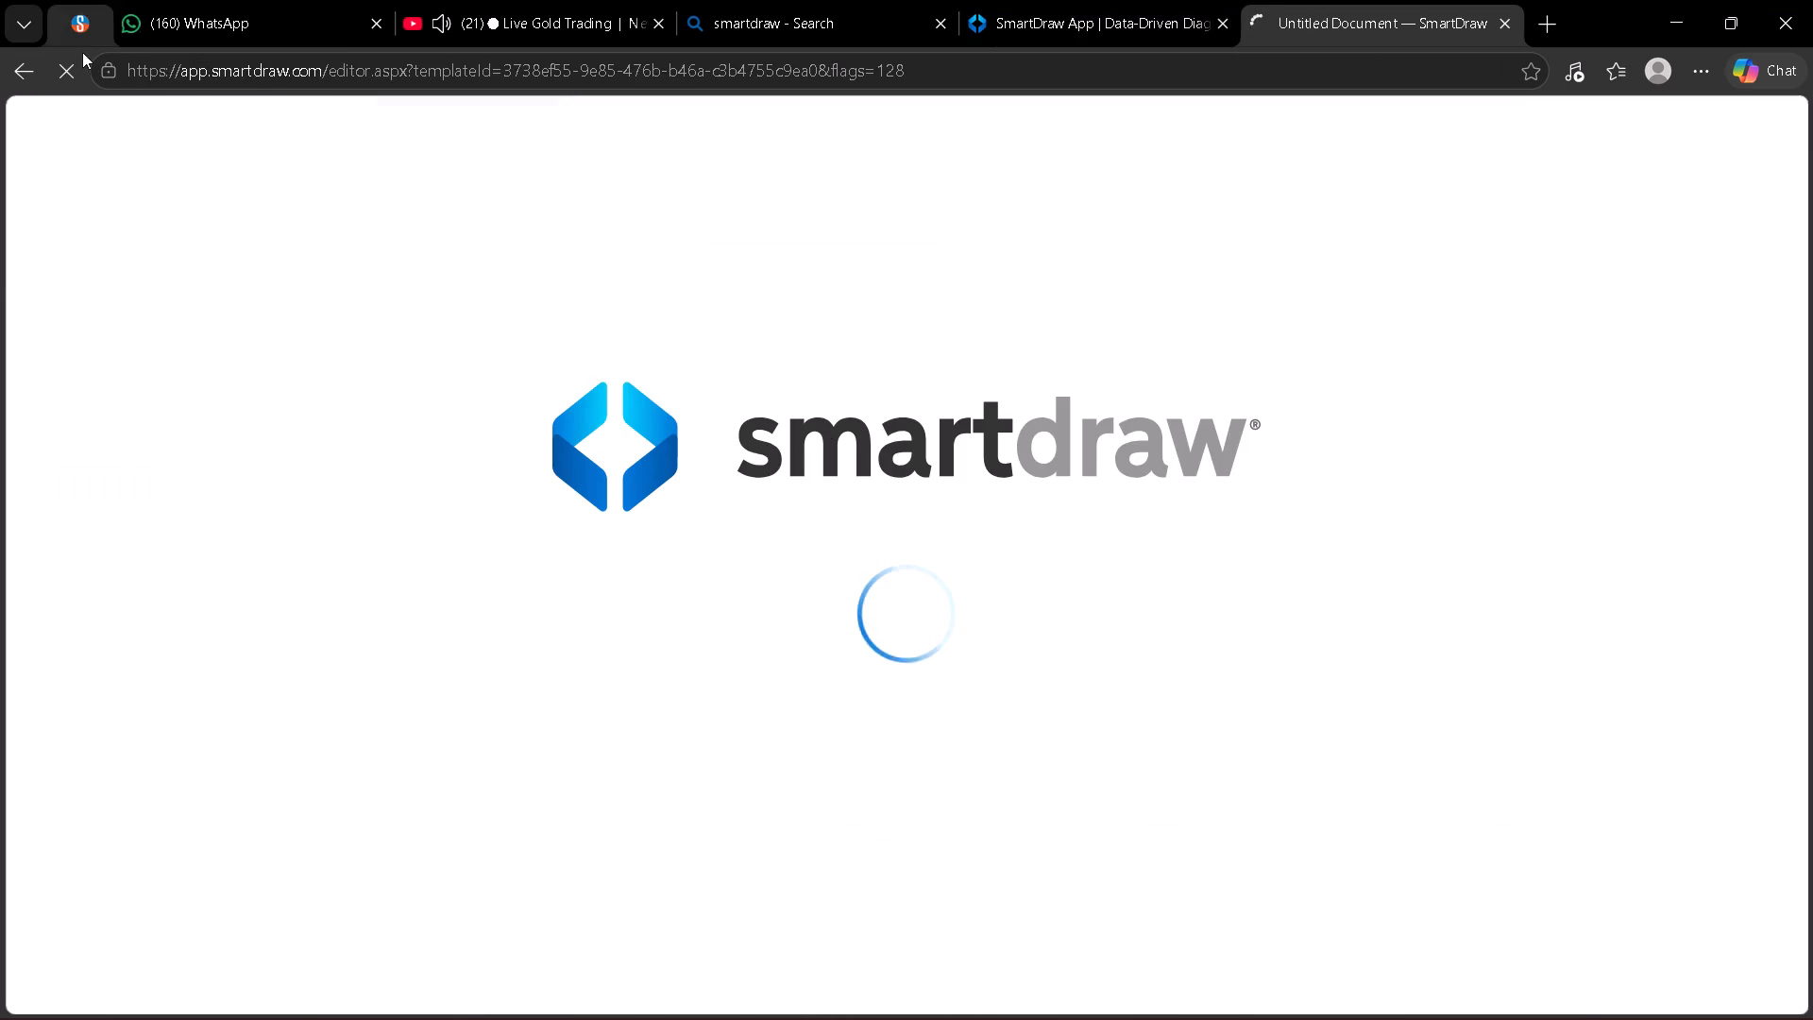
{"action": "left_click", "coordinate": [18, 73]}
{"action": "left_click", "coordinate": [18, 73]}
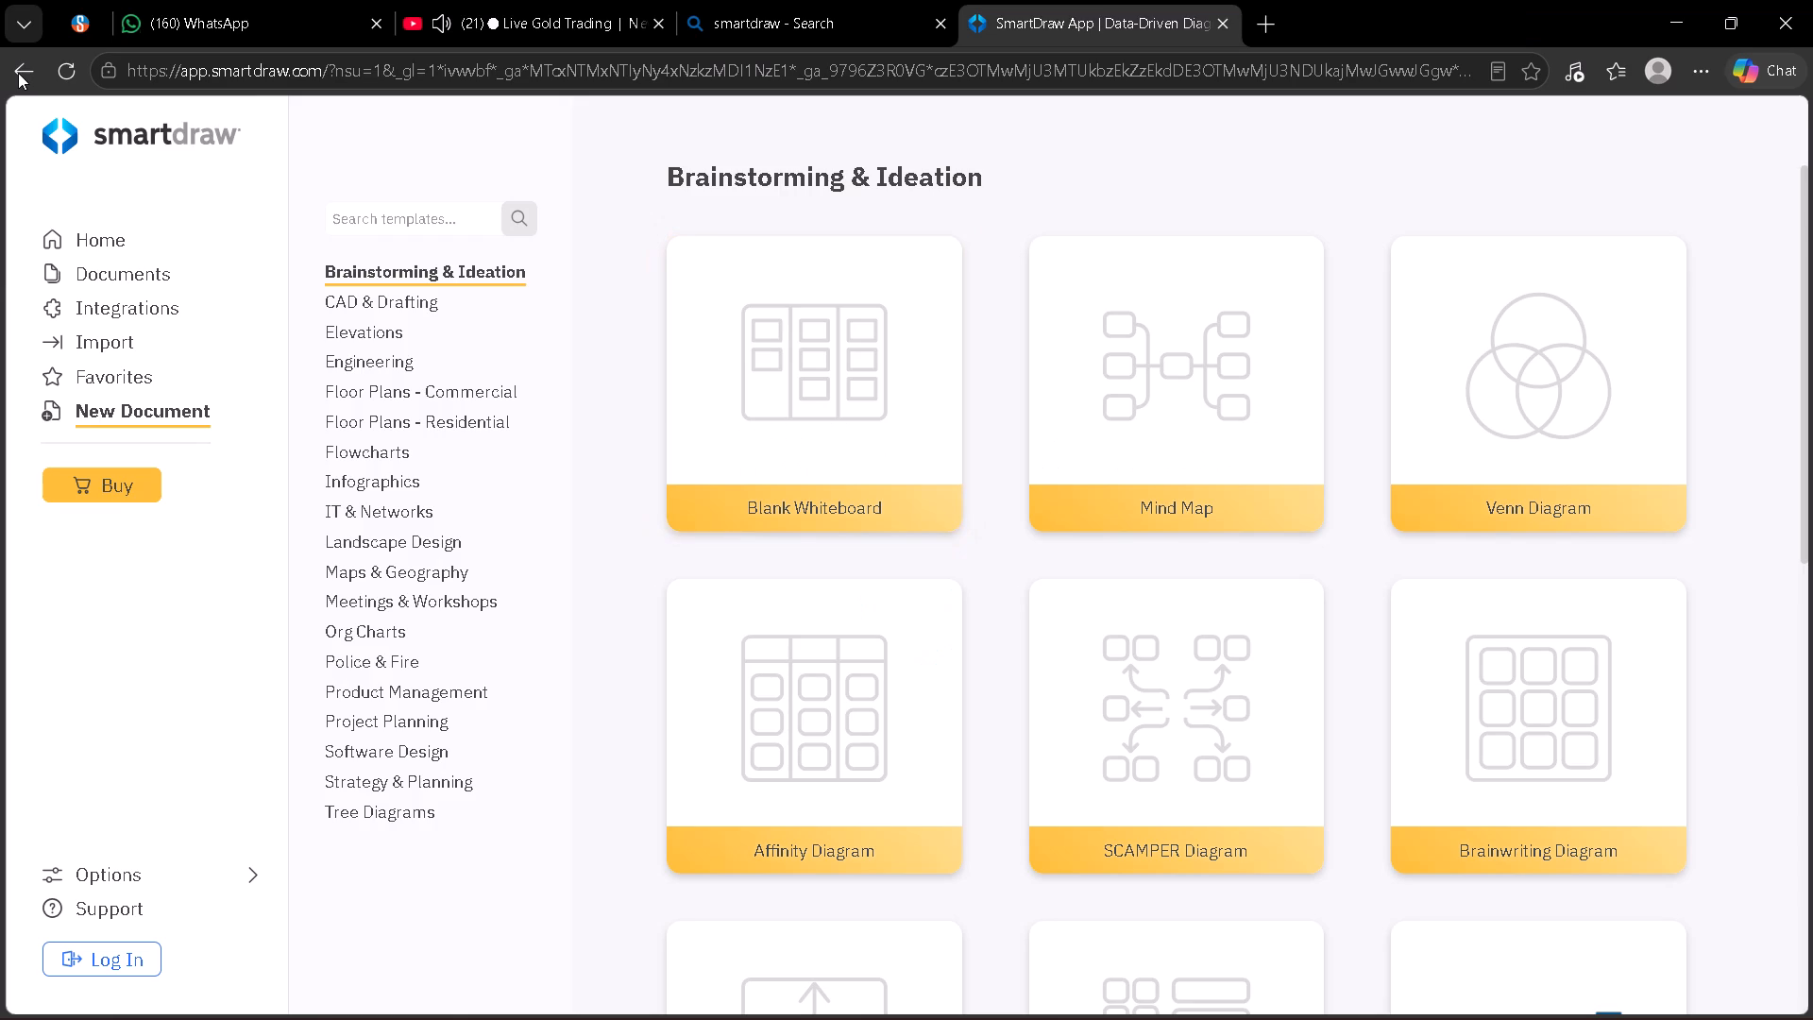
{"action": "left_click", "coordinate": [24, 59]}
Check the chart on the live gold trading stream.
{"action": "left_click", "coordinate": [530, 0]}
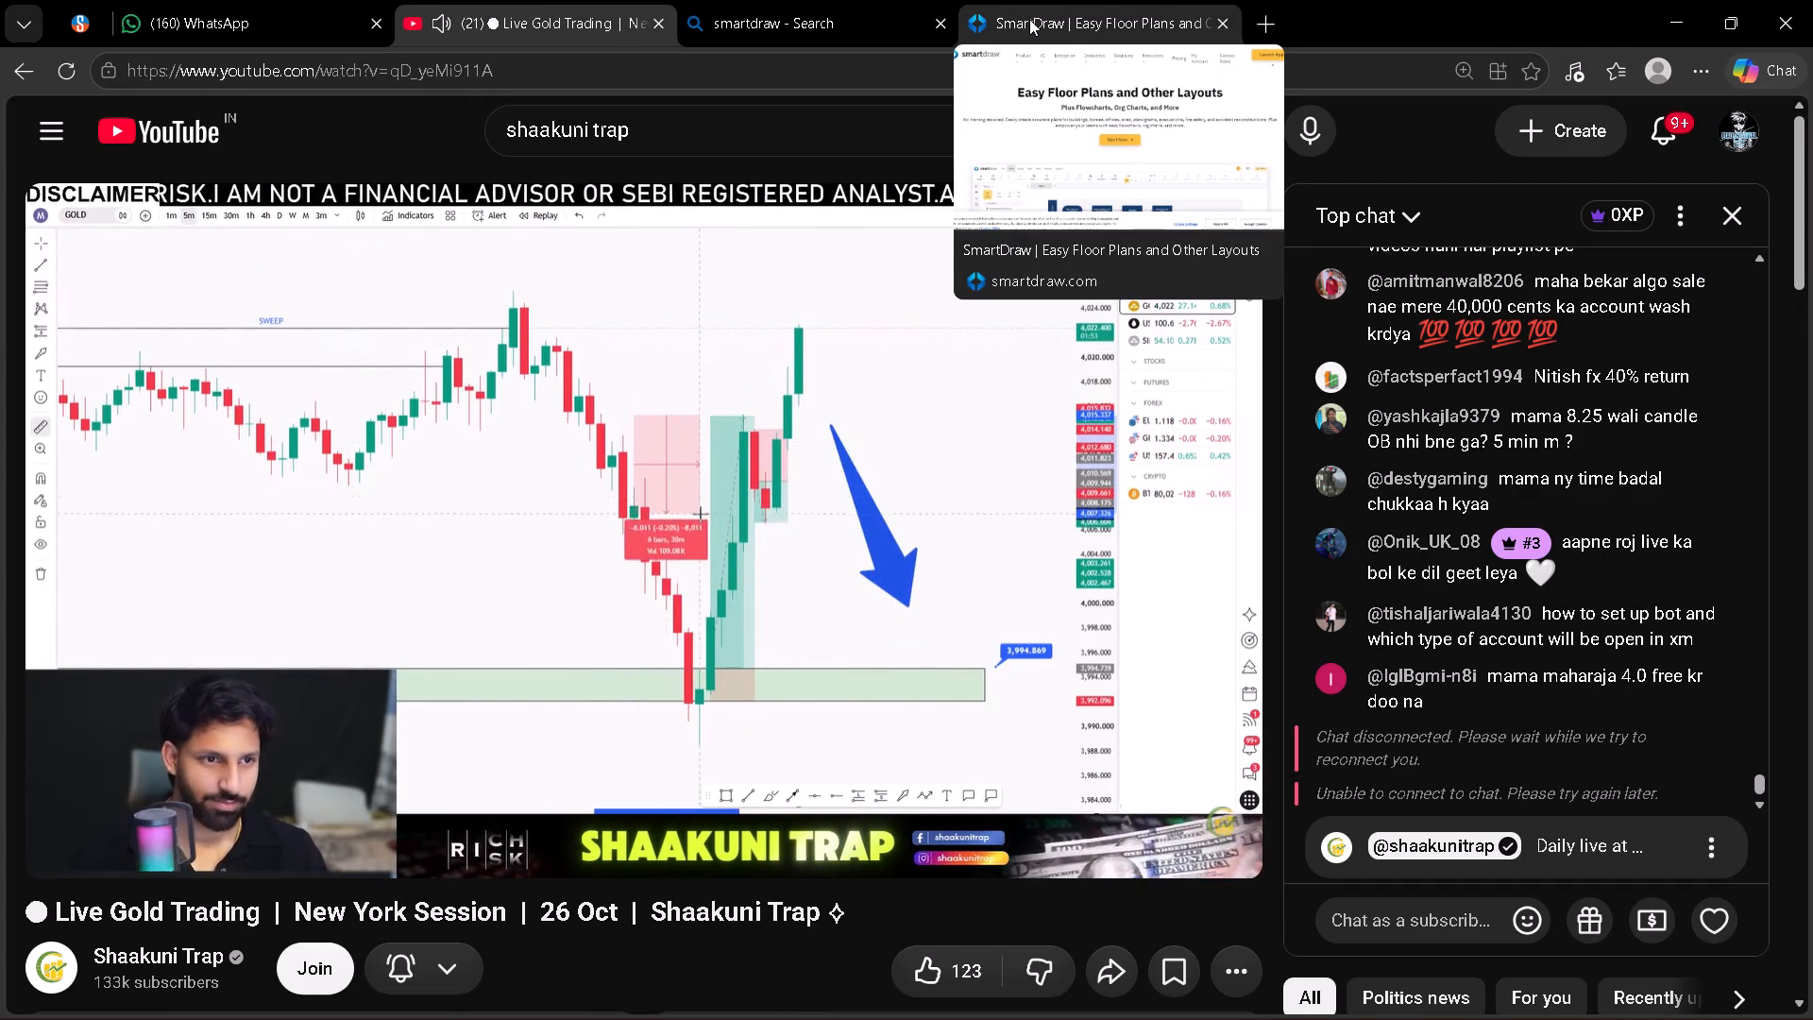
Return to the SmartDraw homepage and start the web app.
{"action": "left_click", "coordinate": [1029, 19]}
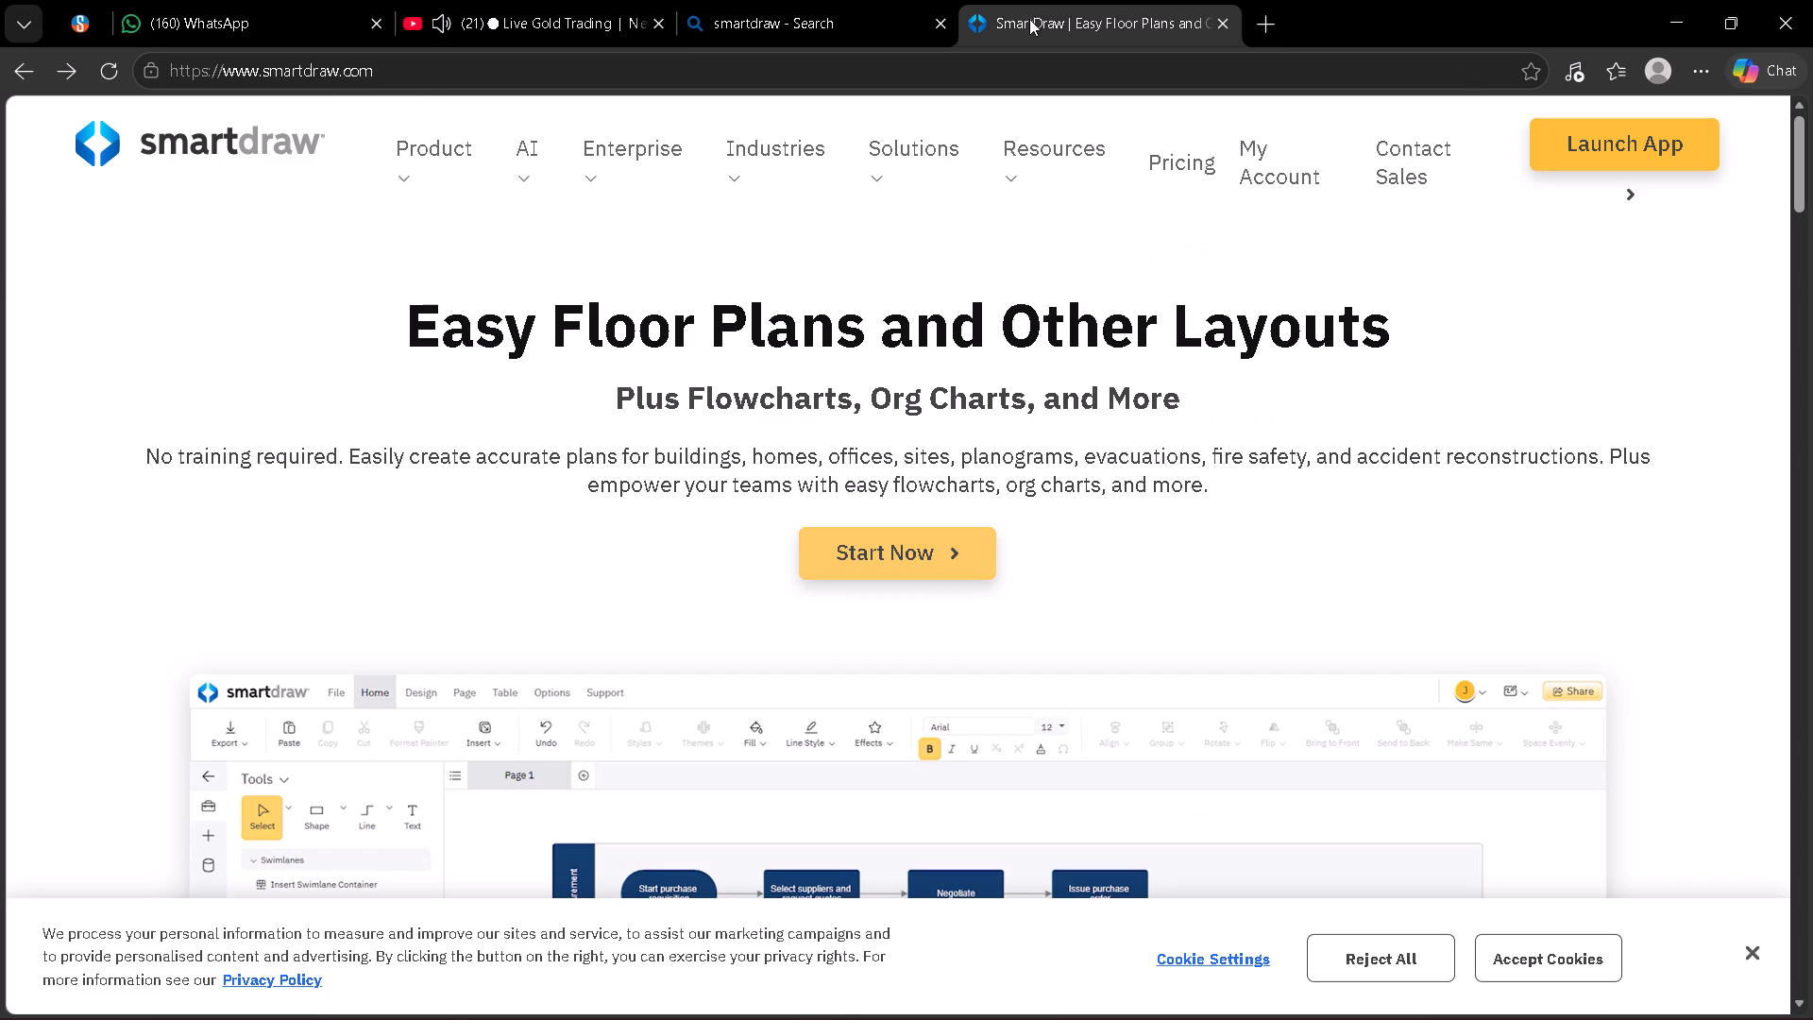
{"action": "left_click", "coordinate": [959, 548]}
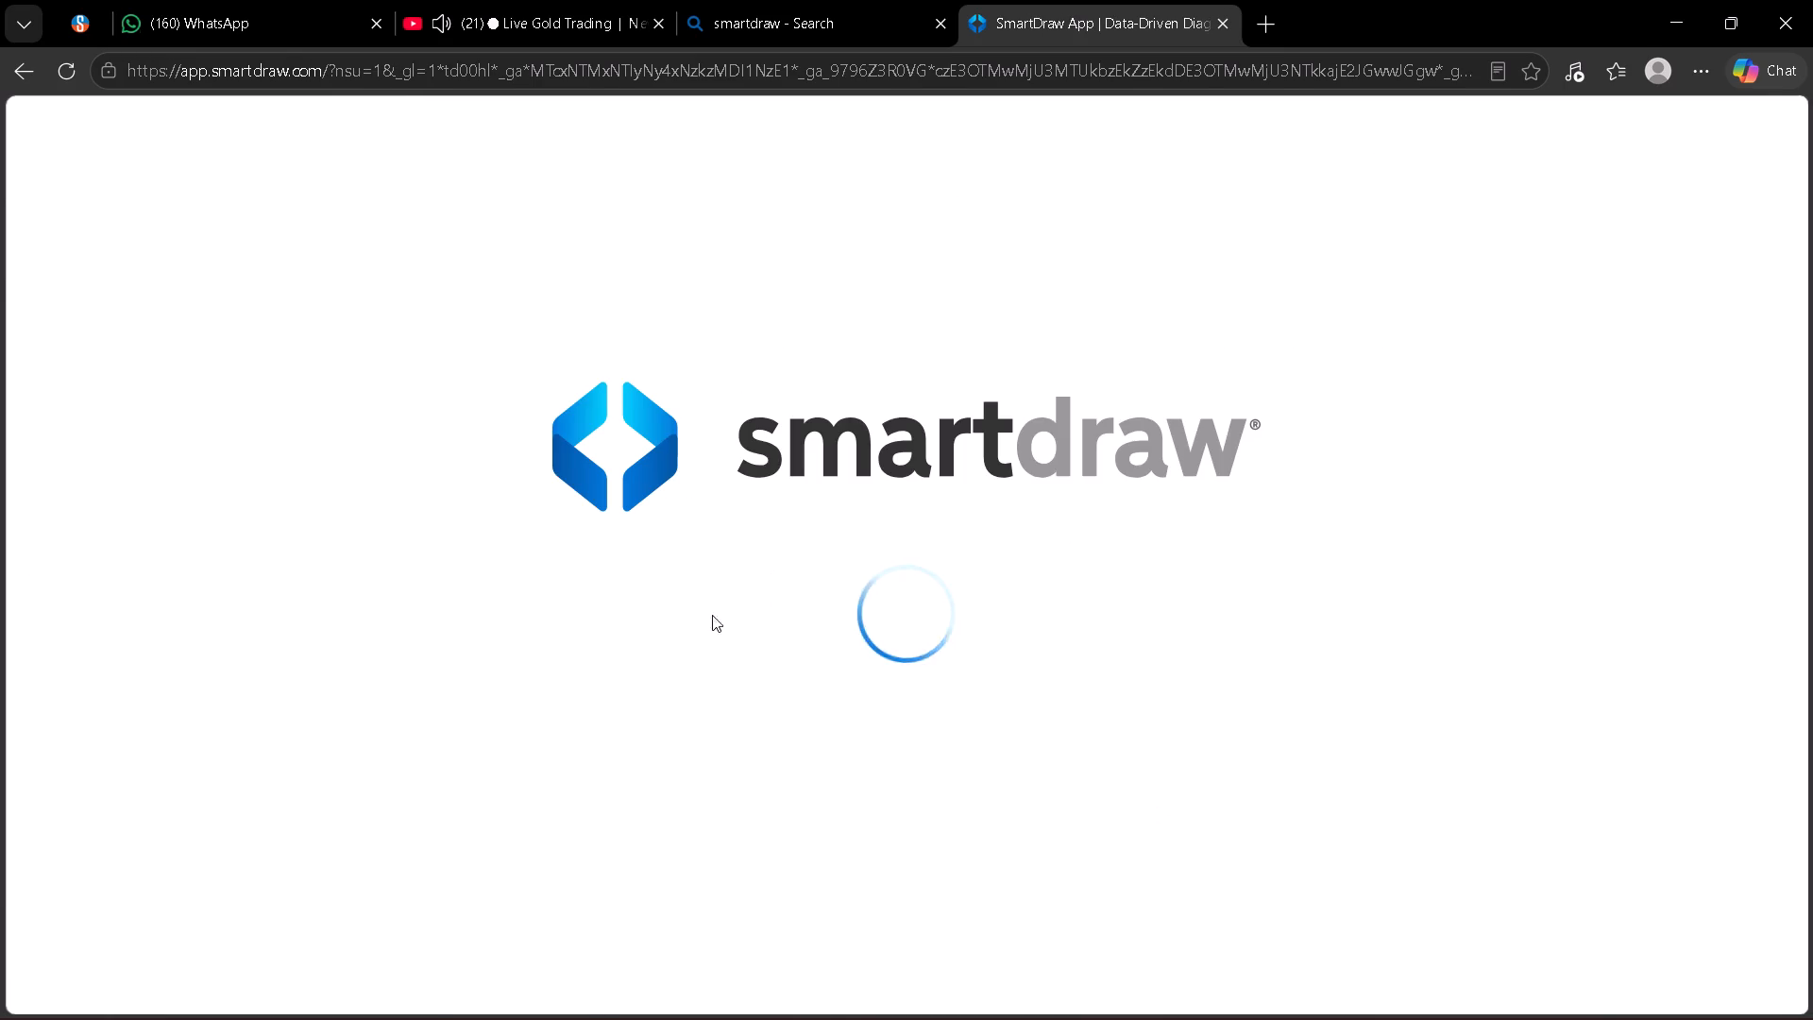
Open a blank Residential Floor Plan from the Floor Plans - Residential templates.
{"action": "left_click", "coordinate": [771, 411]}
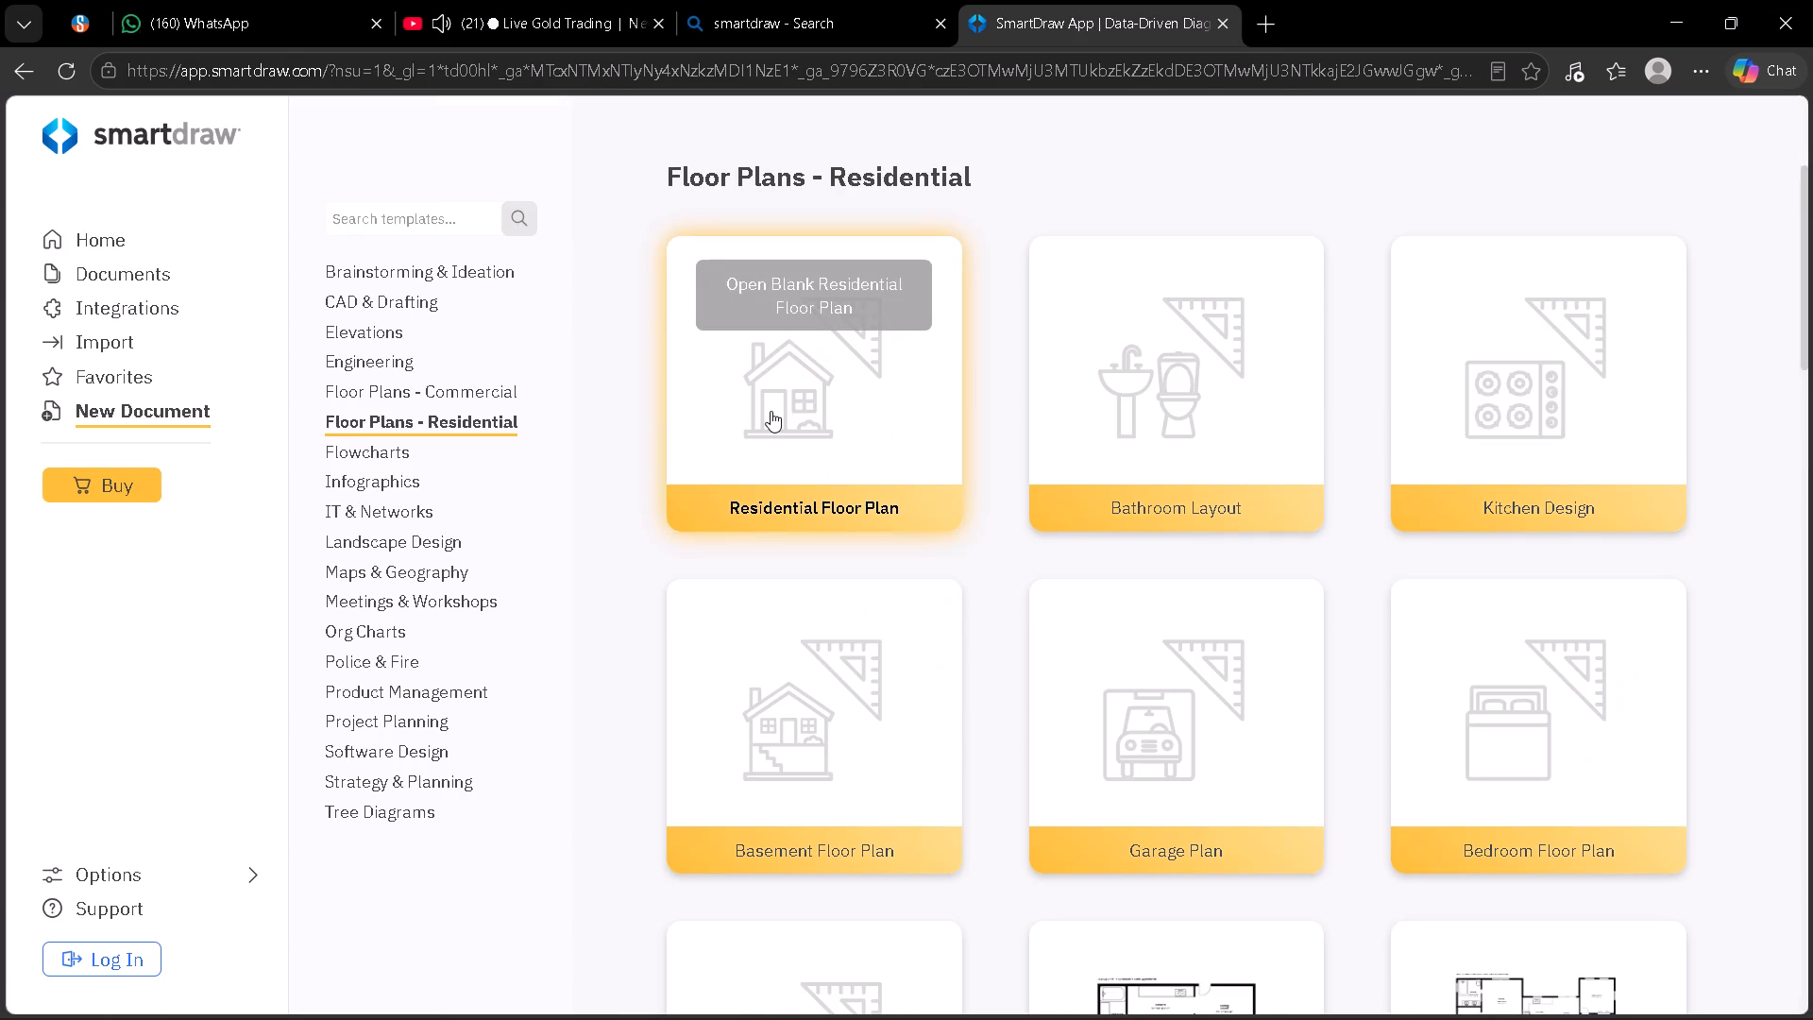
{"action": "left_click", "coordinate": [790, 412]}
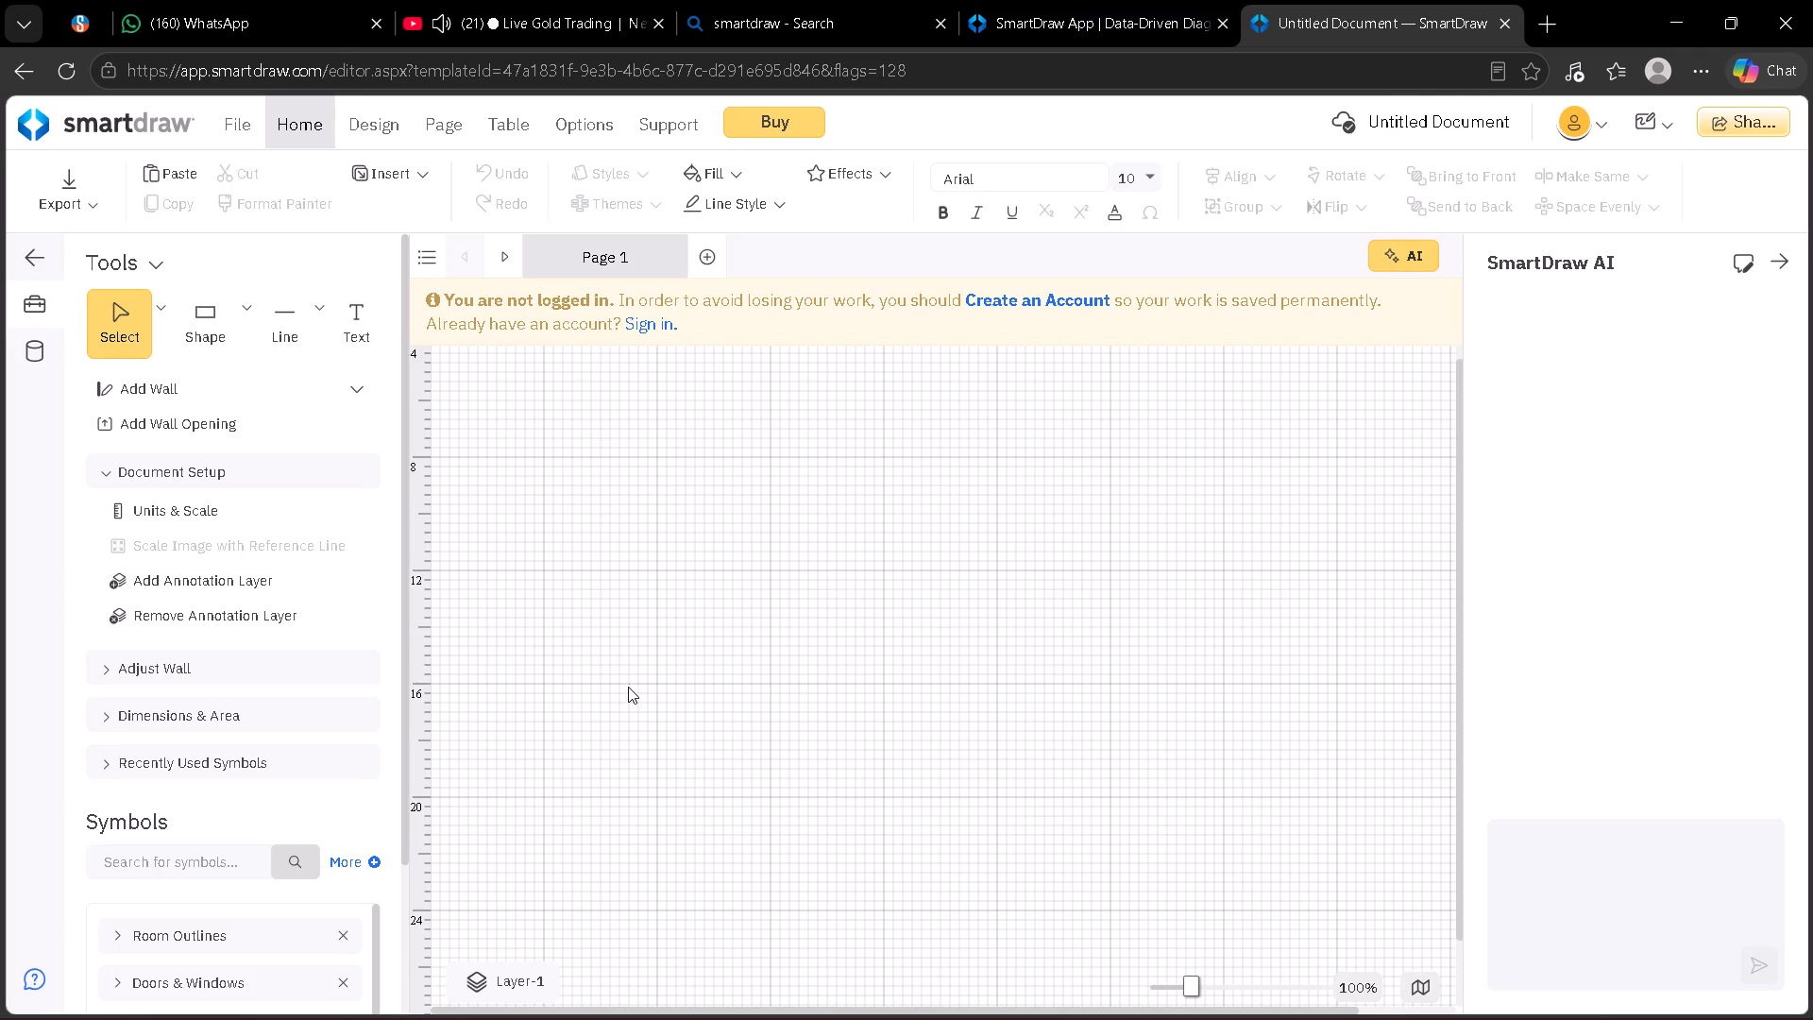
Draw separate walls for a rectangular outline: top about 24' 6" long, right side about 14' 10", and bottom about 20' 10".
{"action": "left_click_drag", "start_coordinate": [626, 623], "coordinate": [921, 621]}
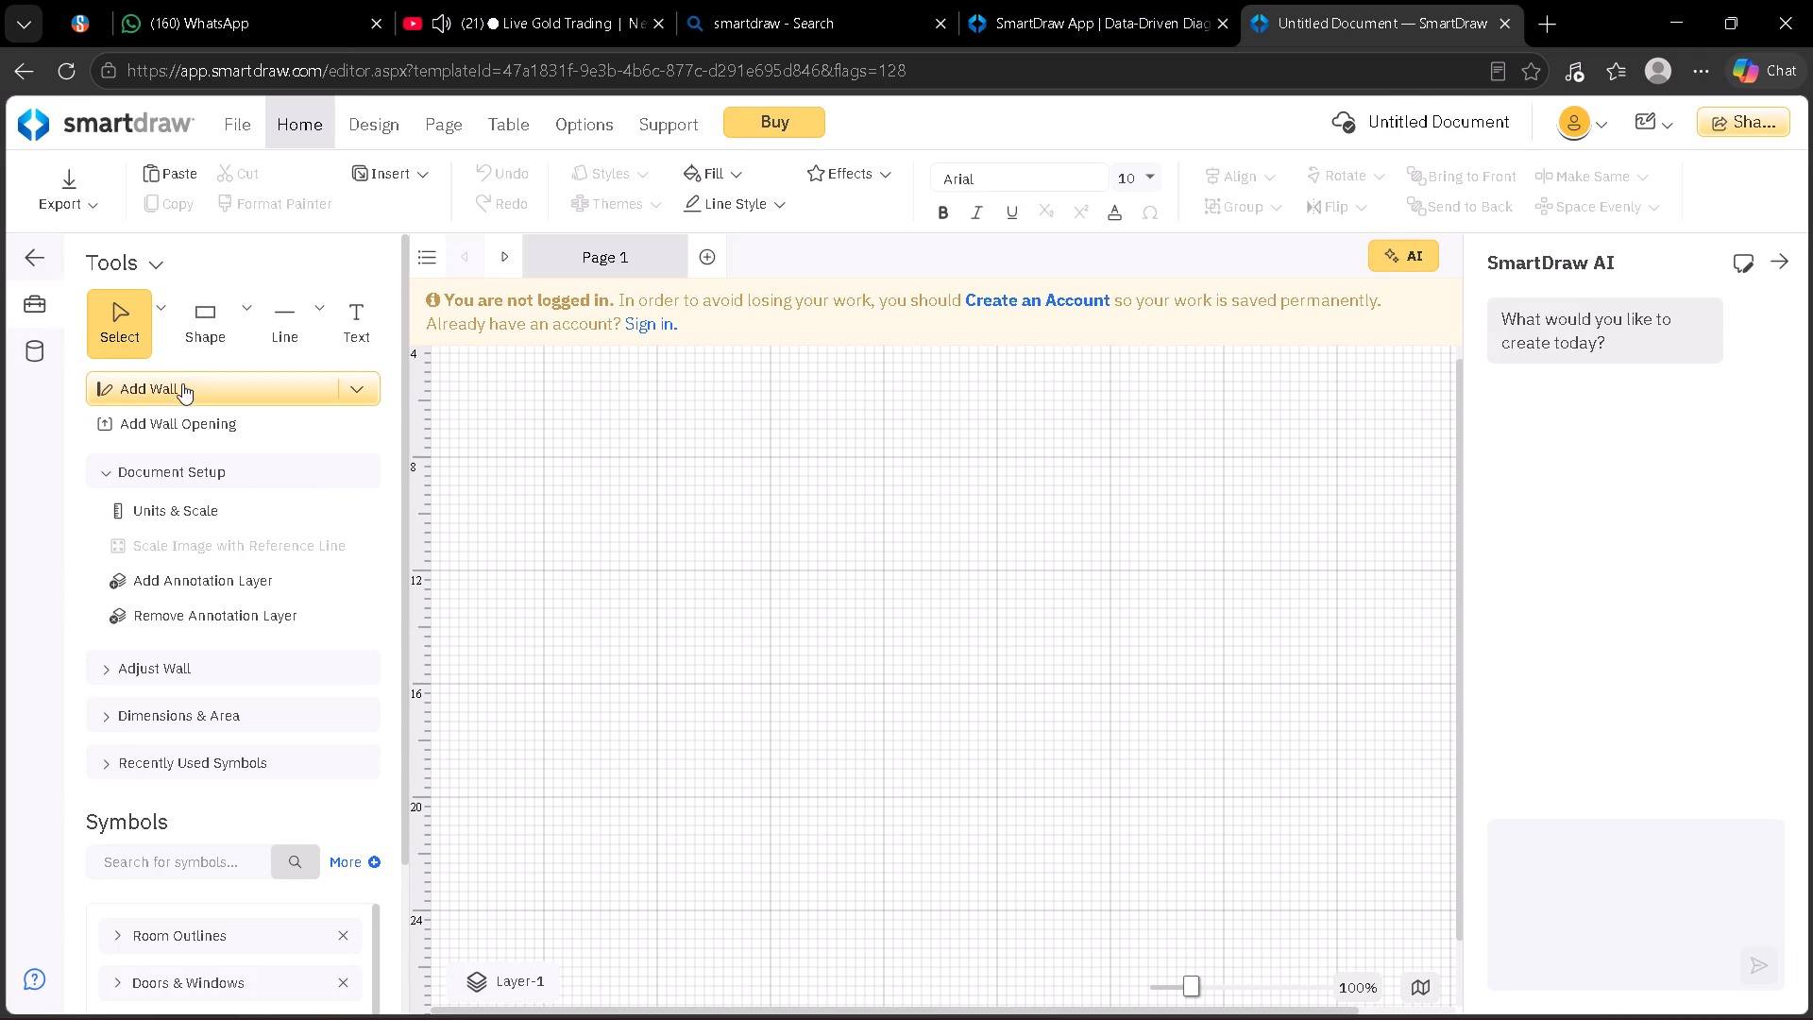
{"action": "left_click", "coordinate": [182, 391]}
{"action": "left_click_drag", "start_coordinate": [738, 477], "coordinate": [1363, 496]}
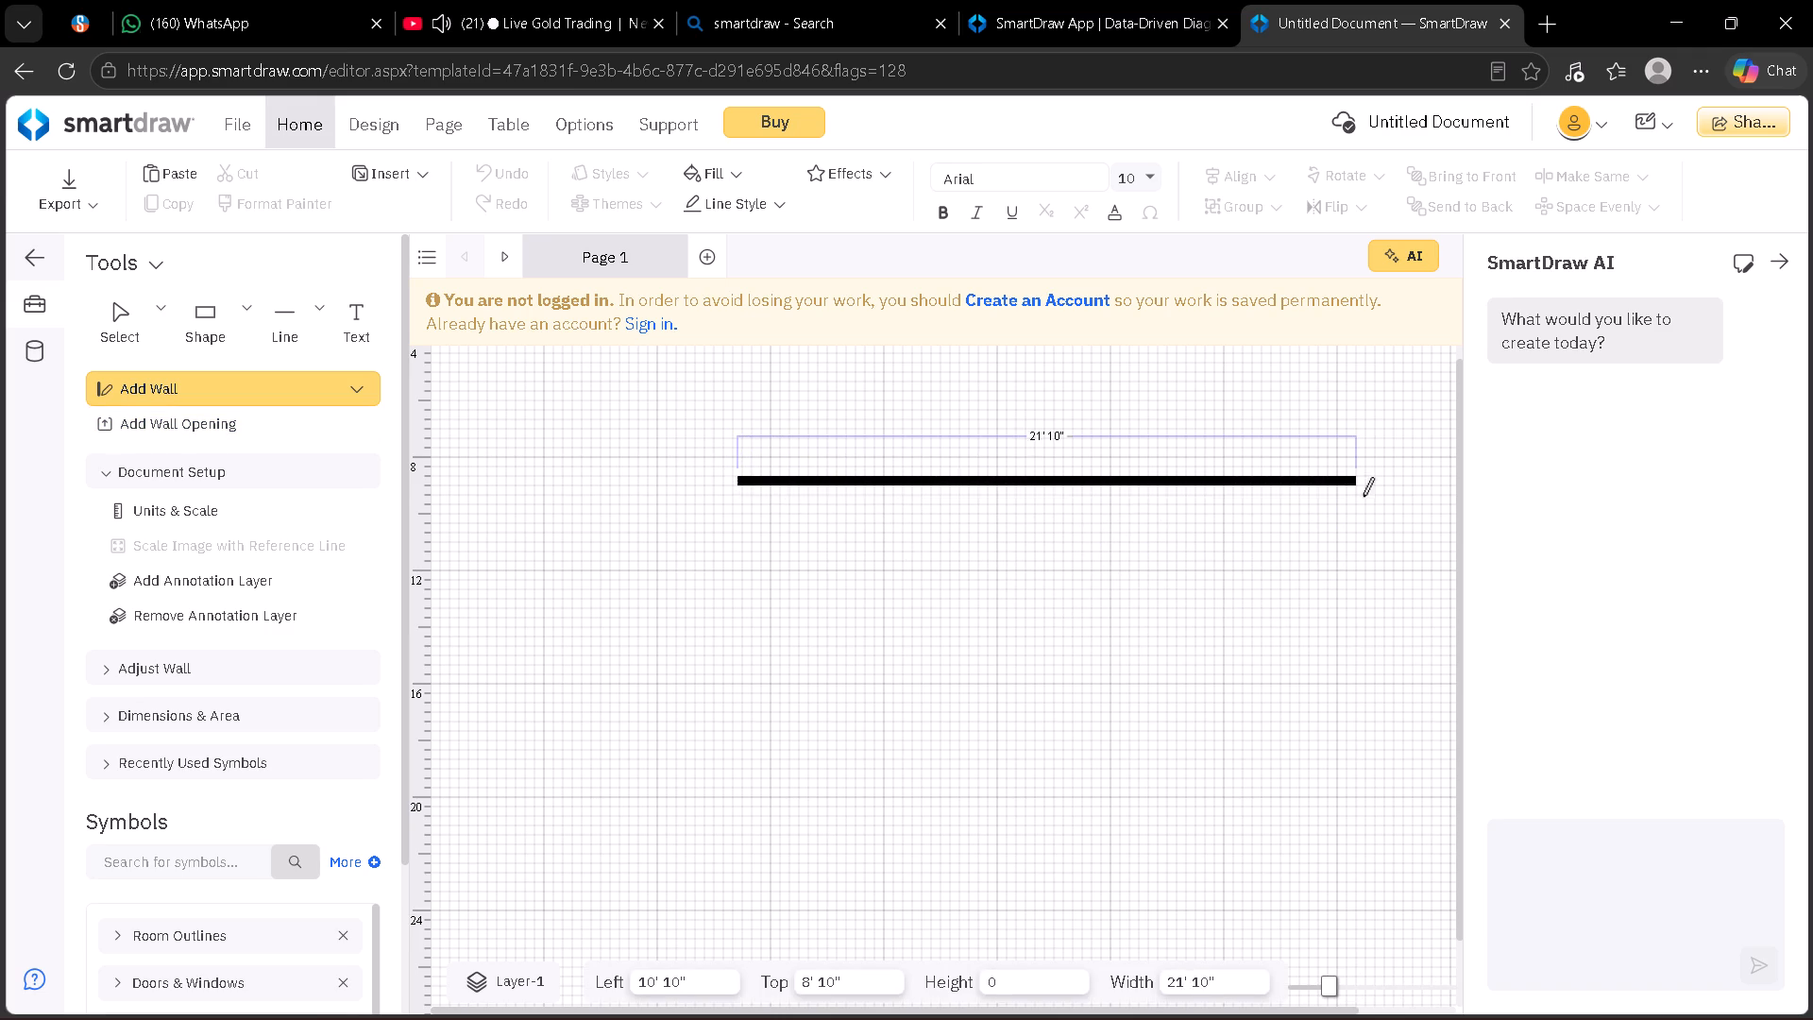
{"action": "left_click_drag", "start_coordinate": [1363, 496], "coordinate": [1432, 502]}
{"action": "left_click", "coordinate": [1358, 558]}
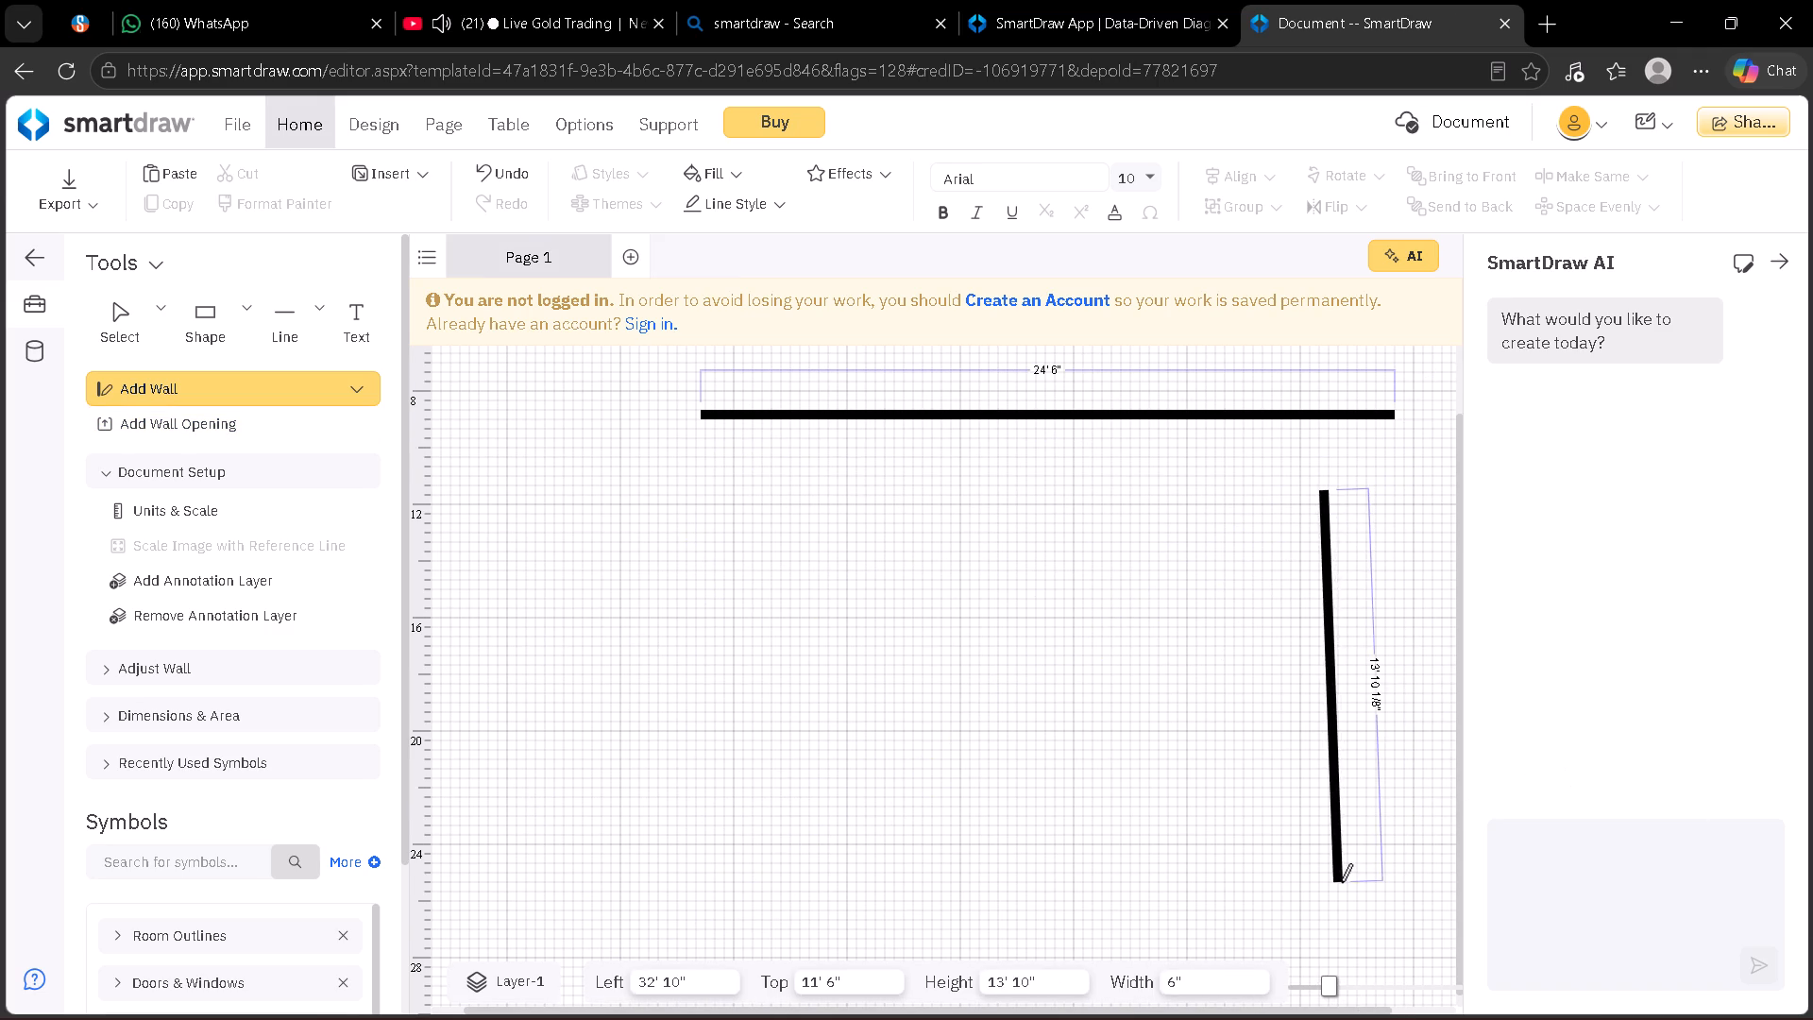
{"action": "left_click", "coordinate": [1341, 911]}
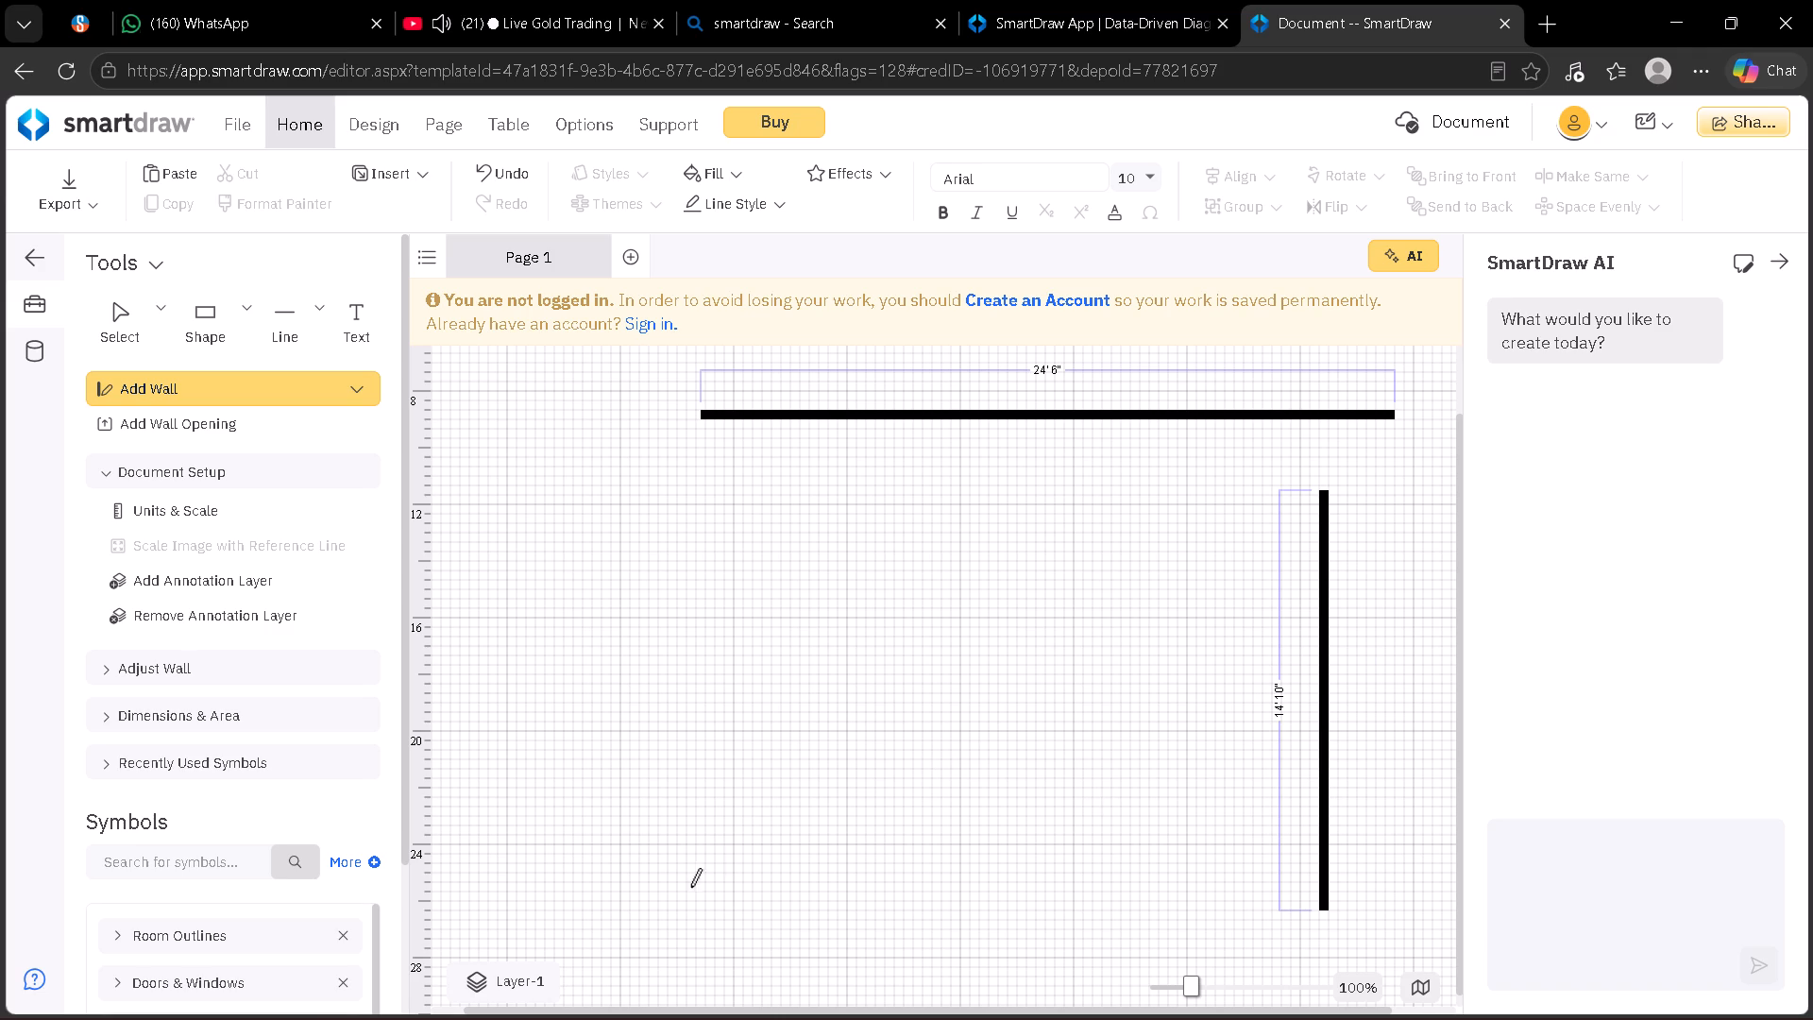
{"action": "left_click_drag", "start_coordinate": [679, 886], "coordinate": [1214, 895]}
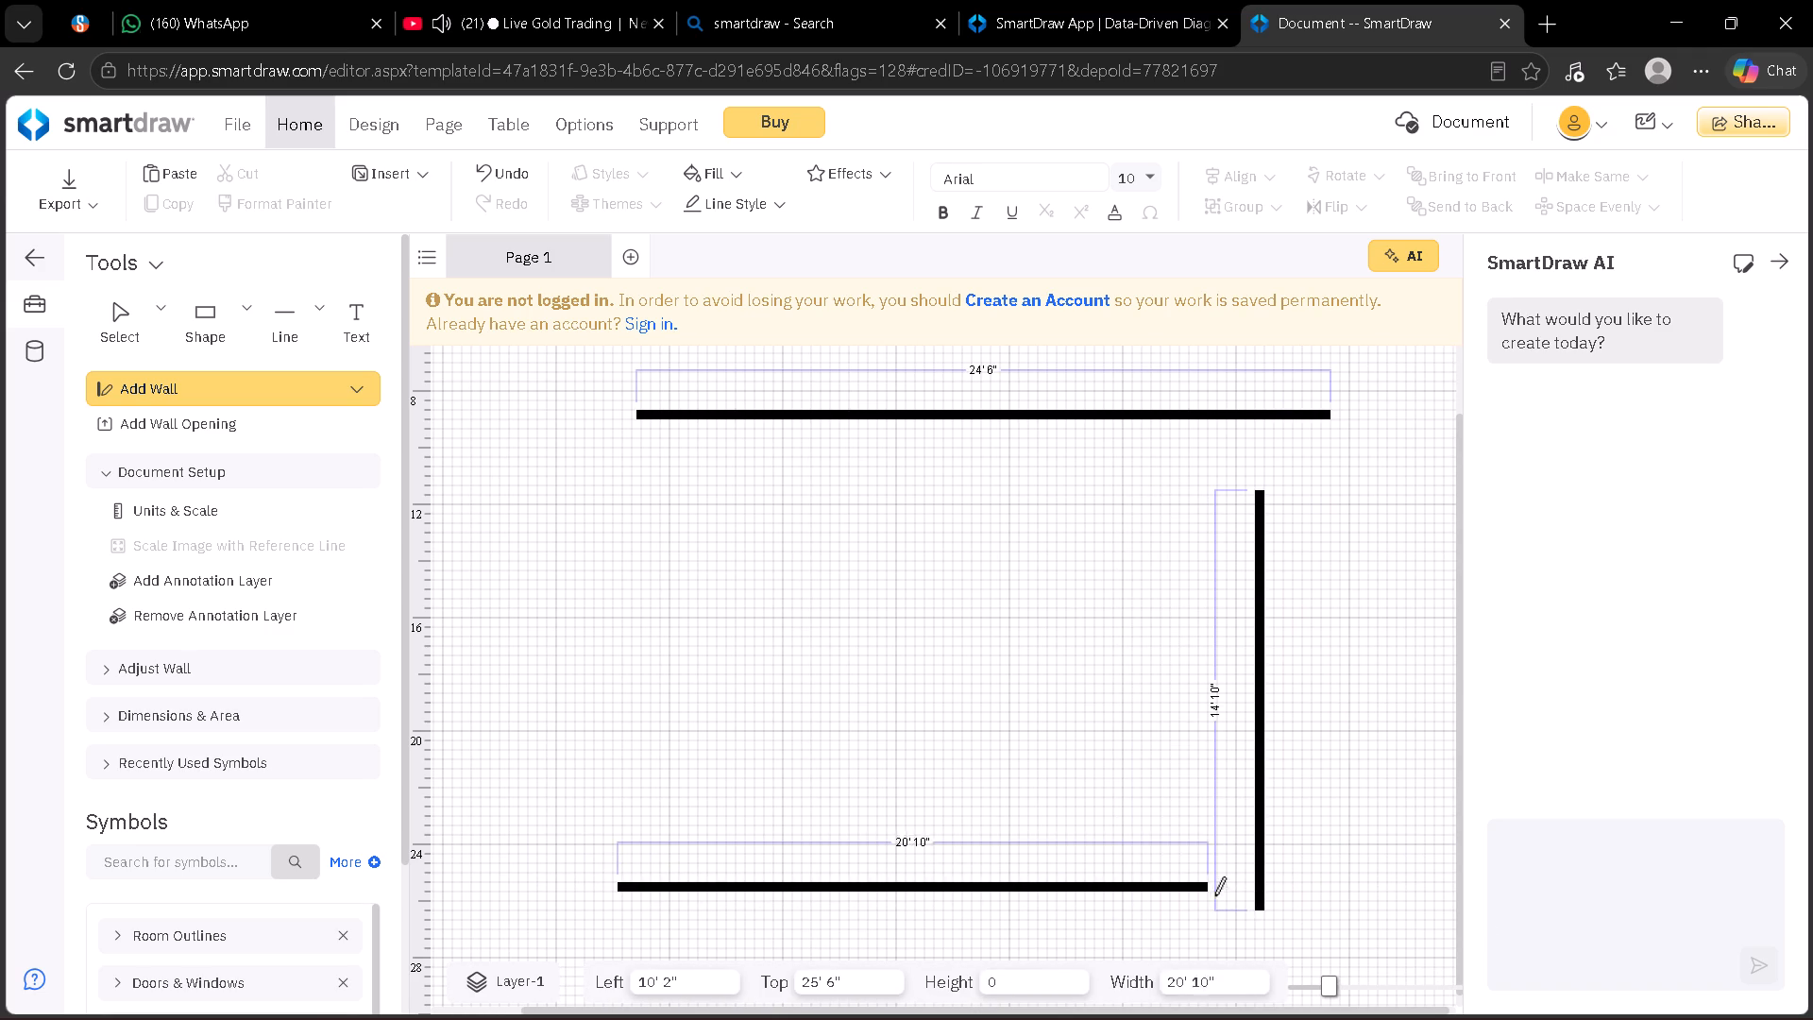
Extend the lower wall's right end toward the bottom of the vertical wall, making it about 22' 2" long.
{"action": "left_click_drag", "start_coordinate": [1214, 895], "coordinate": [1243, 916]}
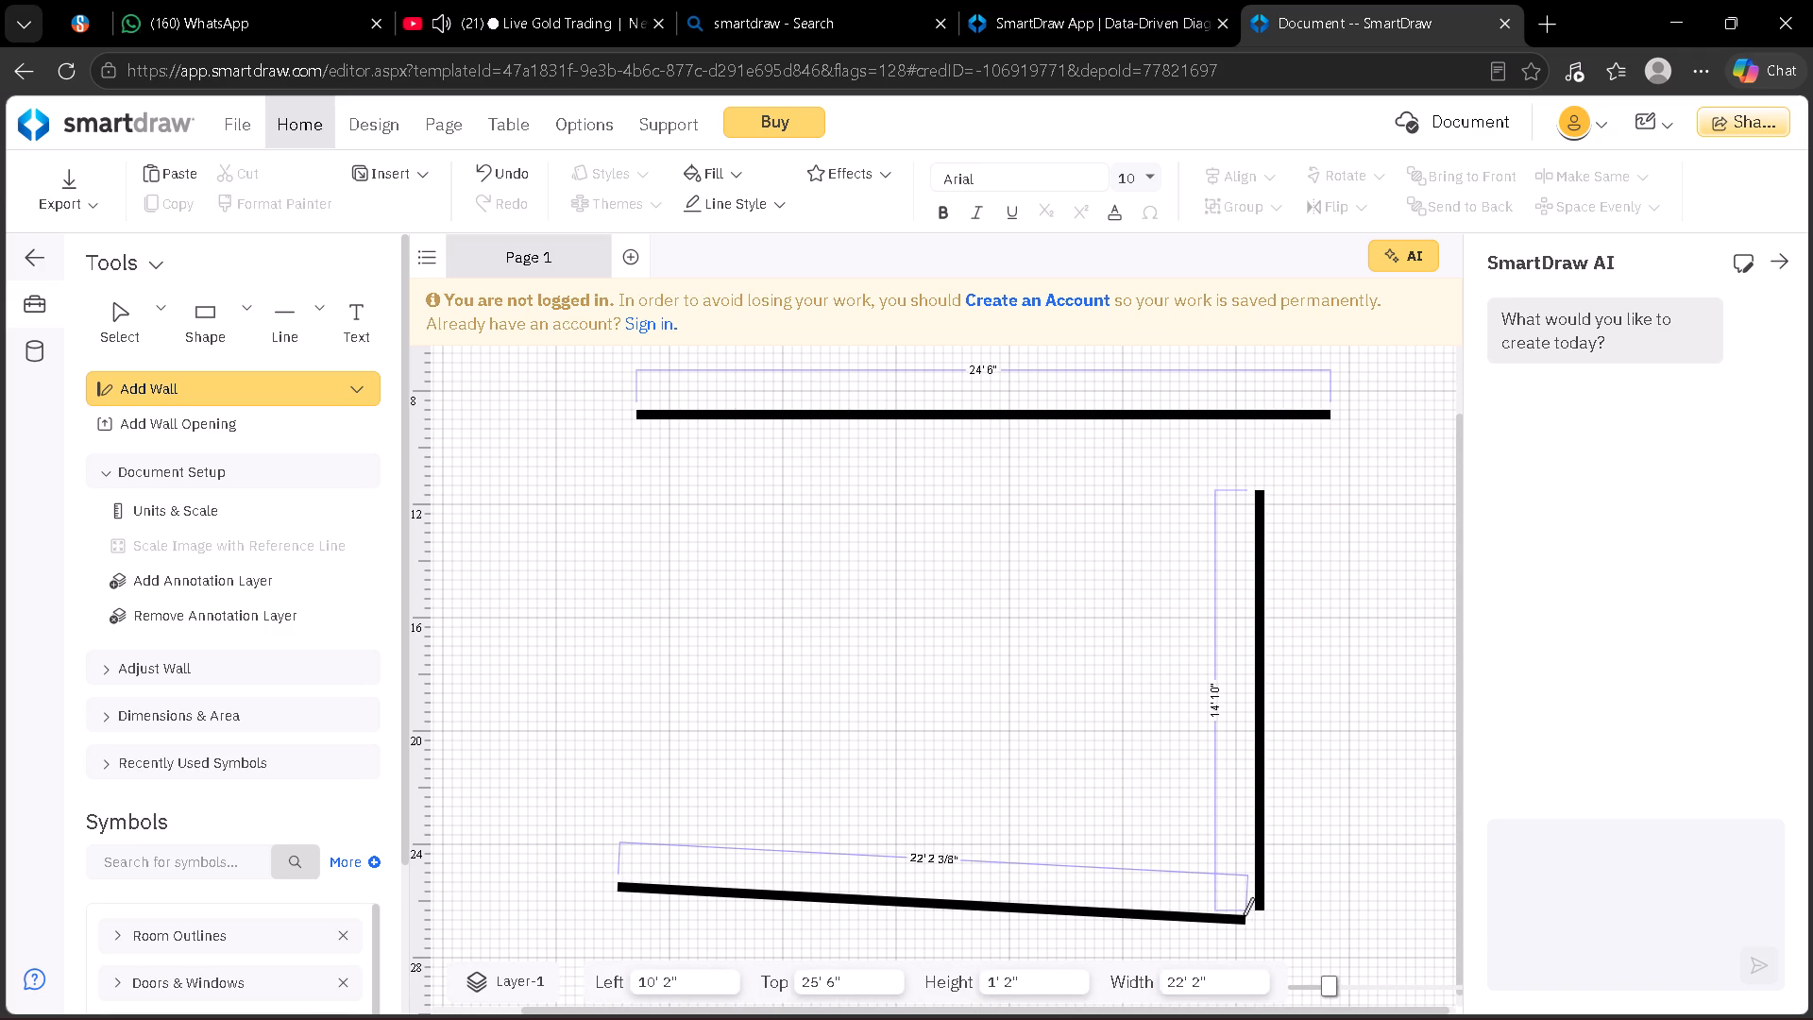
Join the lower wall's right end to the bottom of the vertical wall, making the lower wall about 22' 6" long.
{"action": "left_click_drag", "start_coordinate": [1243, 916], "coordinate": [1255, 907]}
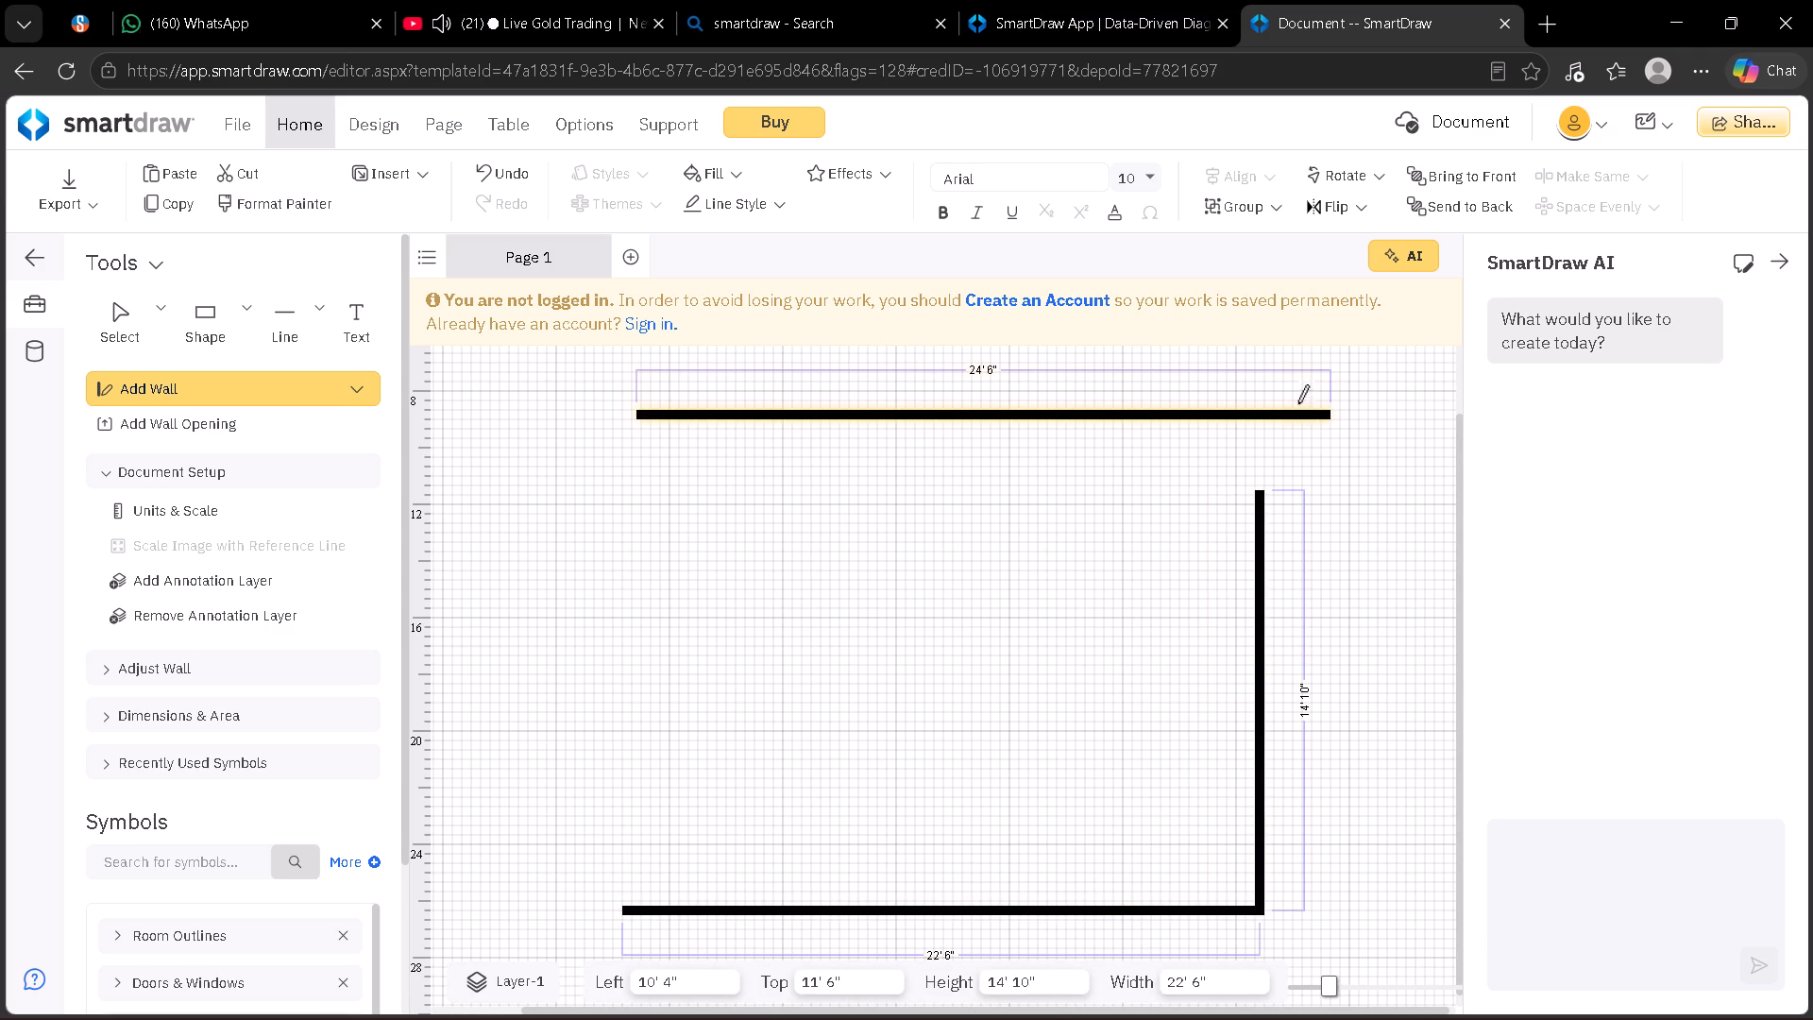
Draw a slanted wall about 3' 2" long from the upper wall near its right end to the top of the vertical wall.
{"action": "left_click_drag", "start_coordinate": [1309, 411], "coordinate": [1274, 511]}
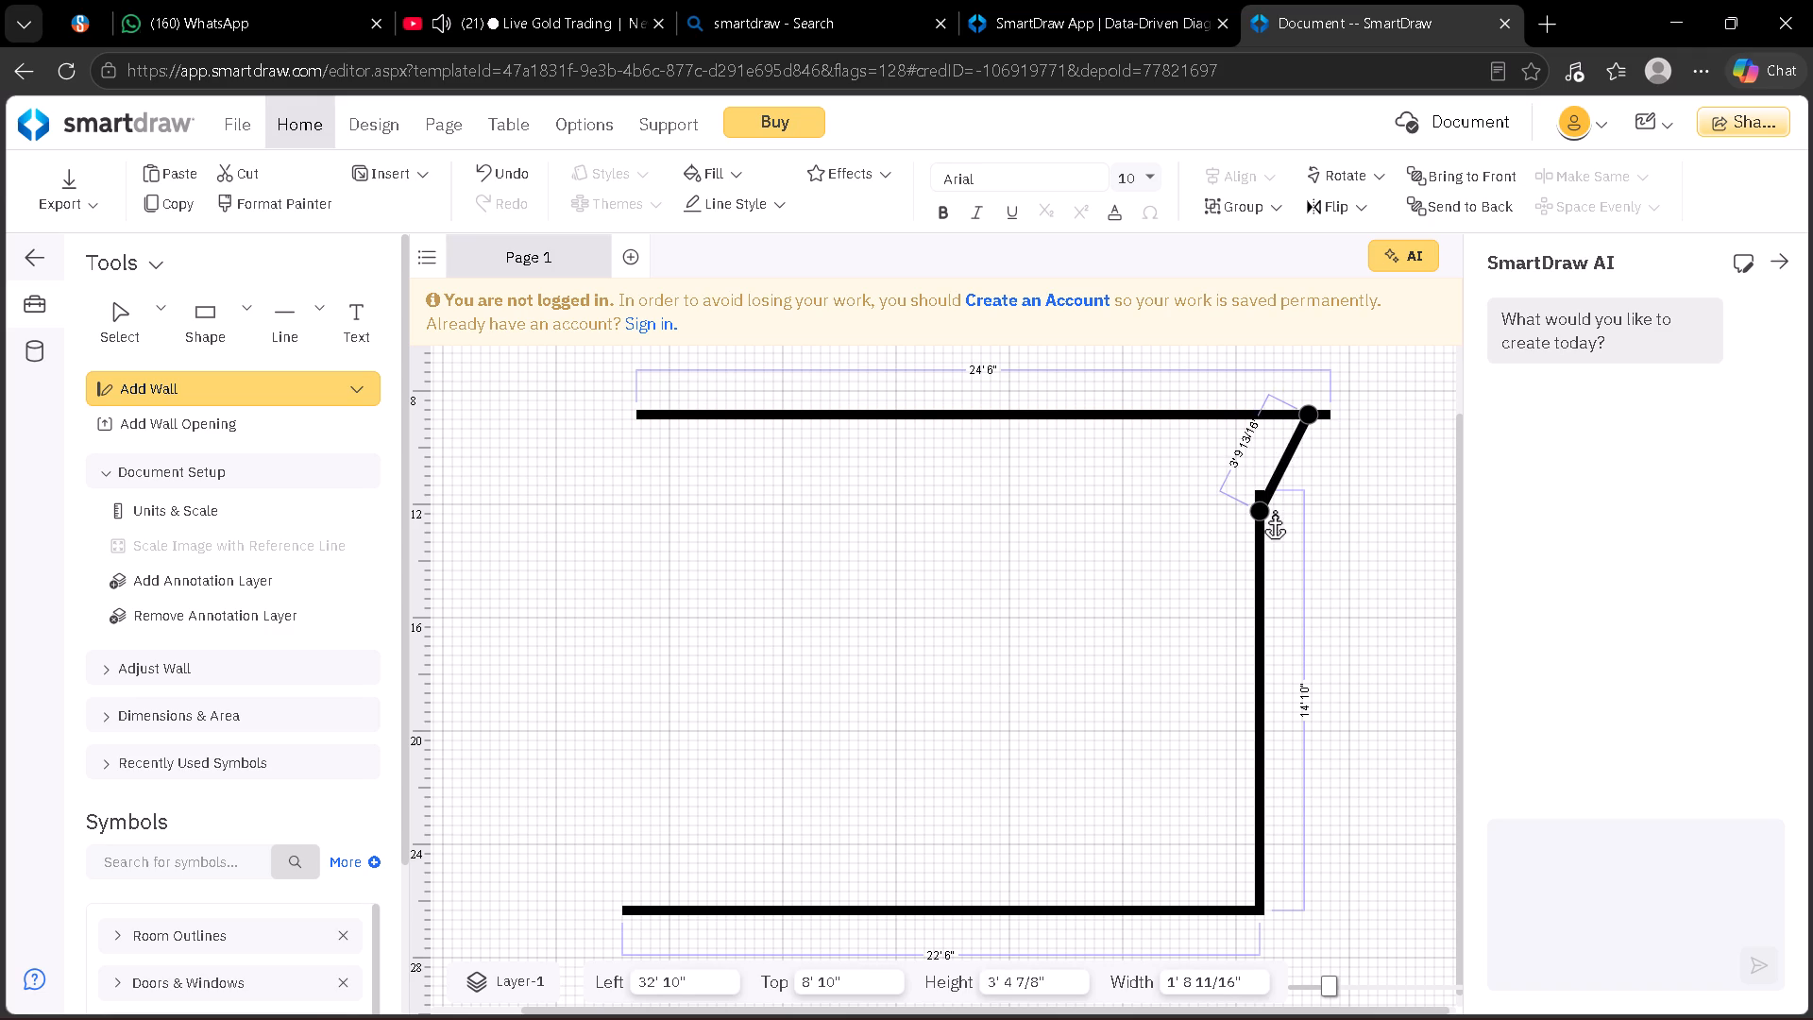
{"action": "left_click_drag", "start_coordinate": [1274, 511], "coordinate": [1267, 499]}
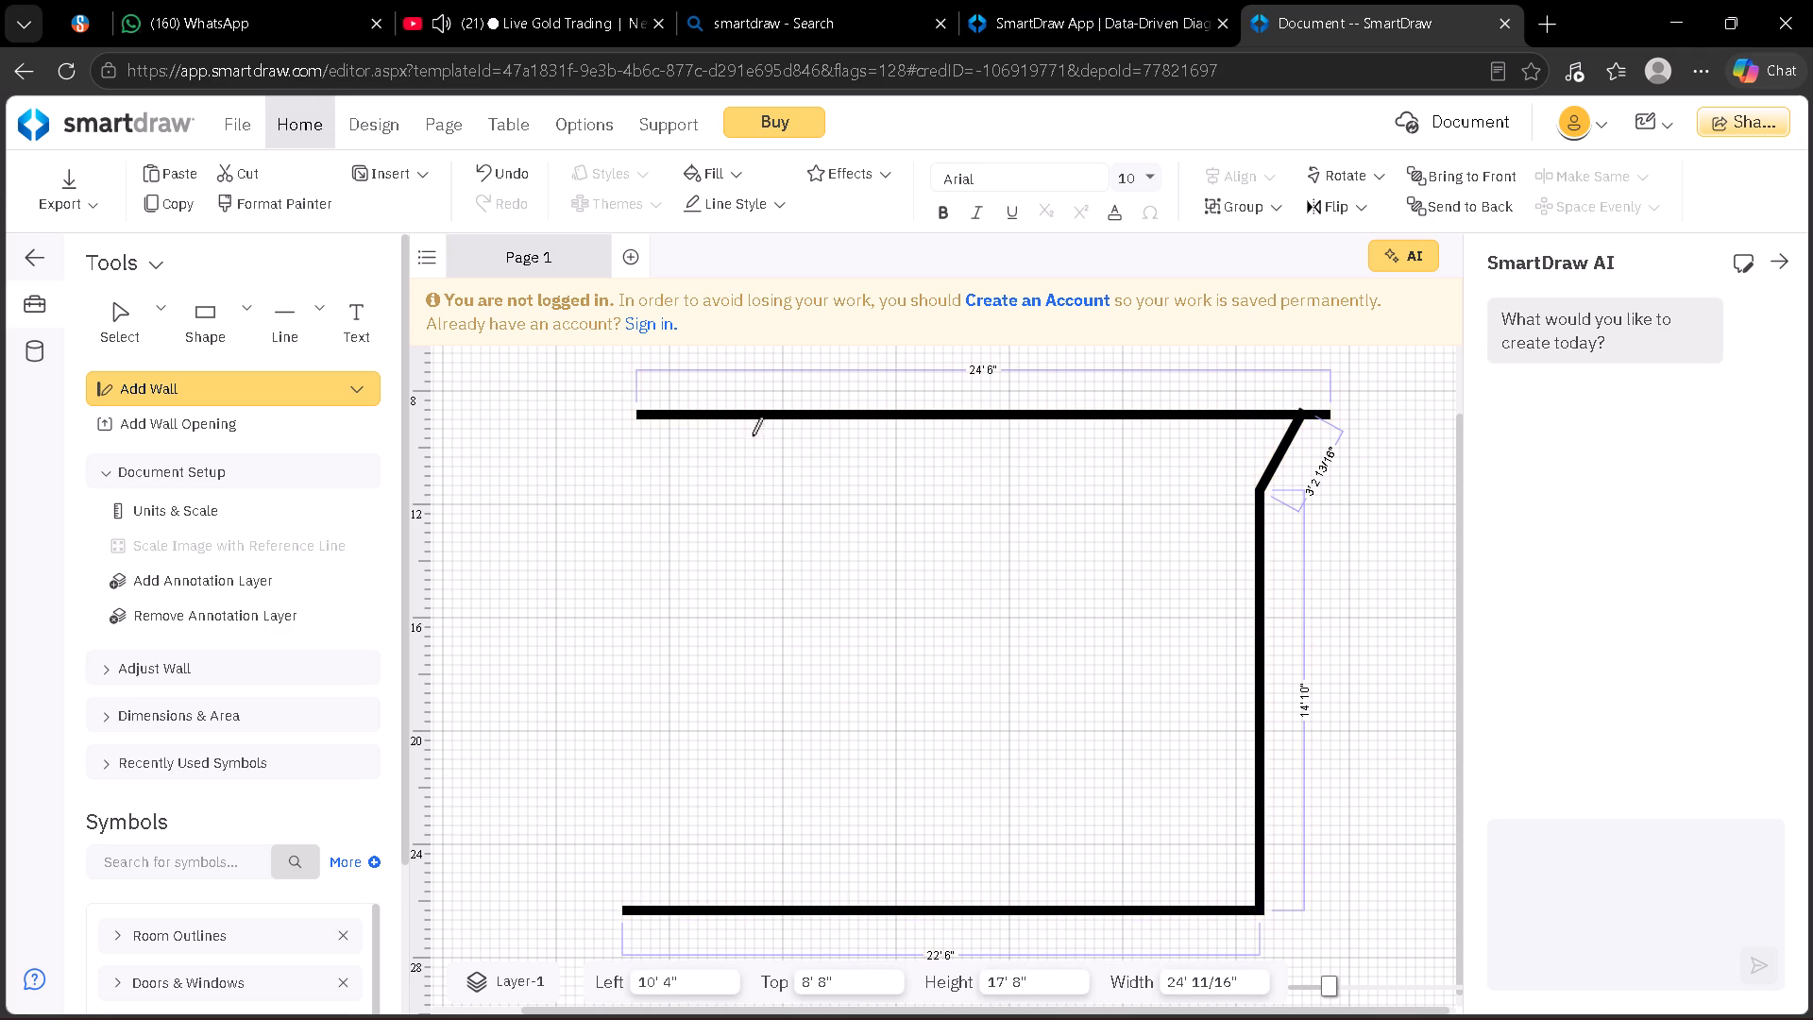
Draw a left wall about 17' 10" long from the upper wall's left end and join it to the lower wall with a piece about 10" long.
{"action": "left_click_drag", "start_coordinate": [641, 411], "coordinate": [610, 875]}
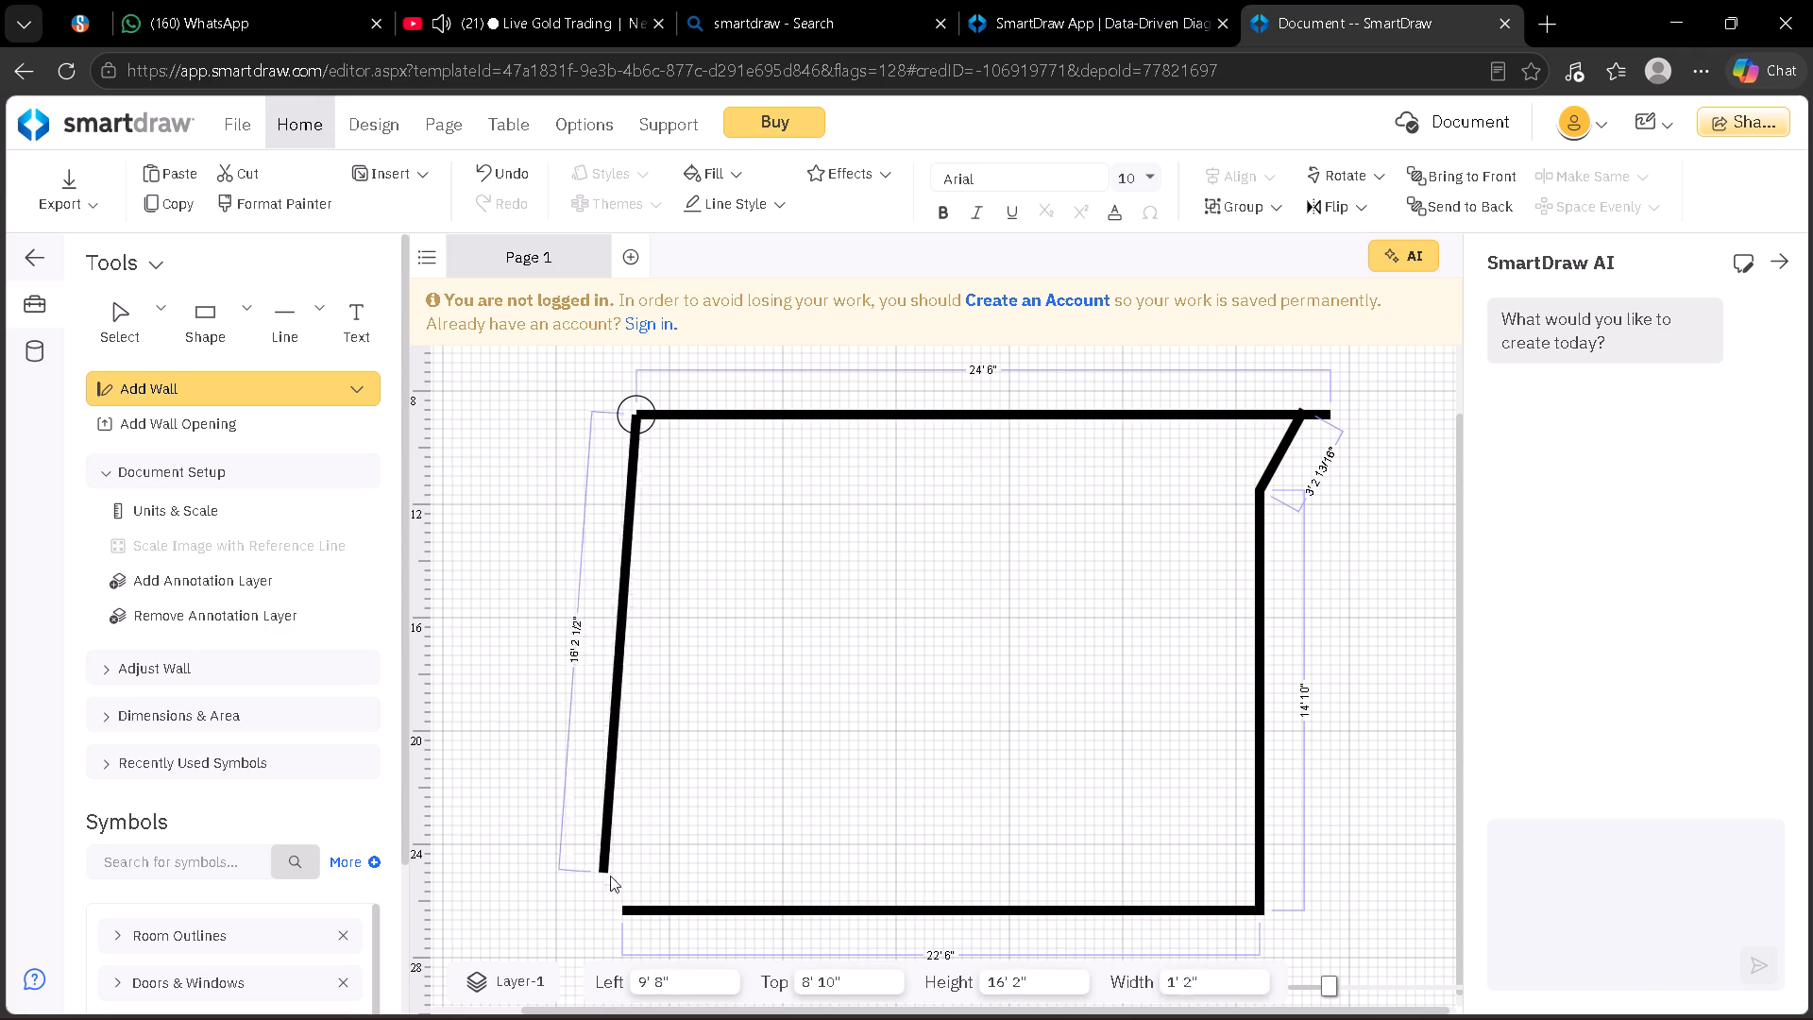
{"action": "left_click_drag", "start_coordinate": [610, 875], "coordinate": [604, 911]}
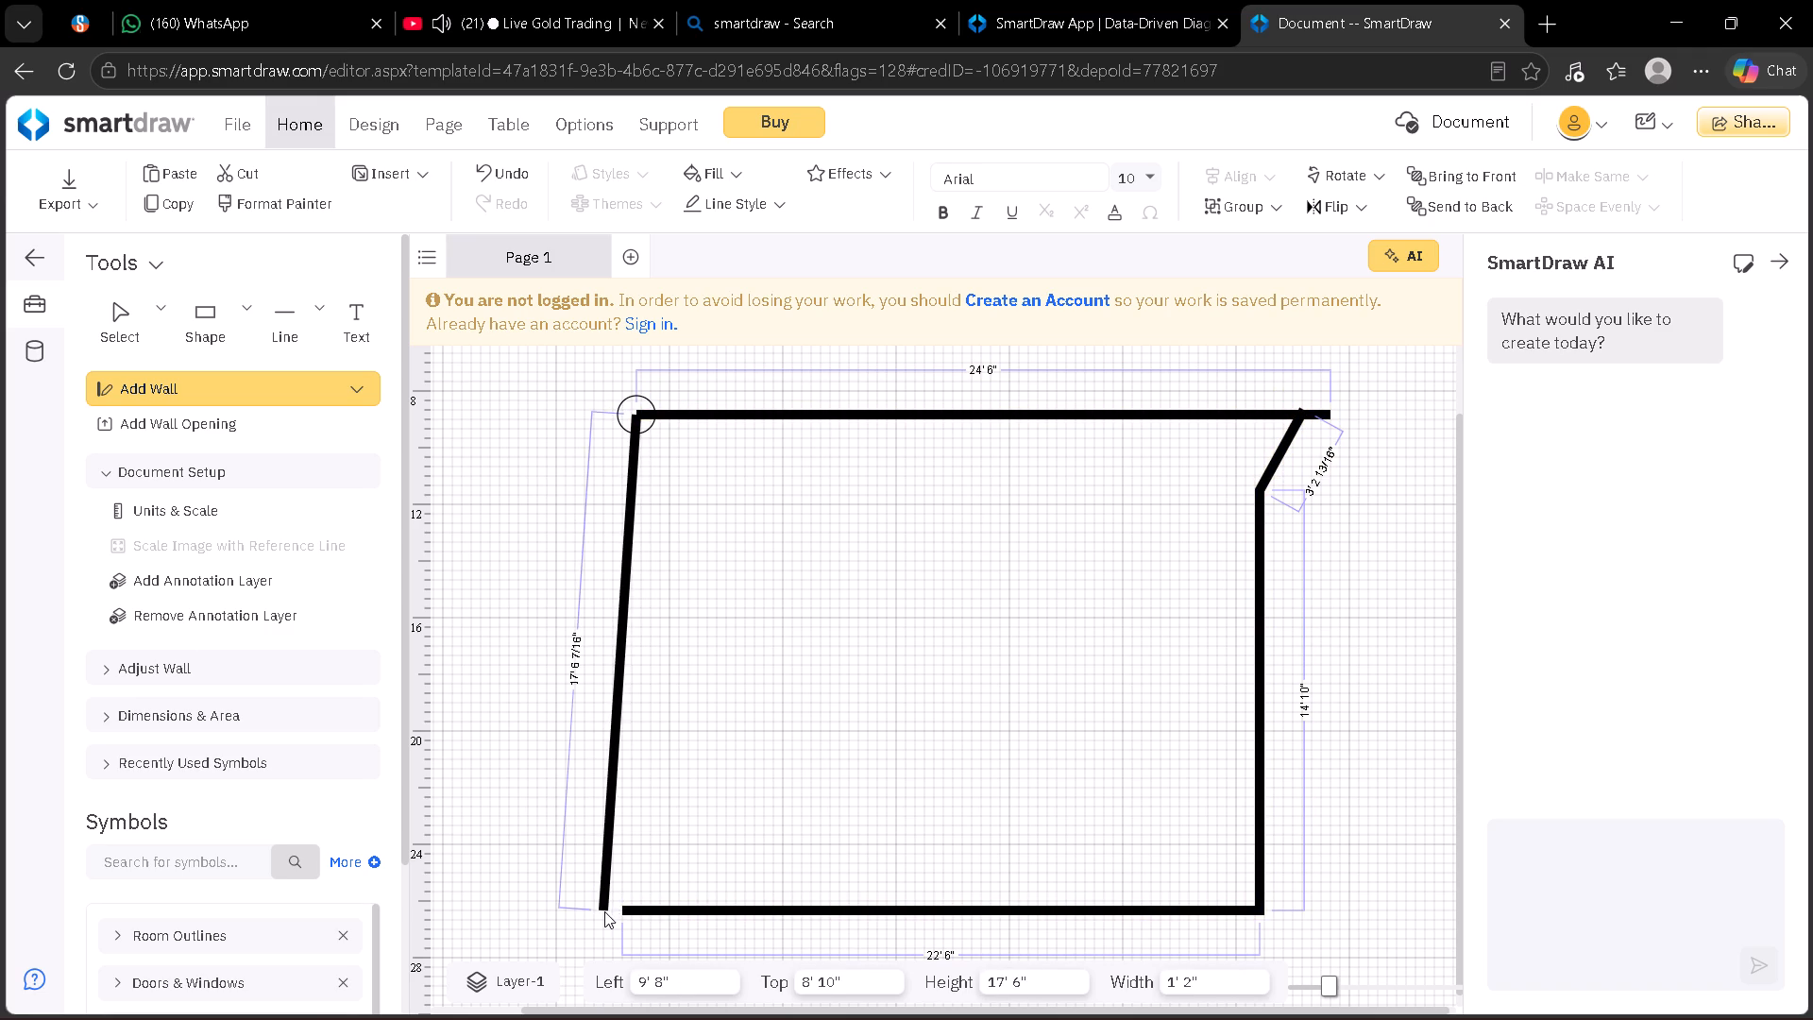
{"action": "left_click_drag", "start_coordinate": [604, 911], "coordinate": [608, 920]}
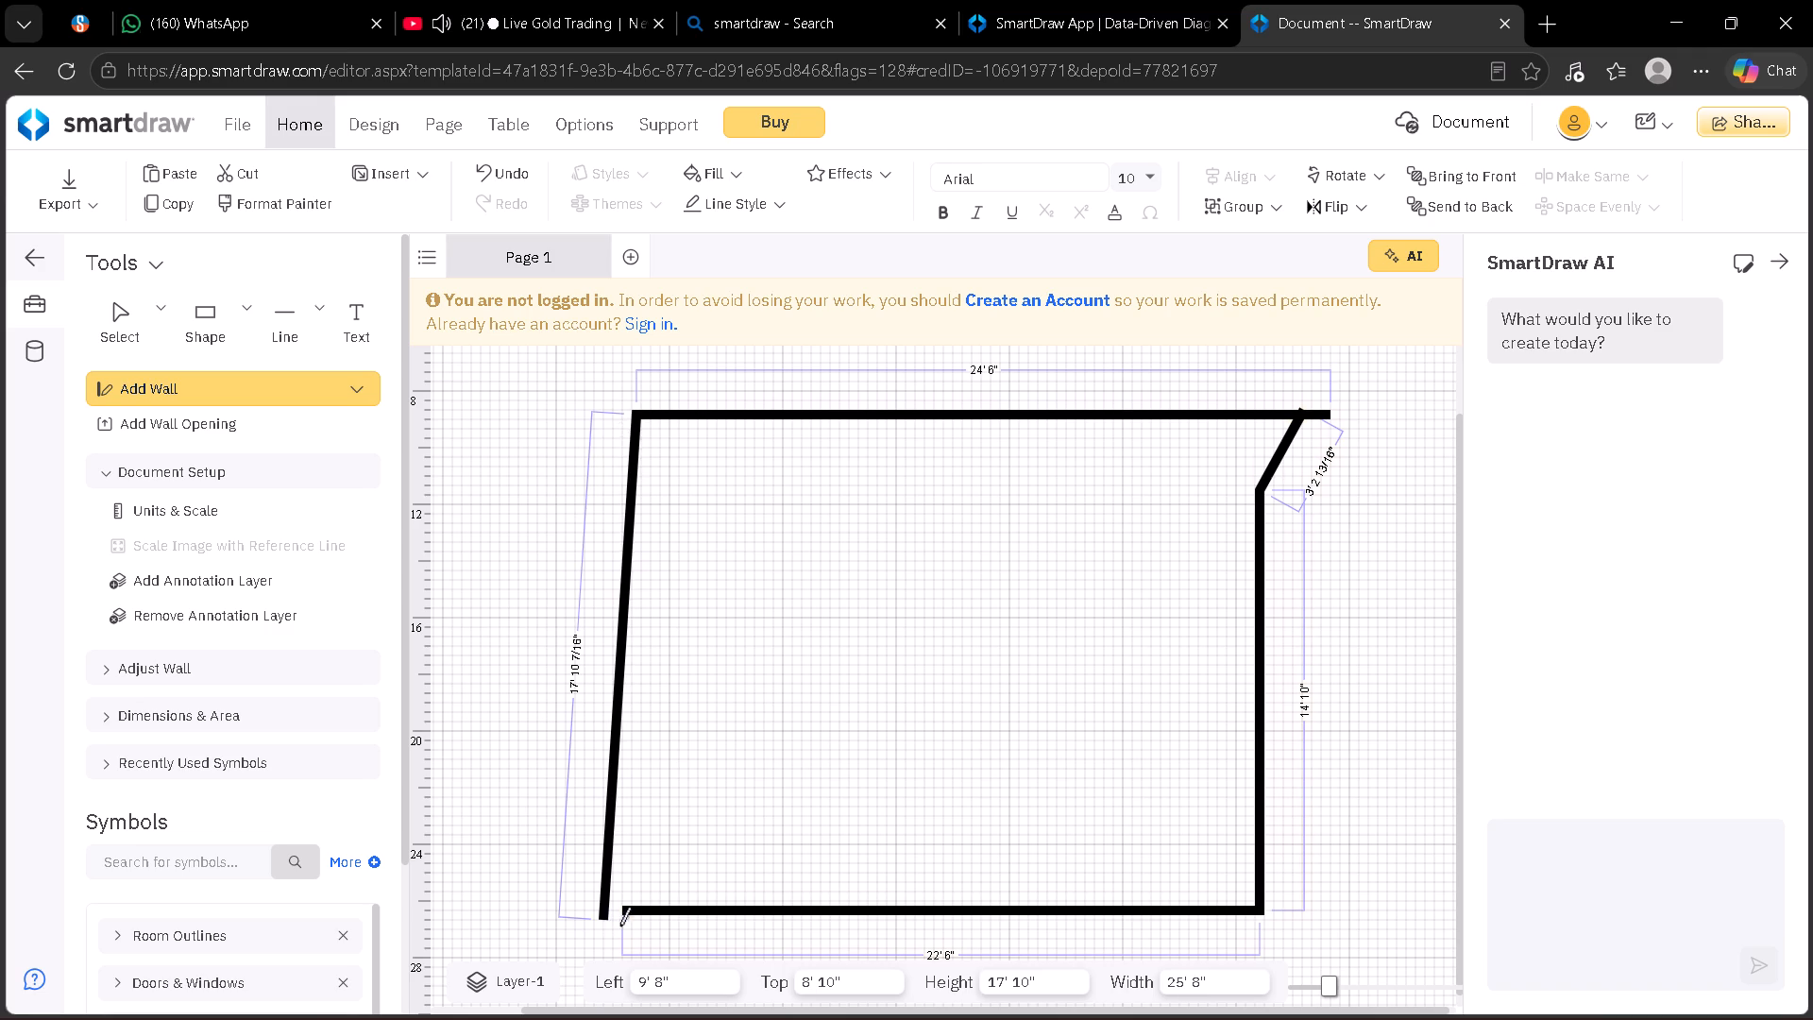
{"action": "left_click_drag", "start_coordinate": [604, 909], "coordinate": [629, 907]}
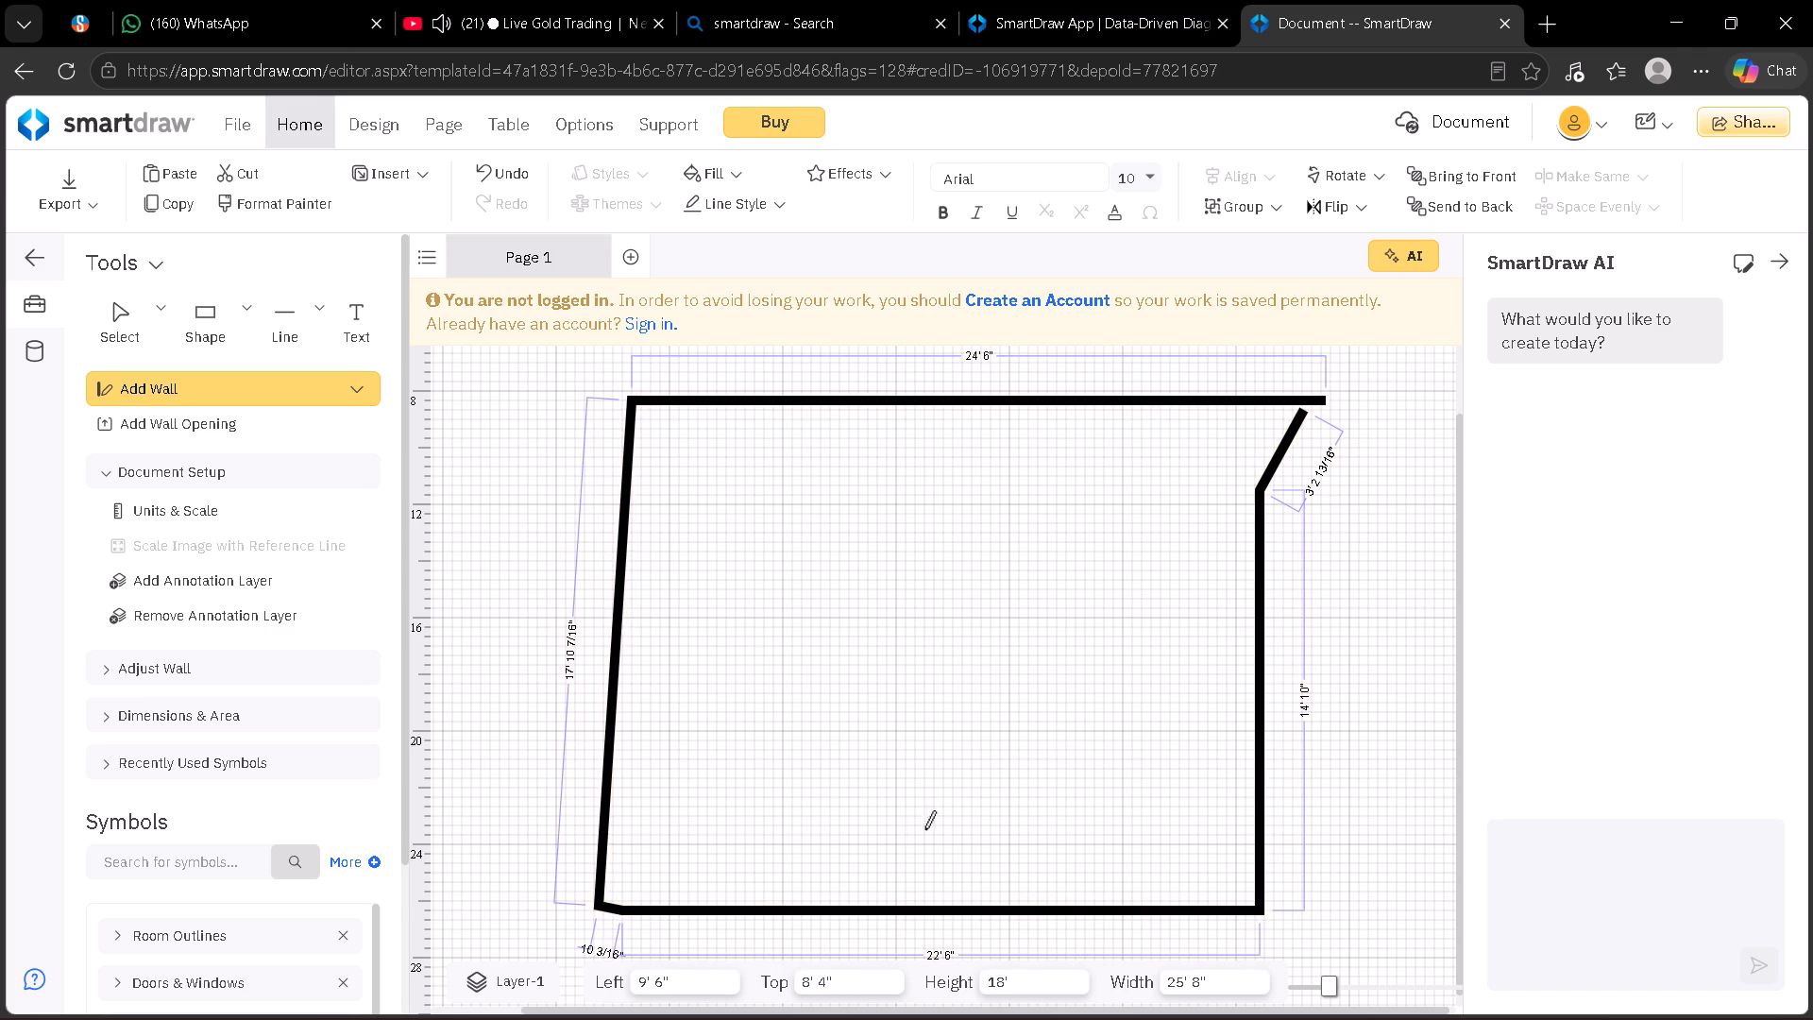
Close the gap between the slanted wall's upper end and the upper wall's right end with a short wall segment.
{"action": "left_click_drag", "start_coordinate": [1305, 418], "coordinate": [1303, 408]}
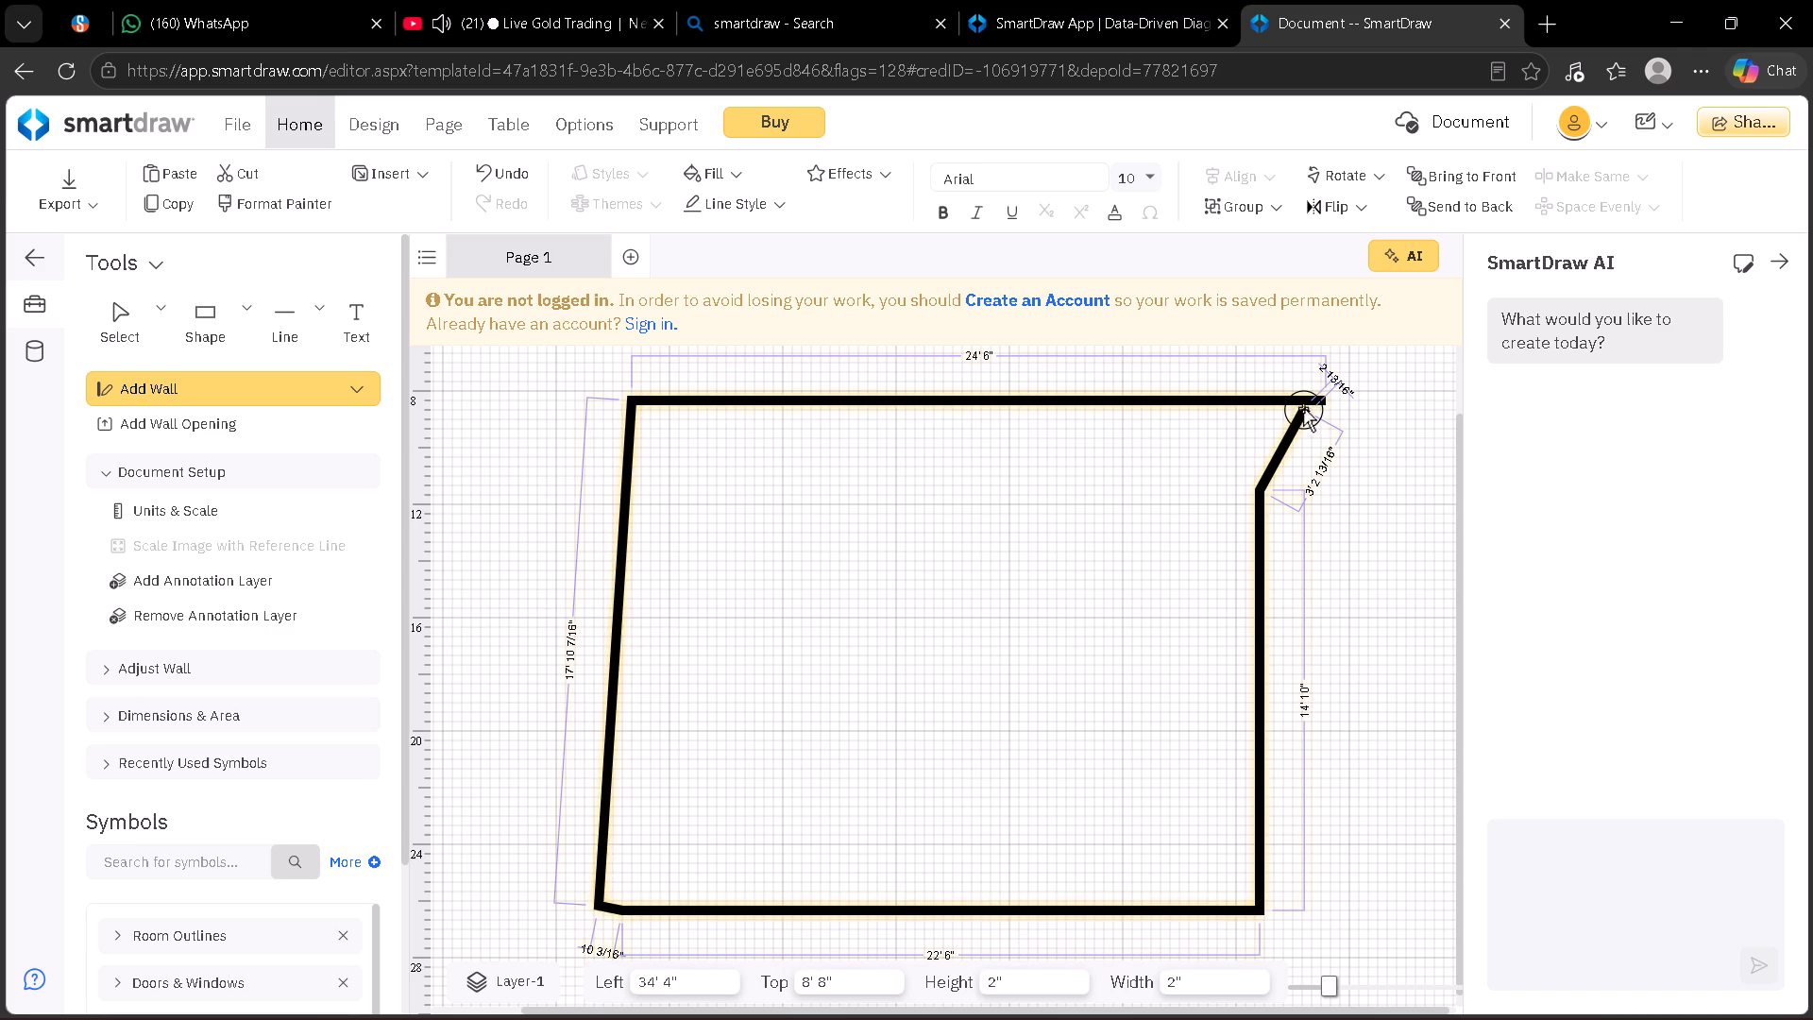
{"action": "left_click_drag", "start_coordinate": [1303, 408], "coordinate": [1321, 400]}
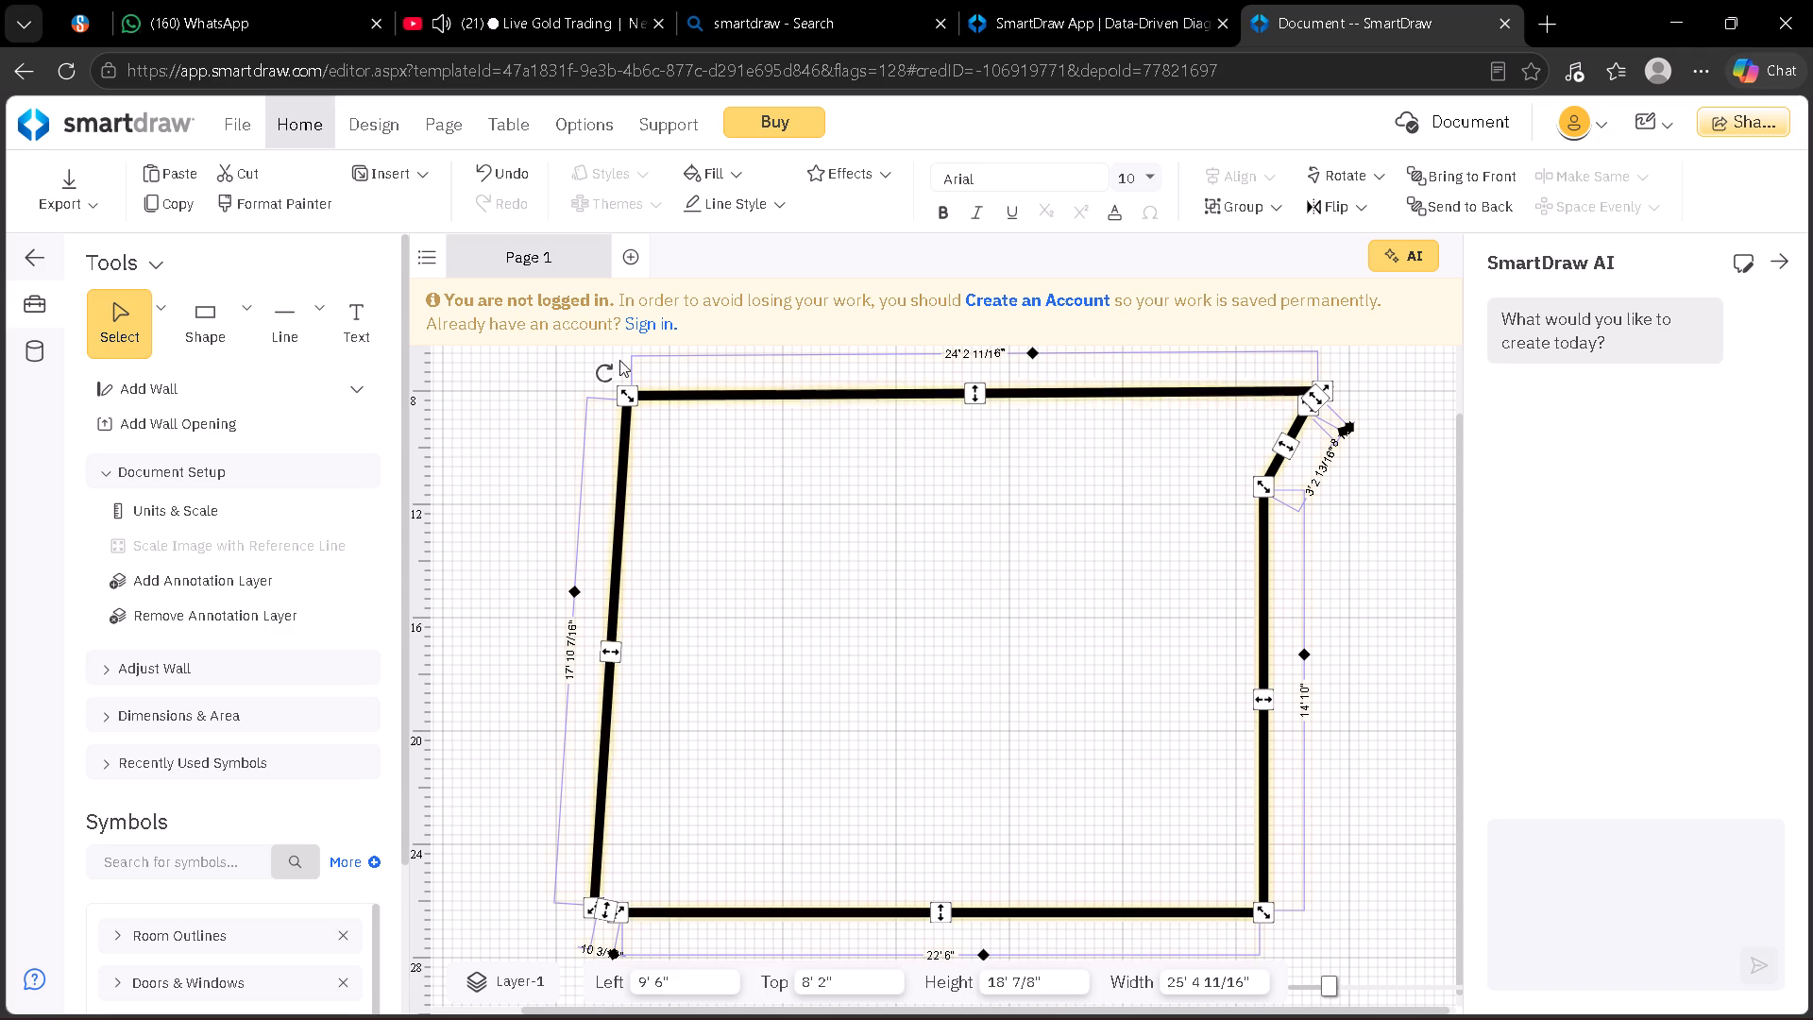
Place a circle 4' in diameter near the middle of the room.
{"action": "left_click", "coordinate": [242, 314]}
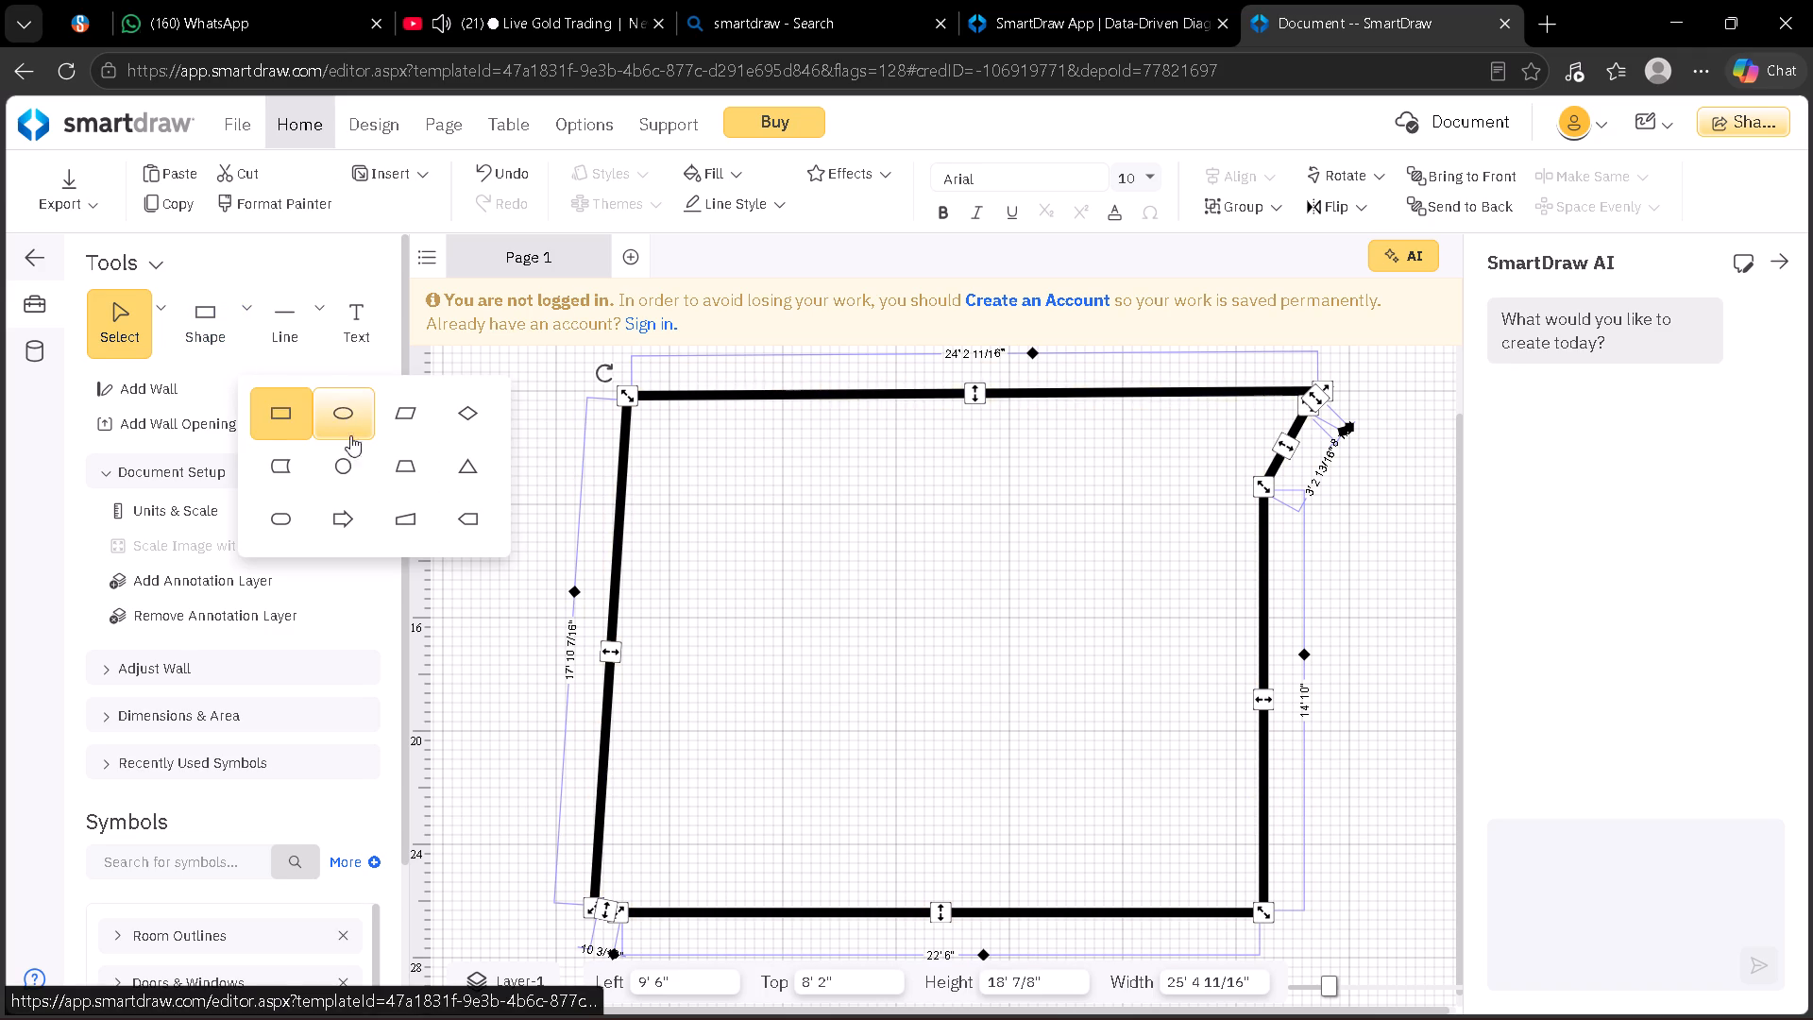
{"action": "left_click", "coordinate": [350, 449]}
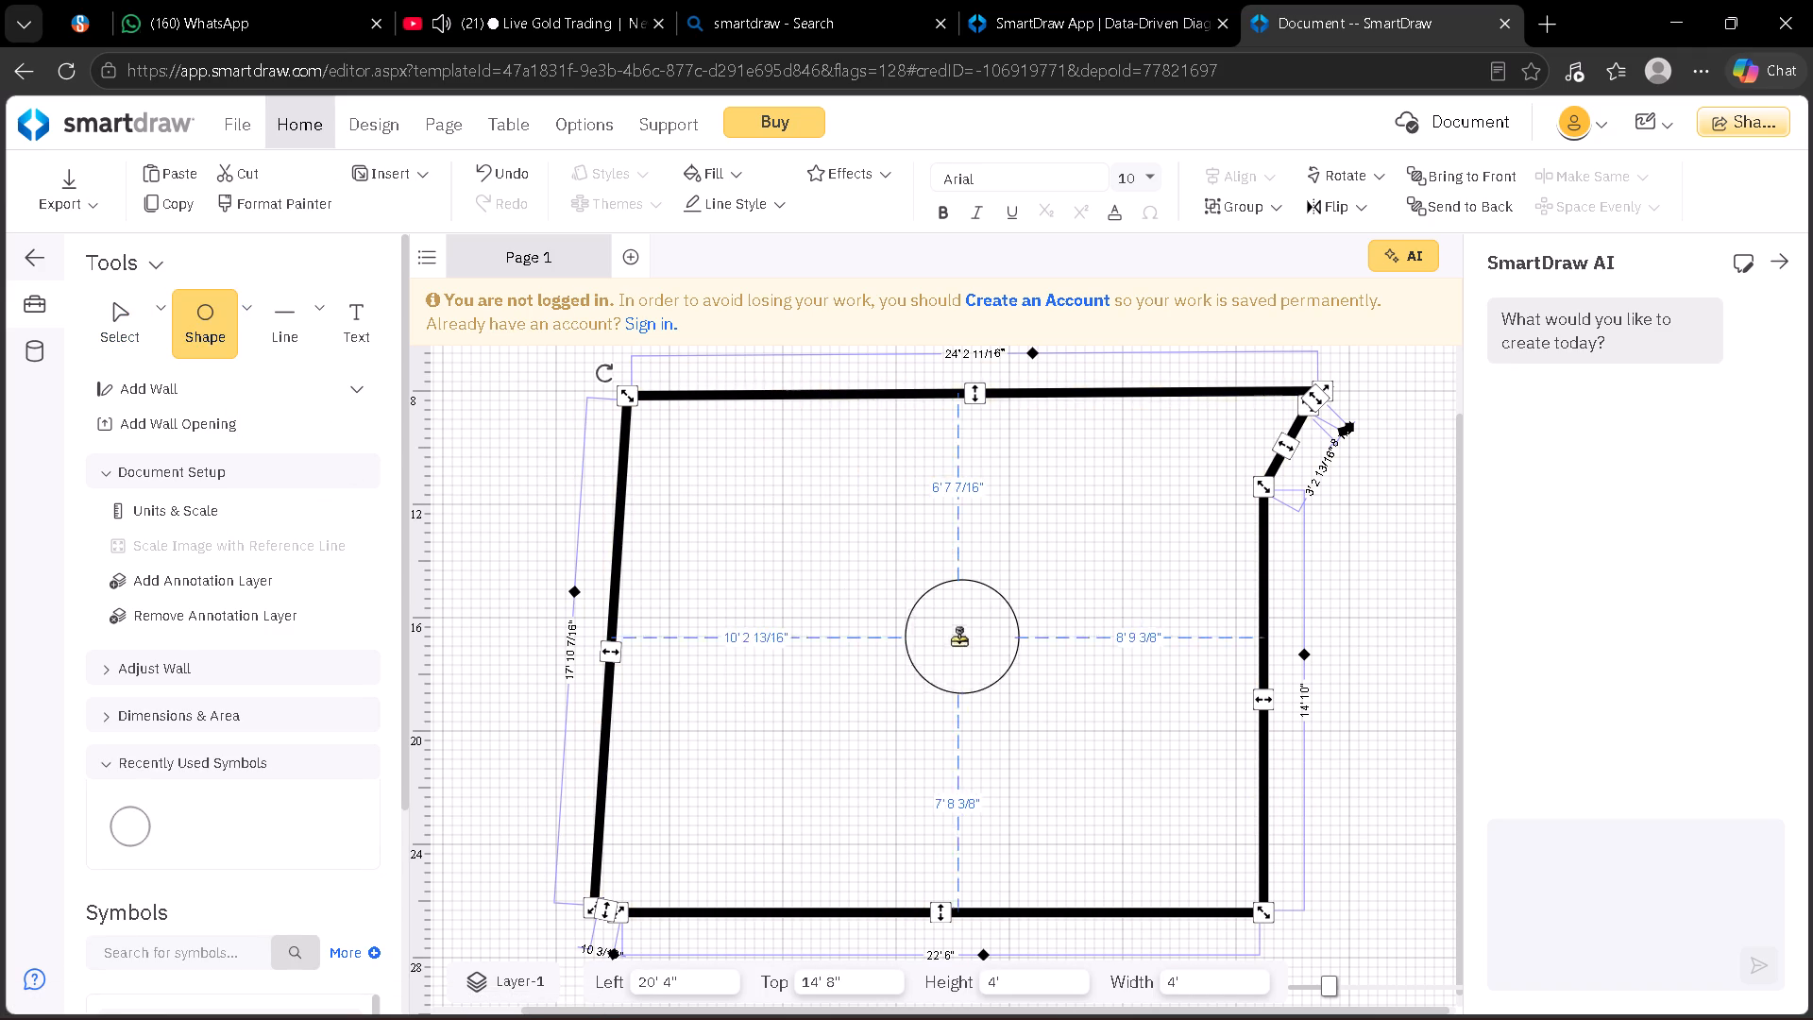
{"action": "left_click", "coordinate": [947, 640]}
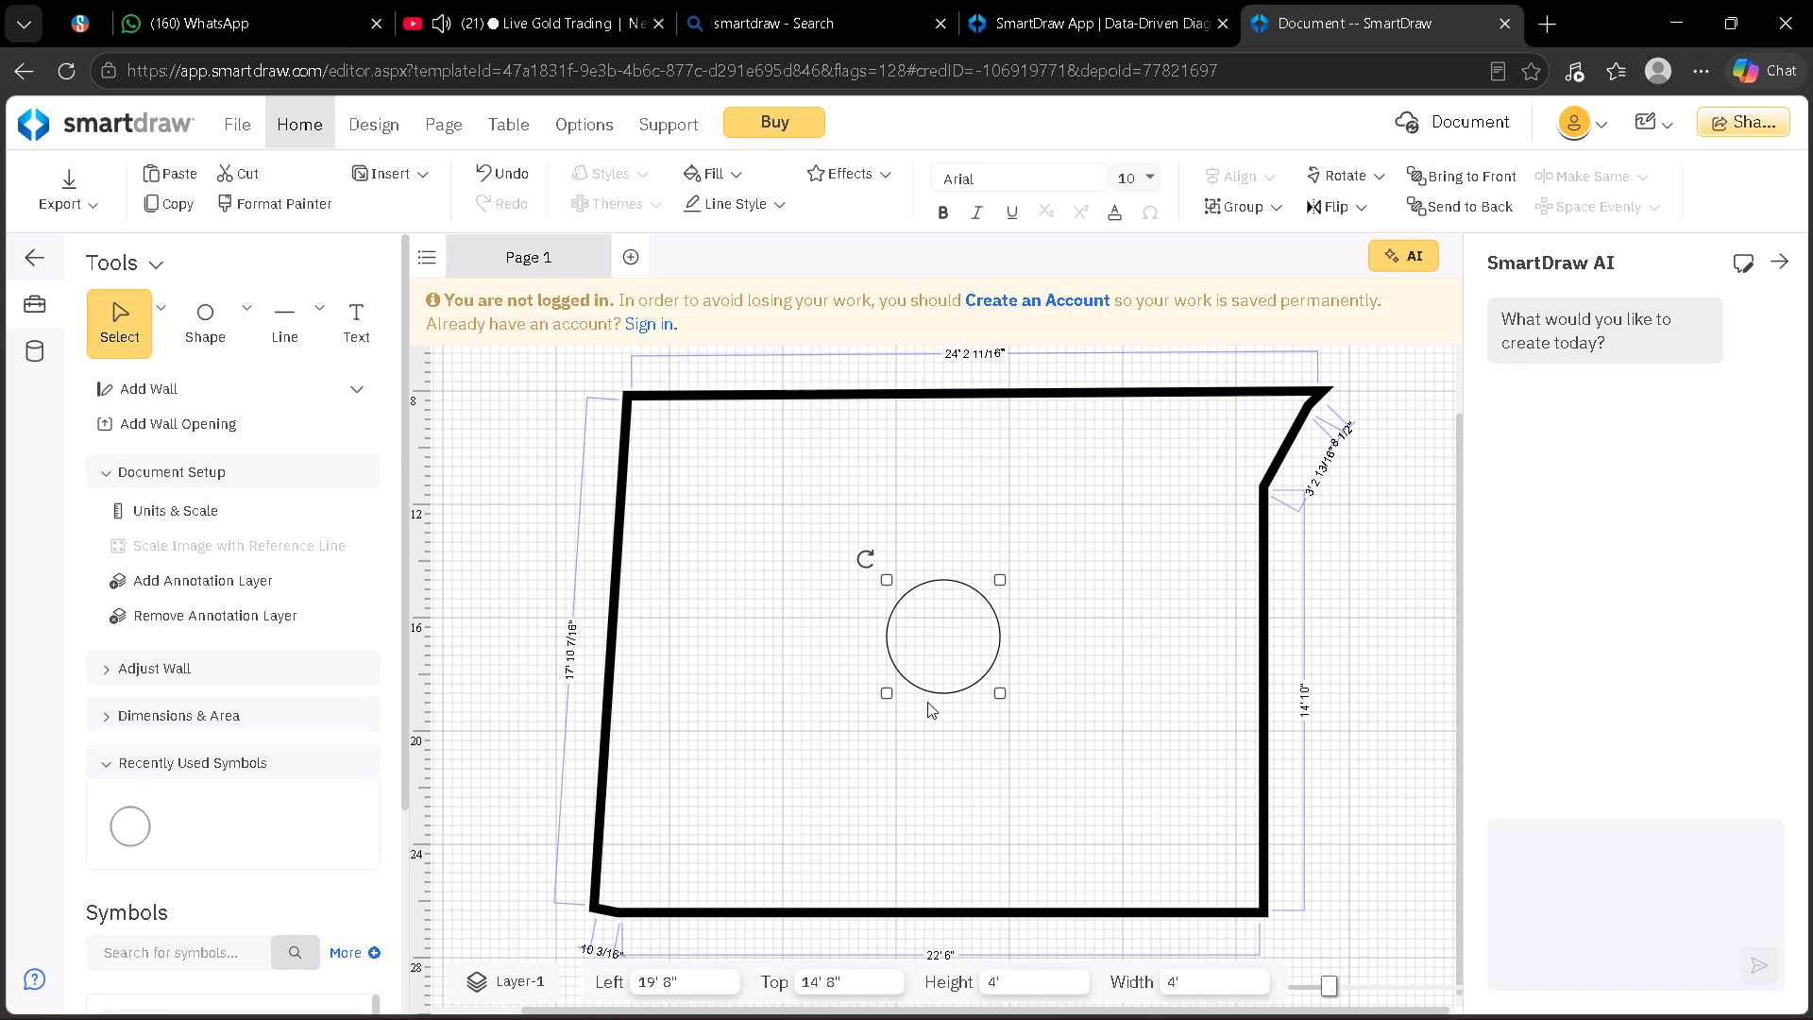
Place a second circle 4' in diameter directly over the first one.
{"action": "left_click", "coordinate": [257, 339]}
{"action": "left_click", "coordinate": [238, 331]}
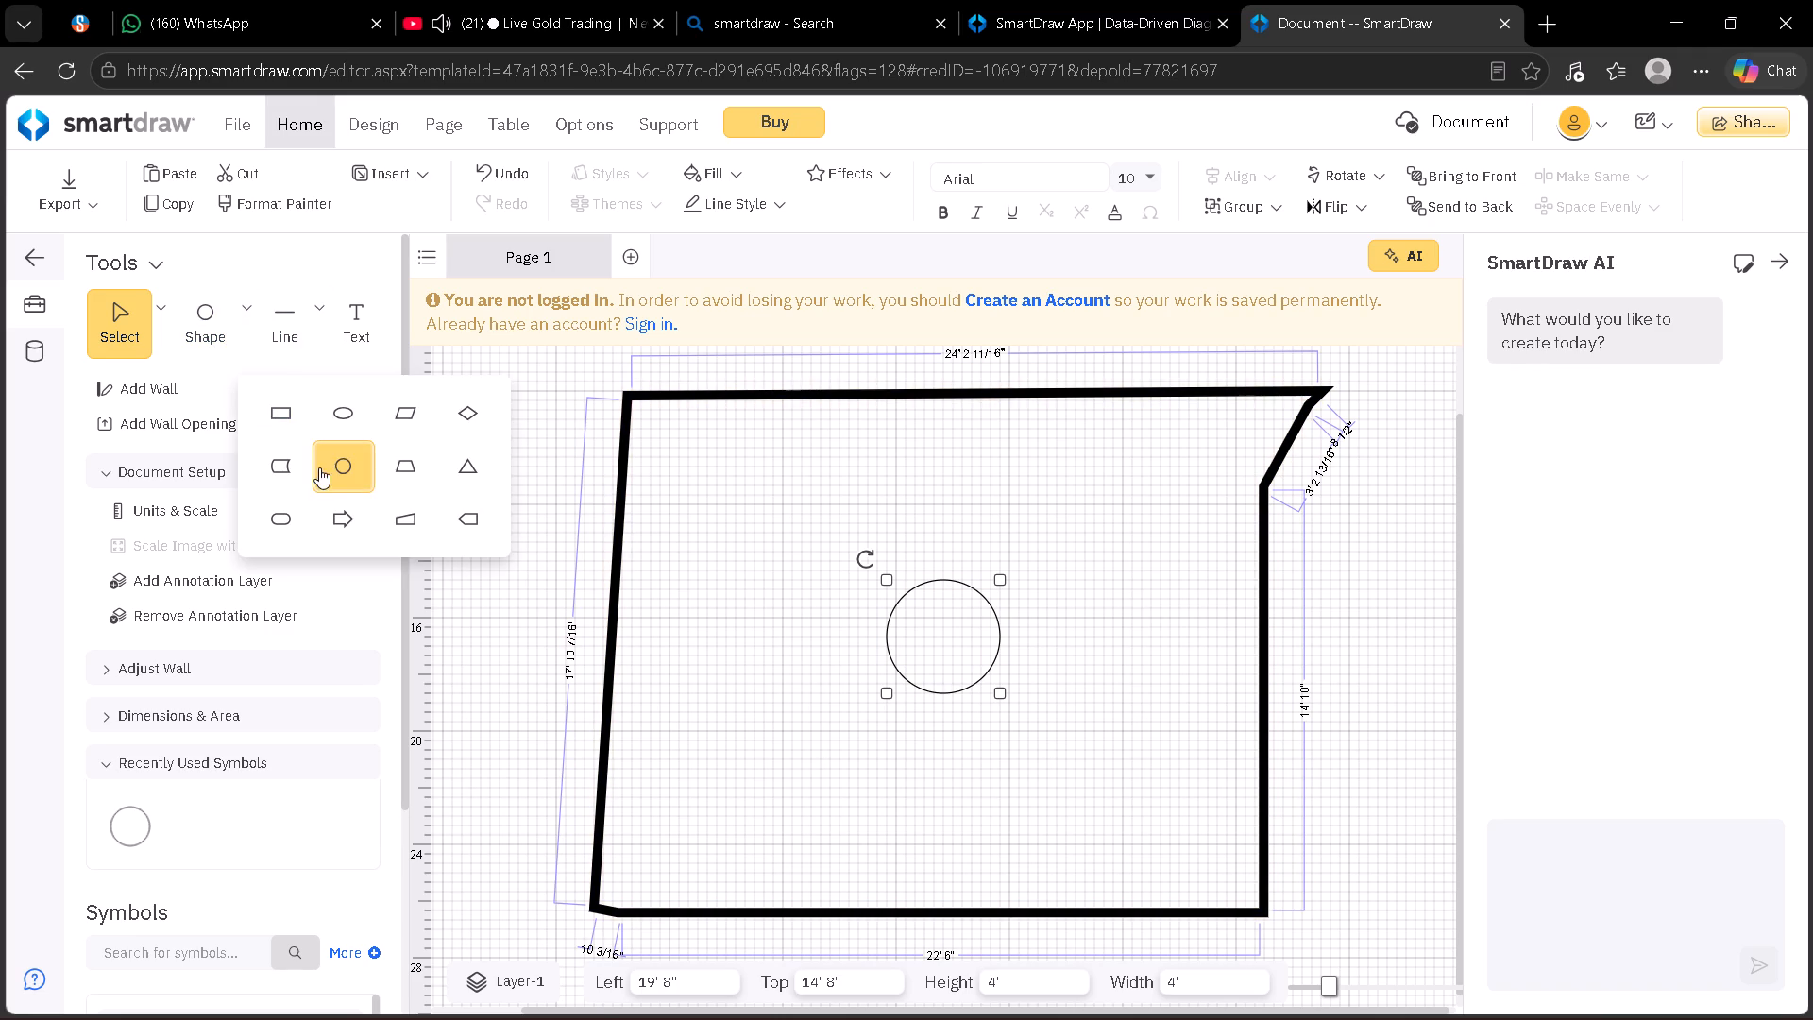
{"action": "left_click", "coordinate": [339, 470]}
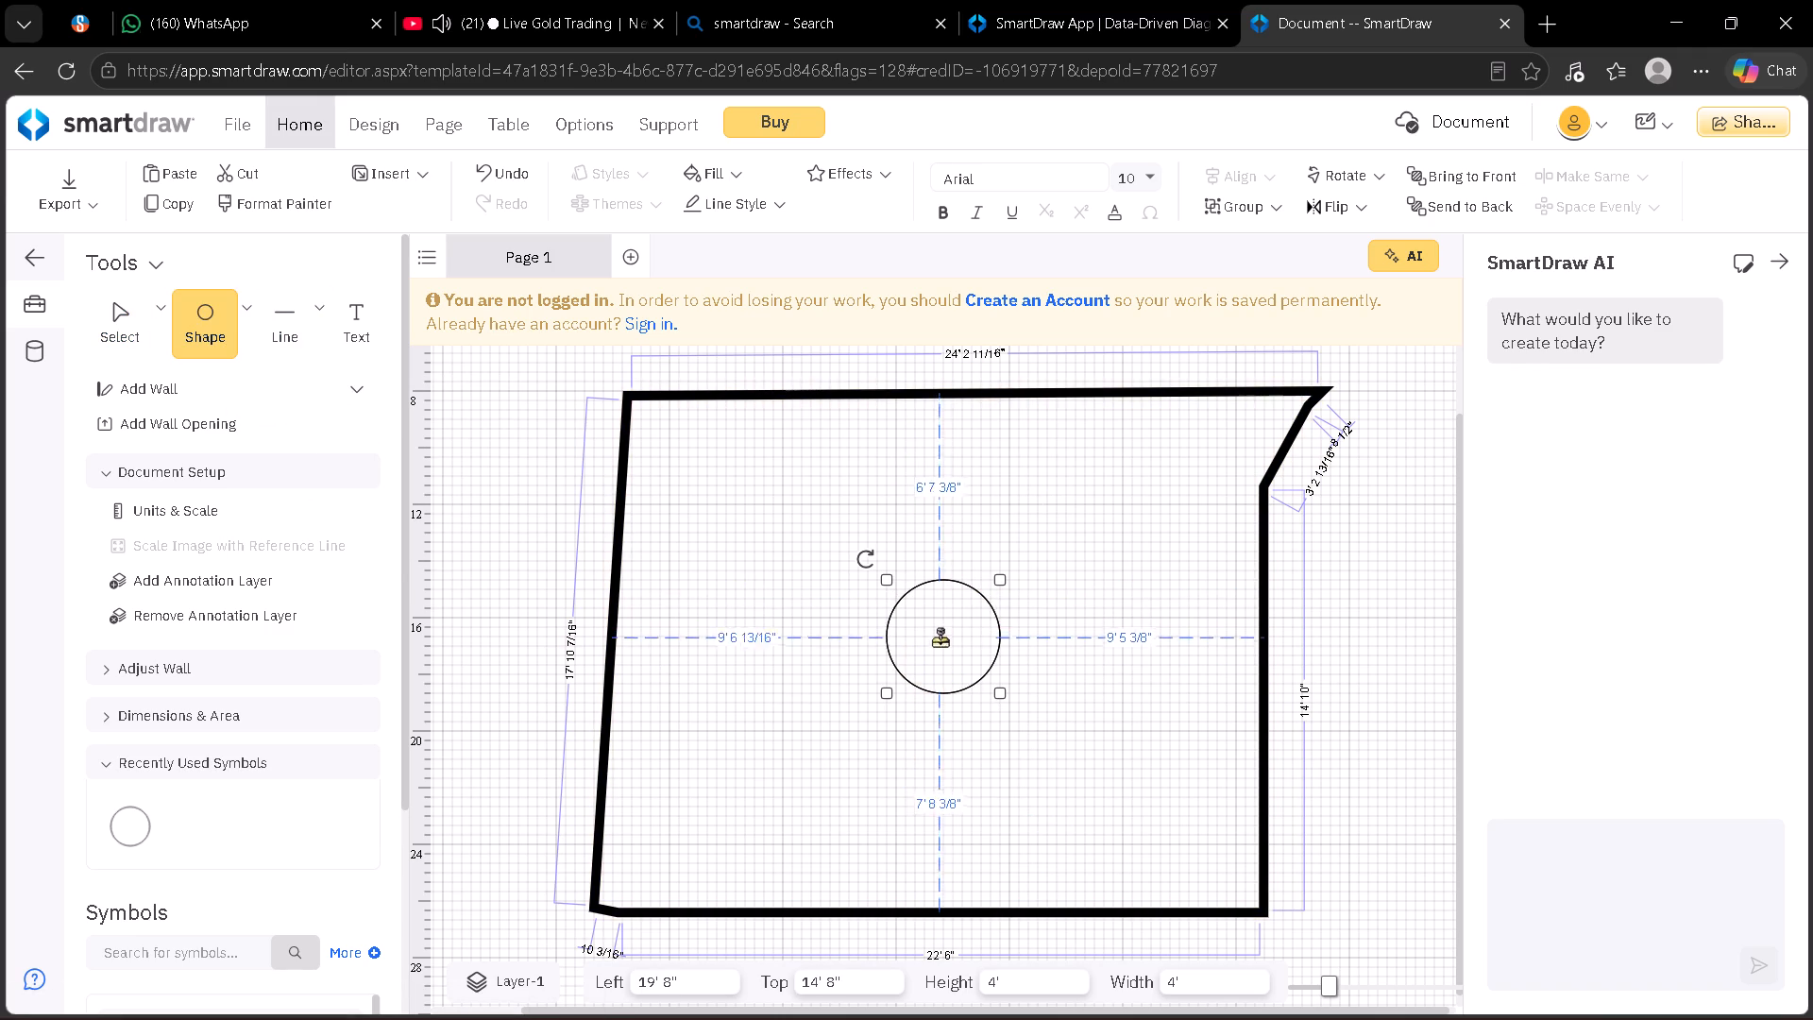
{"action": "left_click", "coordinate": [943, 635]}
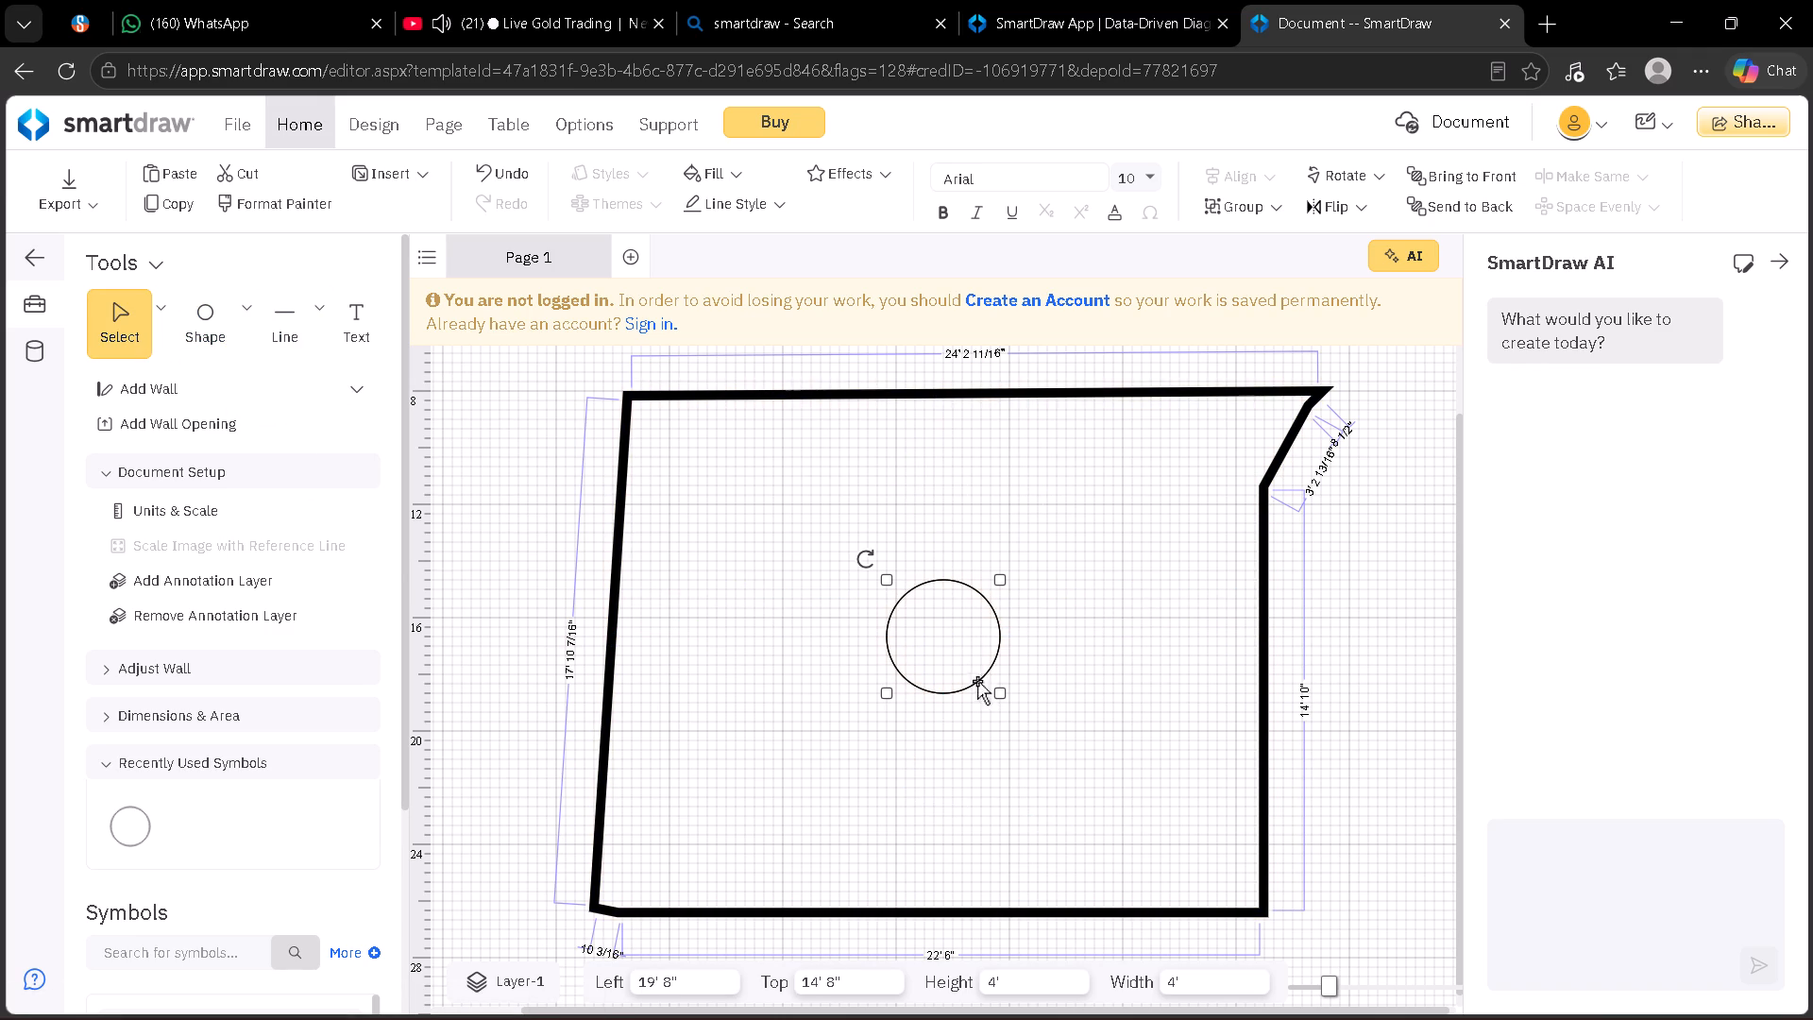
Shrink the second circle to 3' 4" in height and width and centre it inside the first circle.
{"action": "left_click_drag", "start_coordinate": [998, 692], "coordinate": [991, 680]}
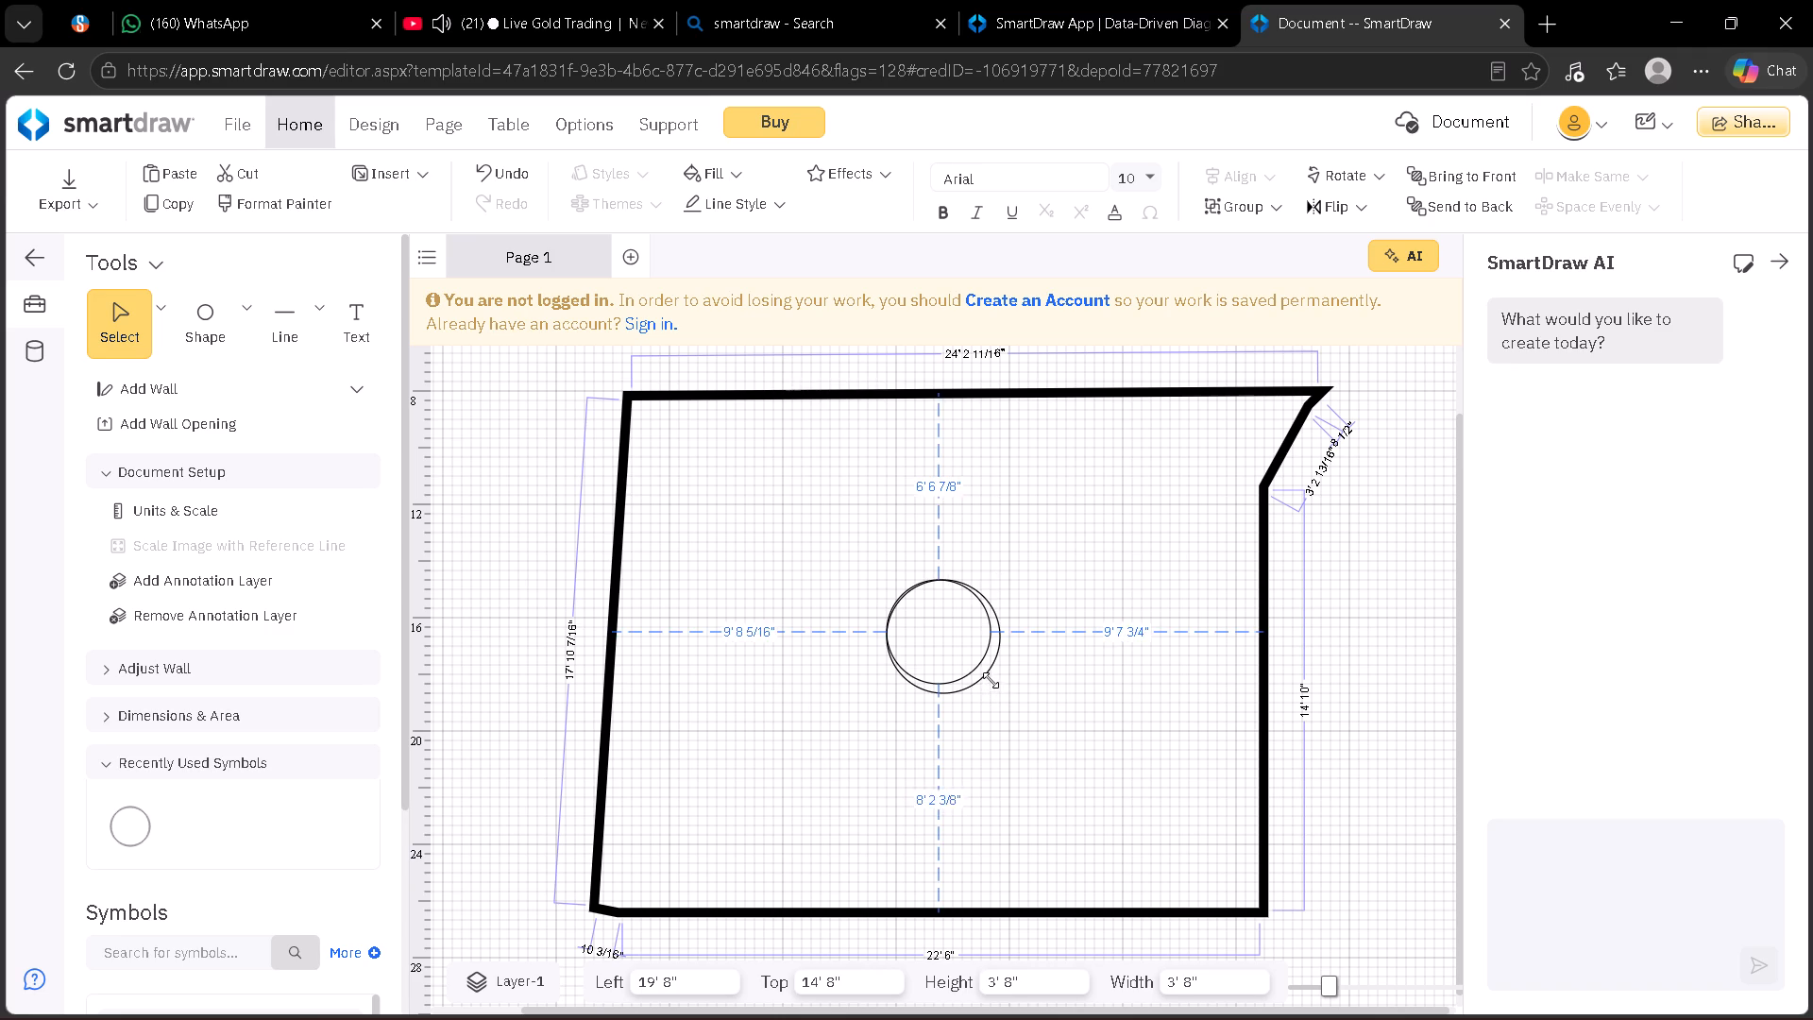
{"action": "left_click_drag", "start_coordinate": [991, 680], "coordinate": [985, 674]}
{"action": "left_click_drag", "start_coordinate": [966, 662], "coordinate": [980, 671]}
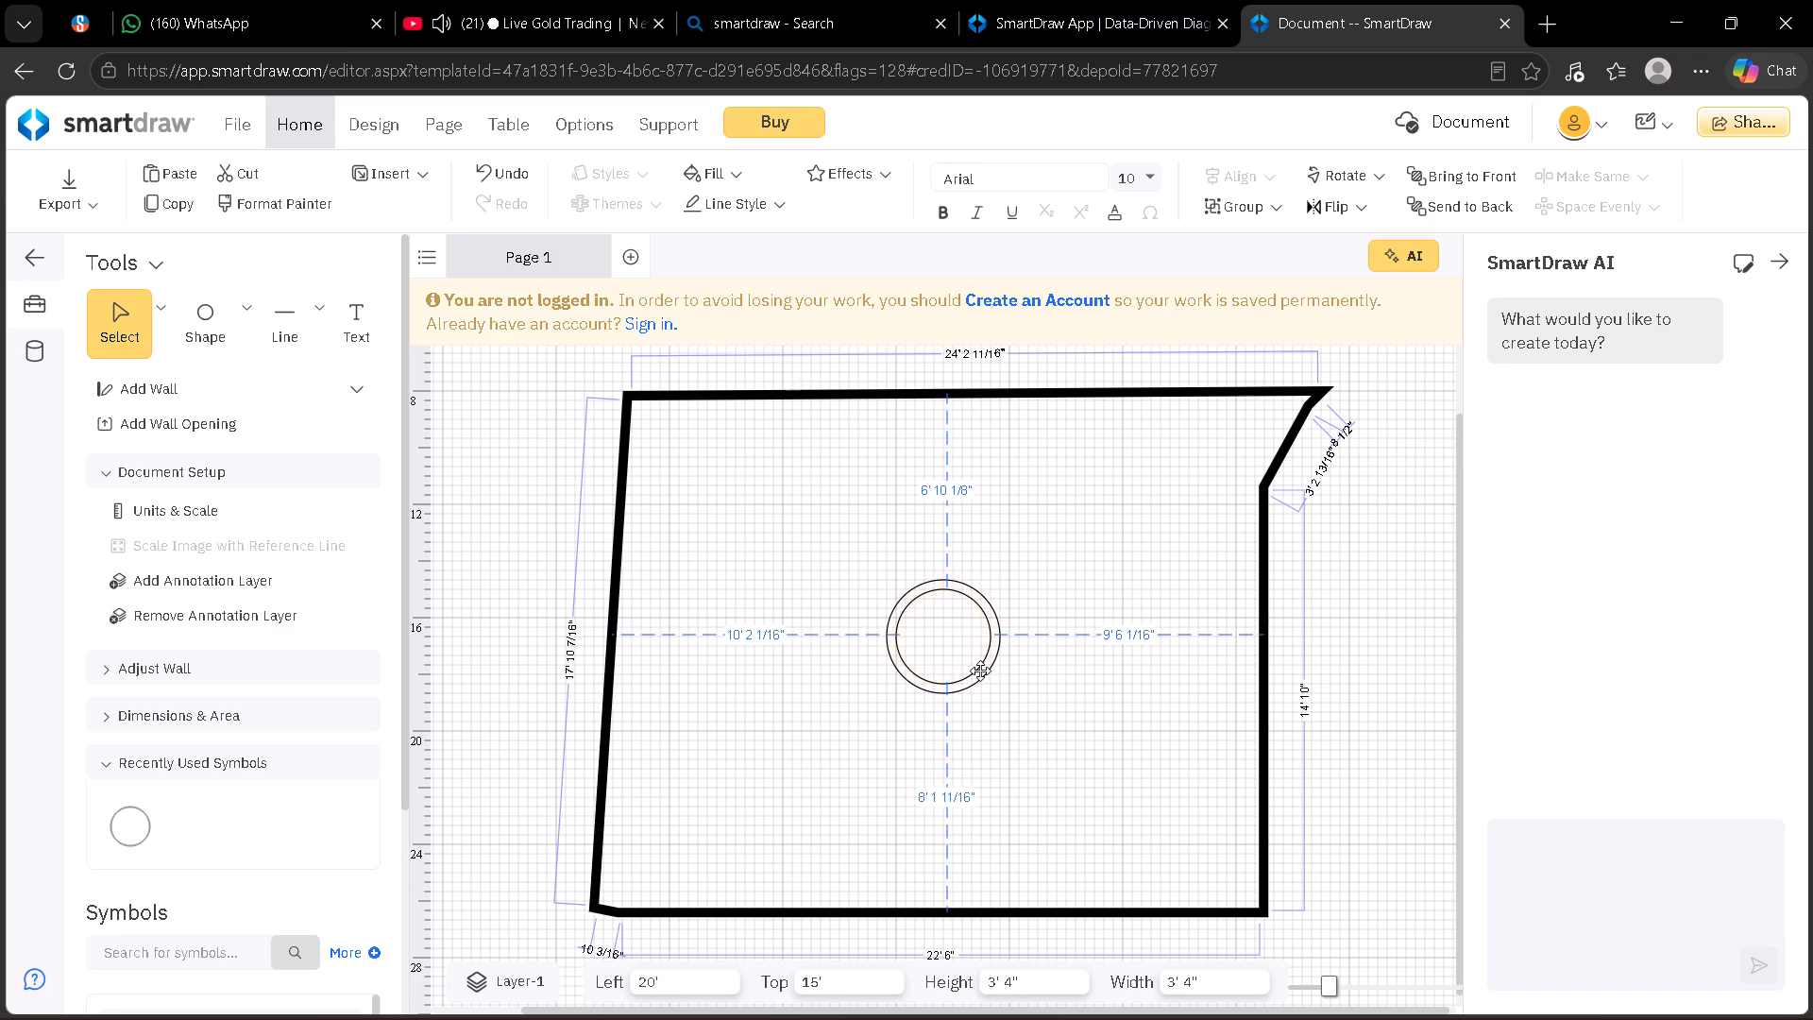
{"action": "left_click_drag", "start_coordinate": [980, 671], "coordinate": [977, 671]}
{"action": "left_click_drag", "start_coordinate": [992, 683], "coordinate": [990, 683]}
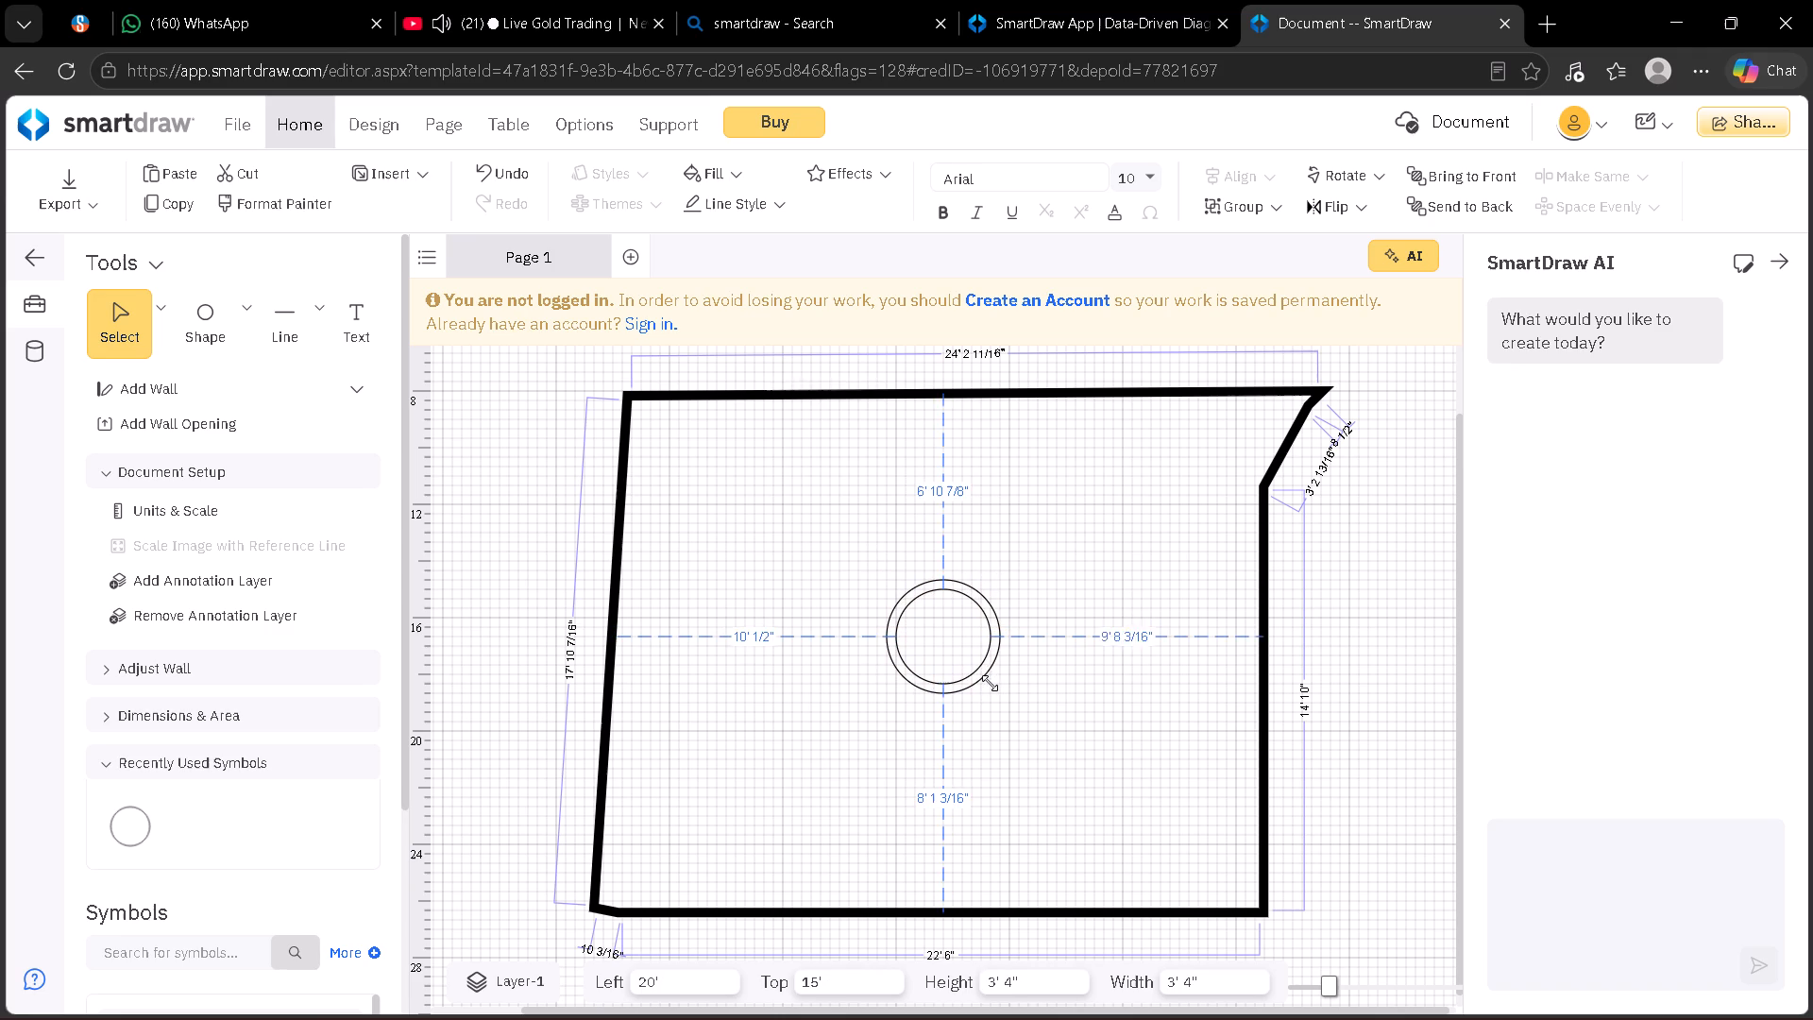
{"action": "left_click_drag", "start_coordinate": [990, 683], "coordinate": [984, 677]}
{"action": "left_click_drag", "start_coordinate": [964, 652], "coordinate": [974, 657]}
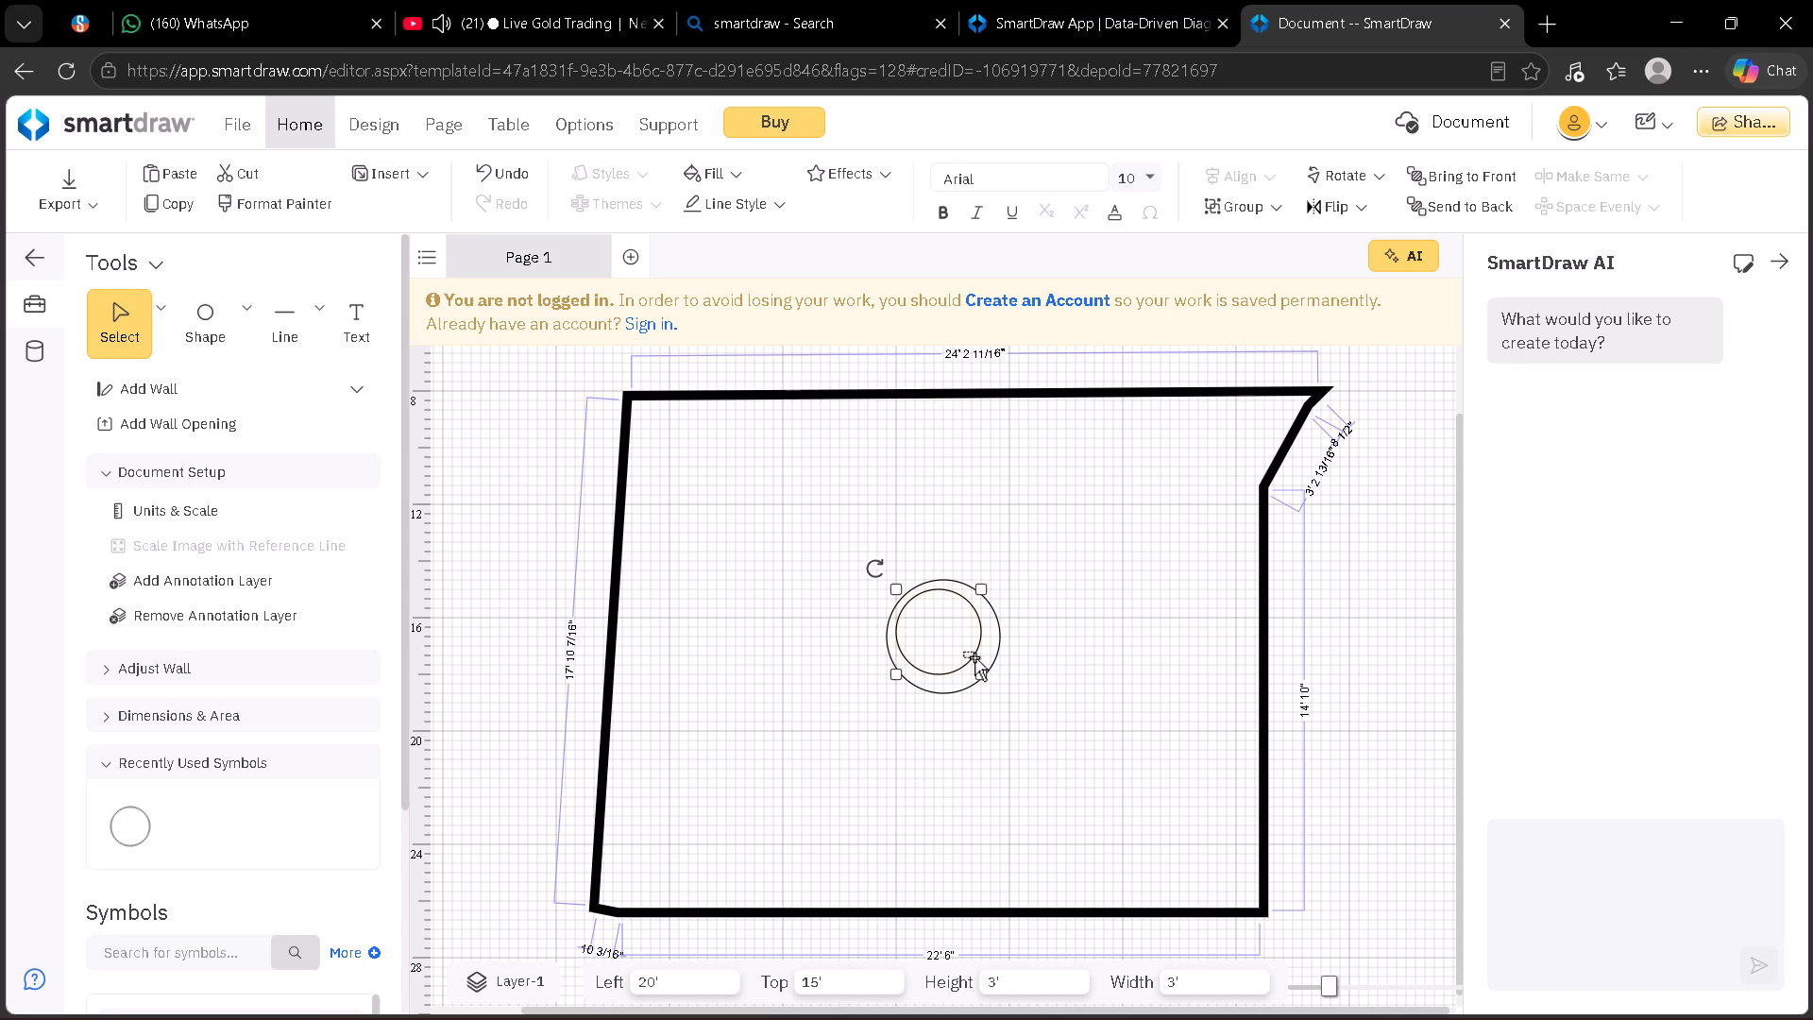
{"action": "left_click_drag", "start_coordinate": [974, 657], "coordinate": [978, 661]}
{"action": "left_click", "coordinate": [962, 658]}
{"action": "left_click", "coordinate": [965, 663]}
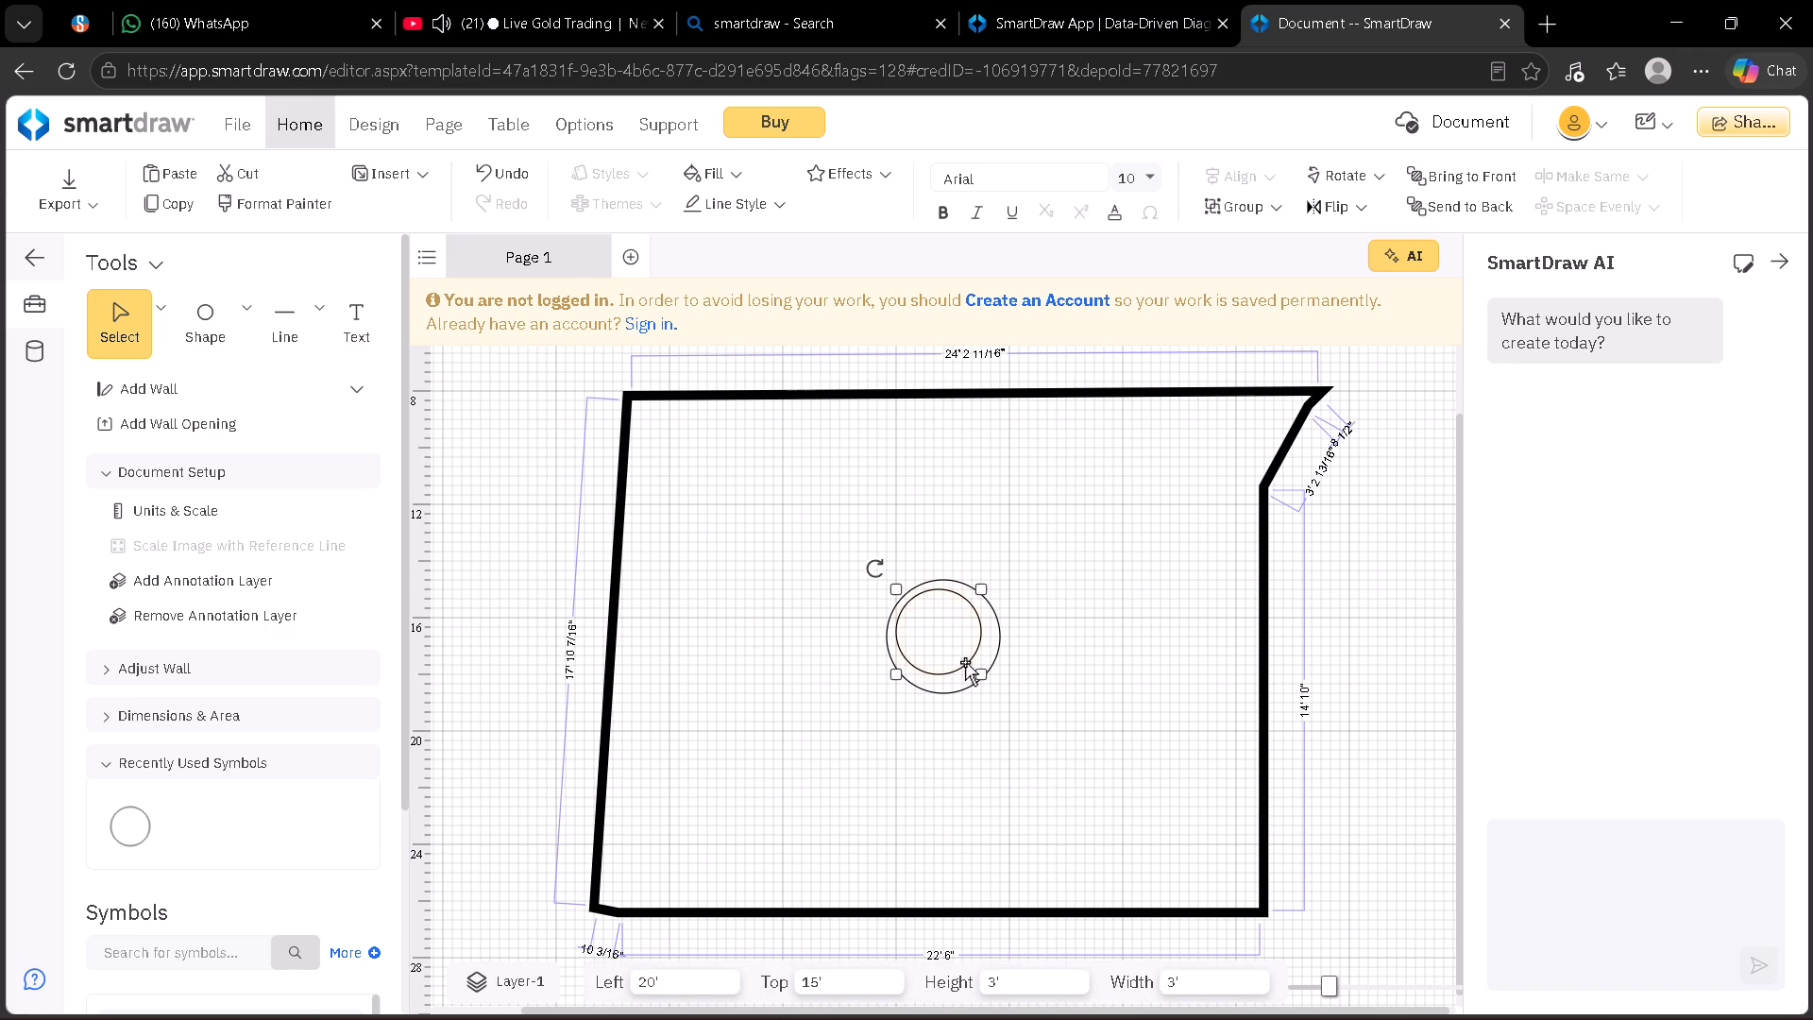
{"action": "left_click", "coordinate": [966, 662]}
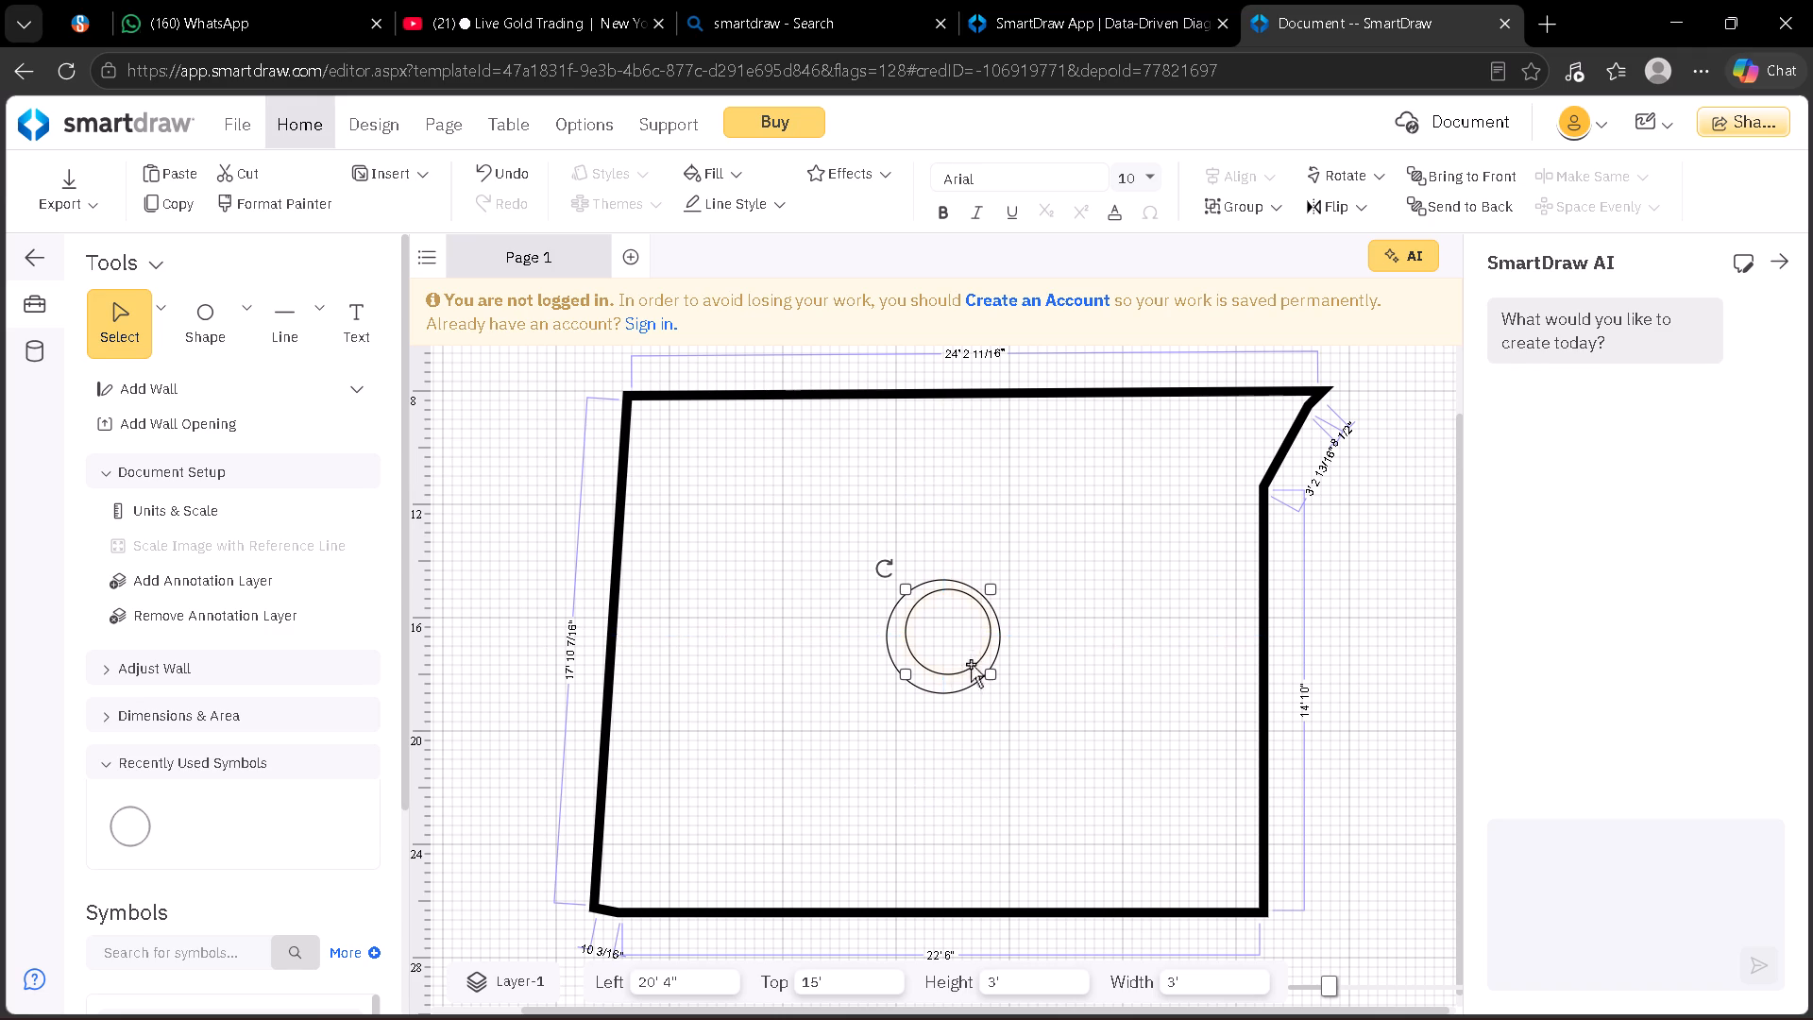
{"action": "left_click_drag", "start_coordinate": [907, 671], "coordinate": [898, 678]}
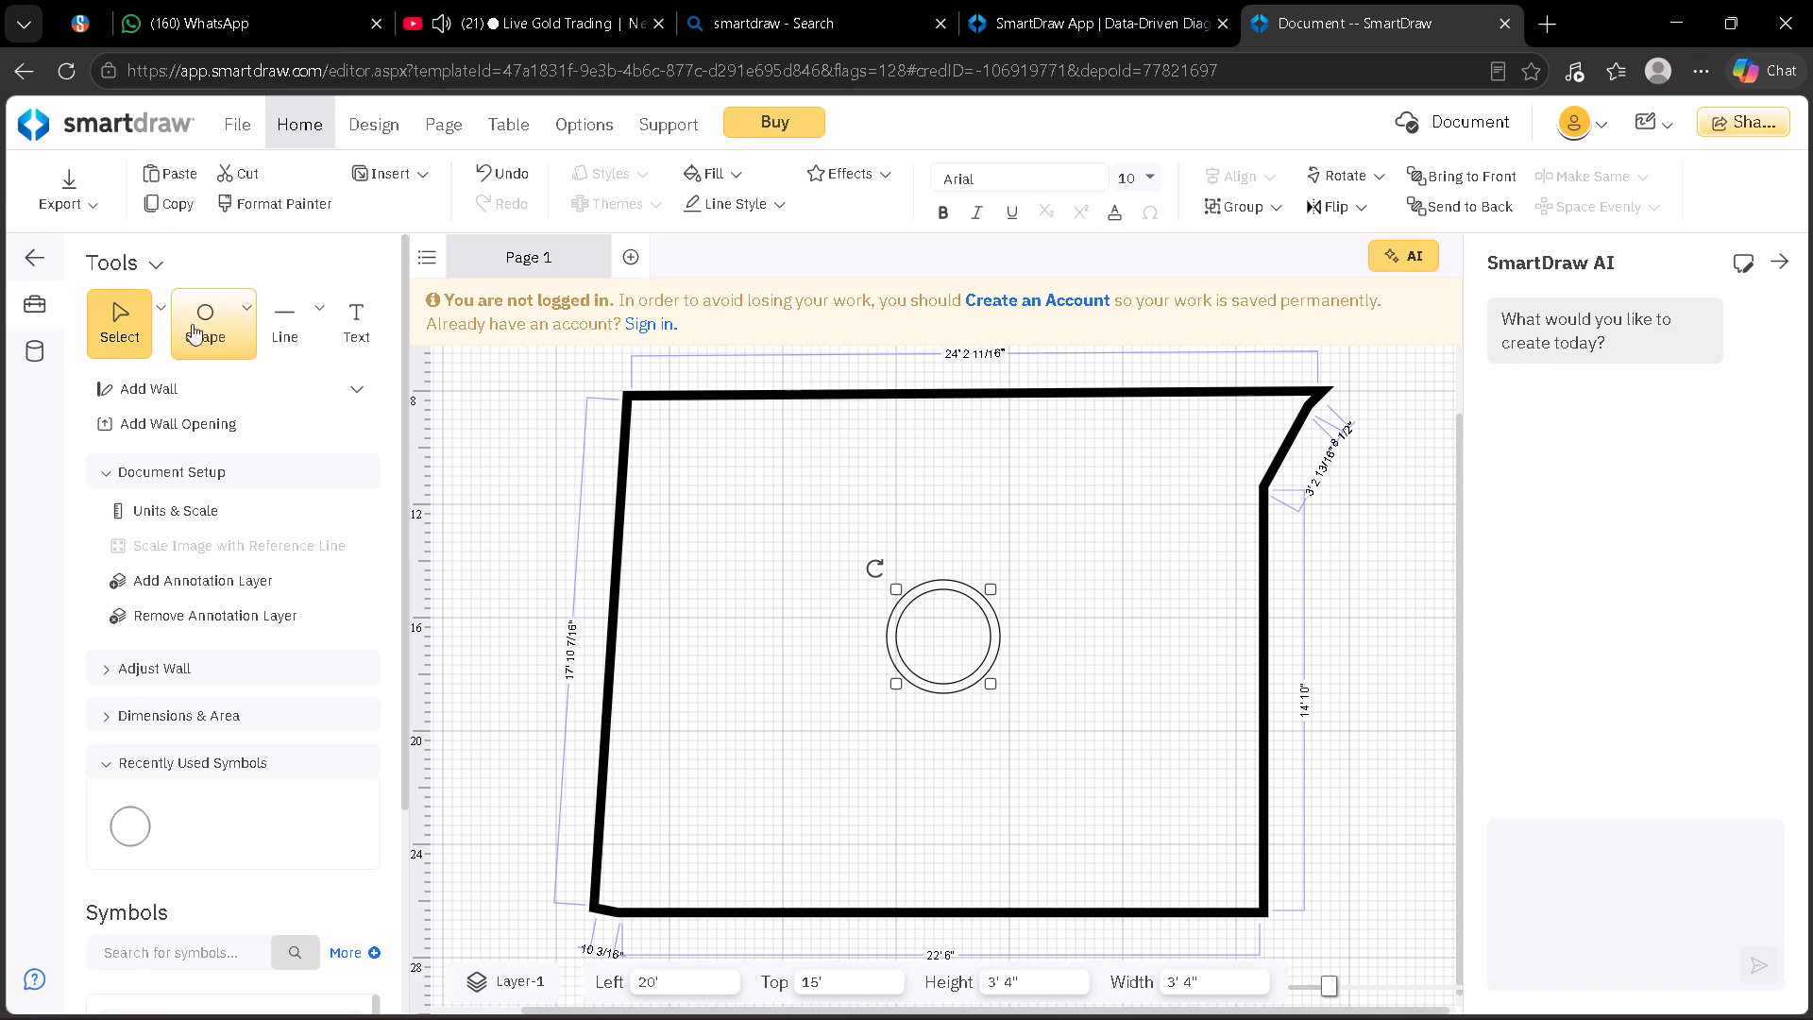
Place a rectangle 6' wide and 3' high against the middle of the upper wall.
{"action": "left_click", "coordinate": [167, 323]}
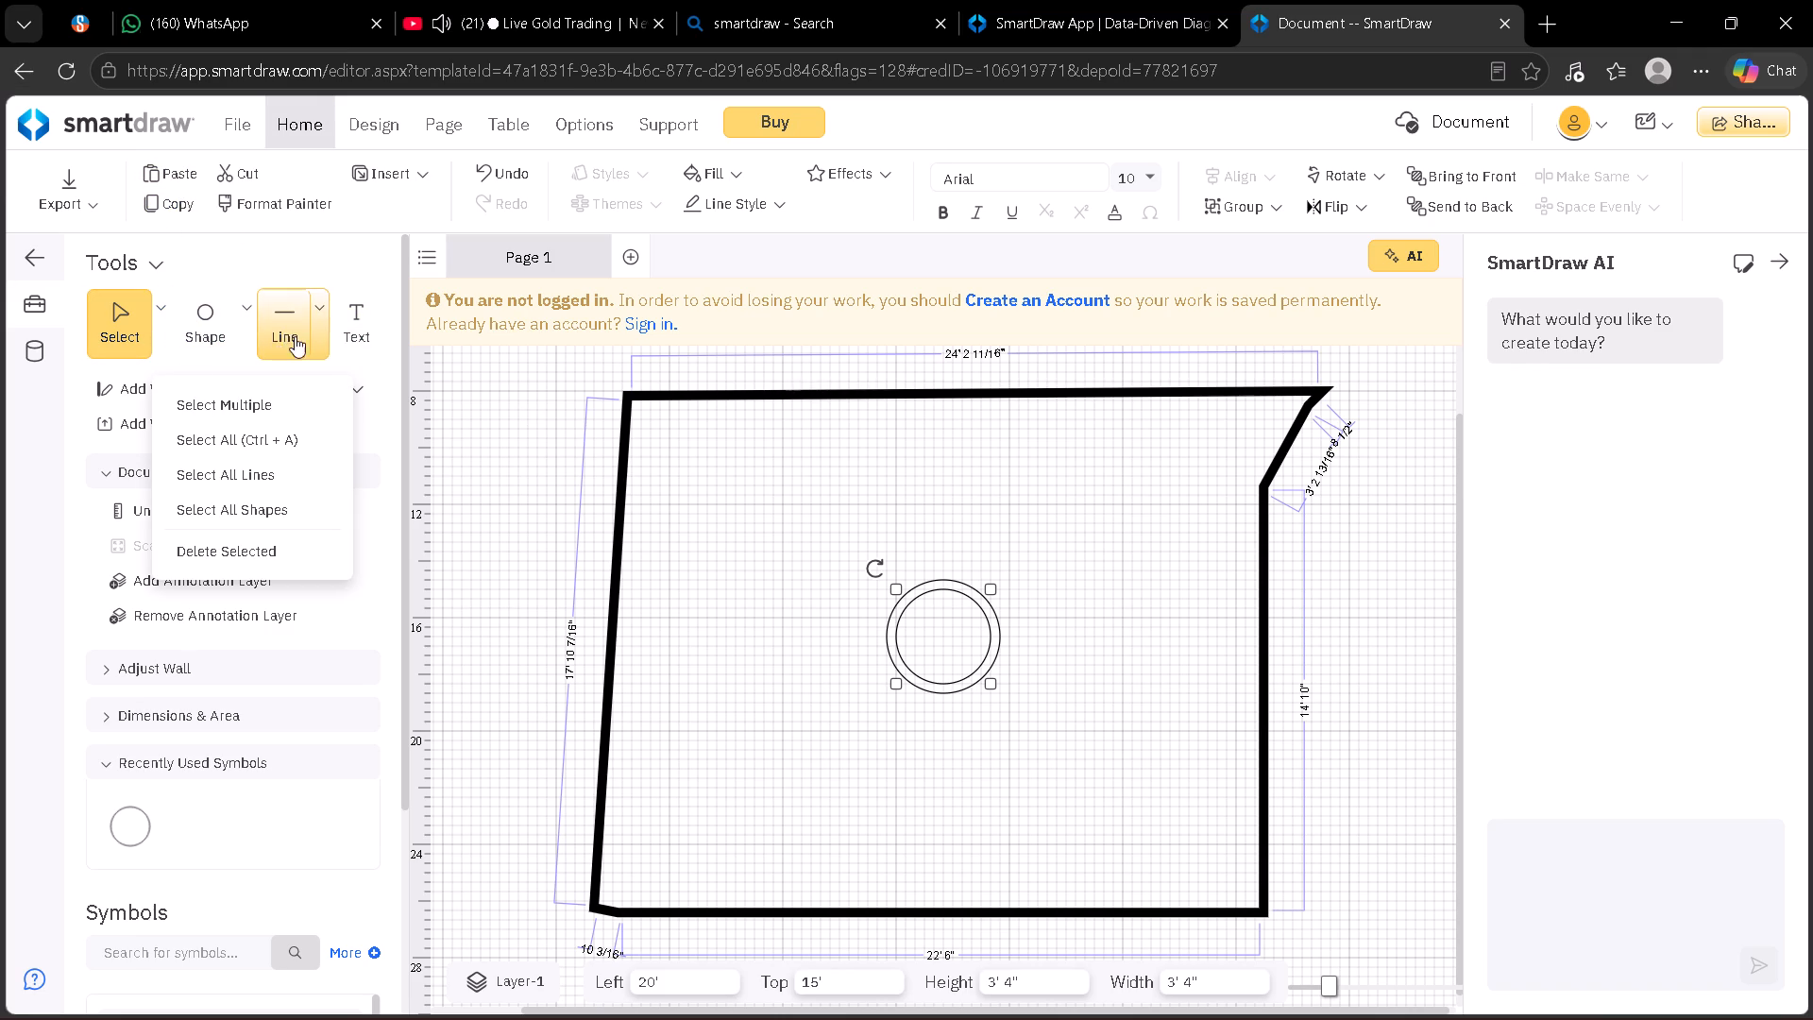
{"action": "left_click", "coordinate": [255, 315]}
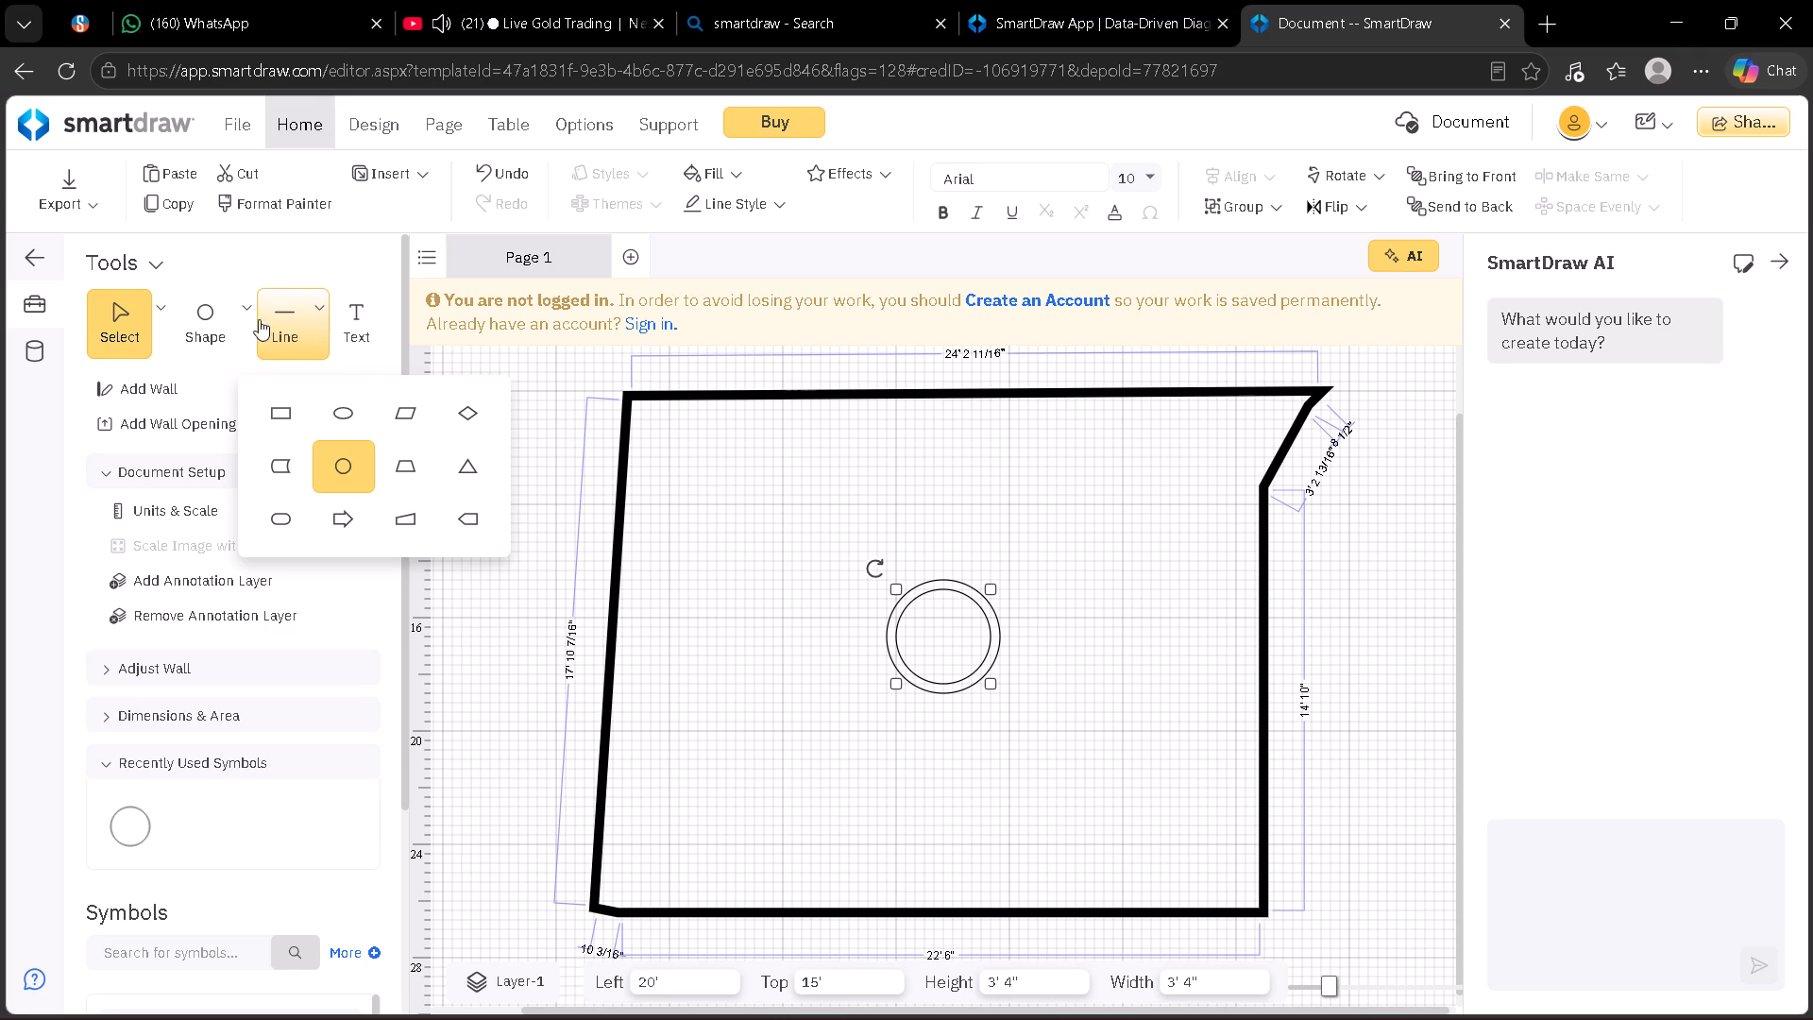
{"action": "left_click", "coordinate": [283, 406]}
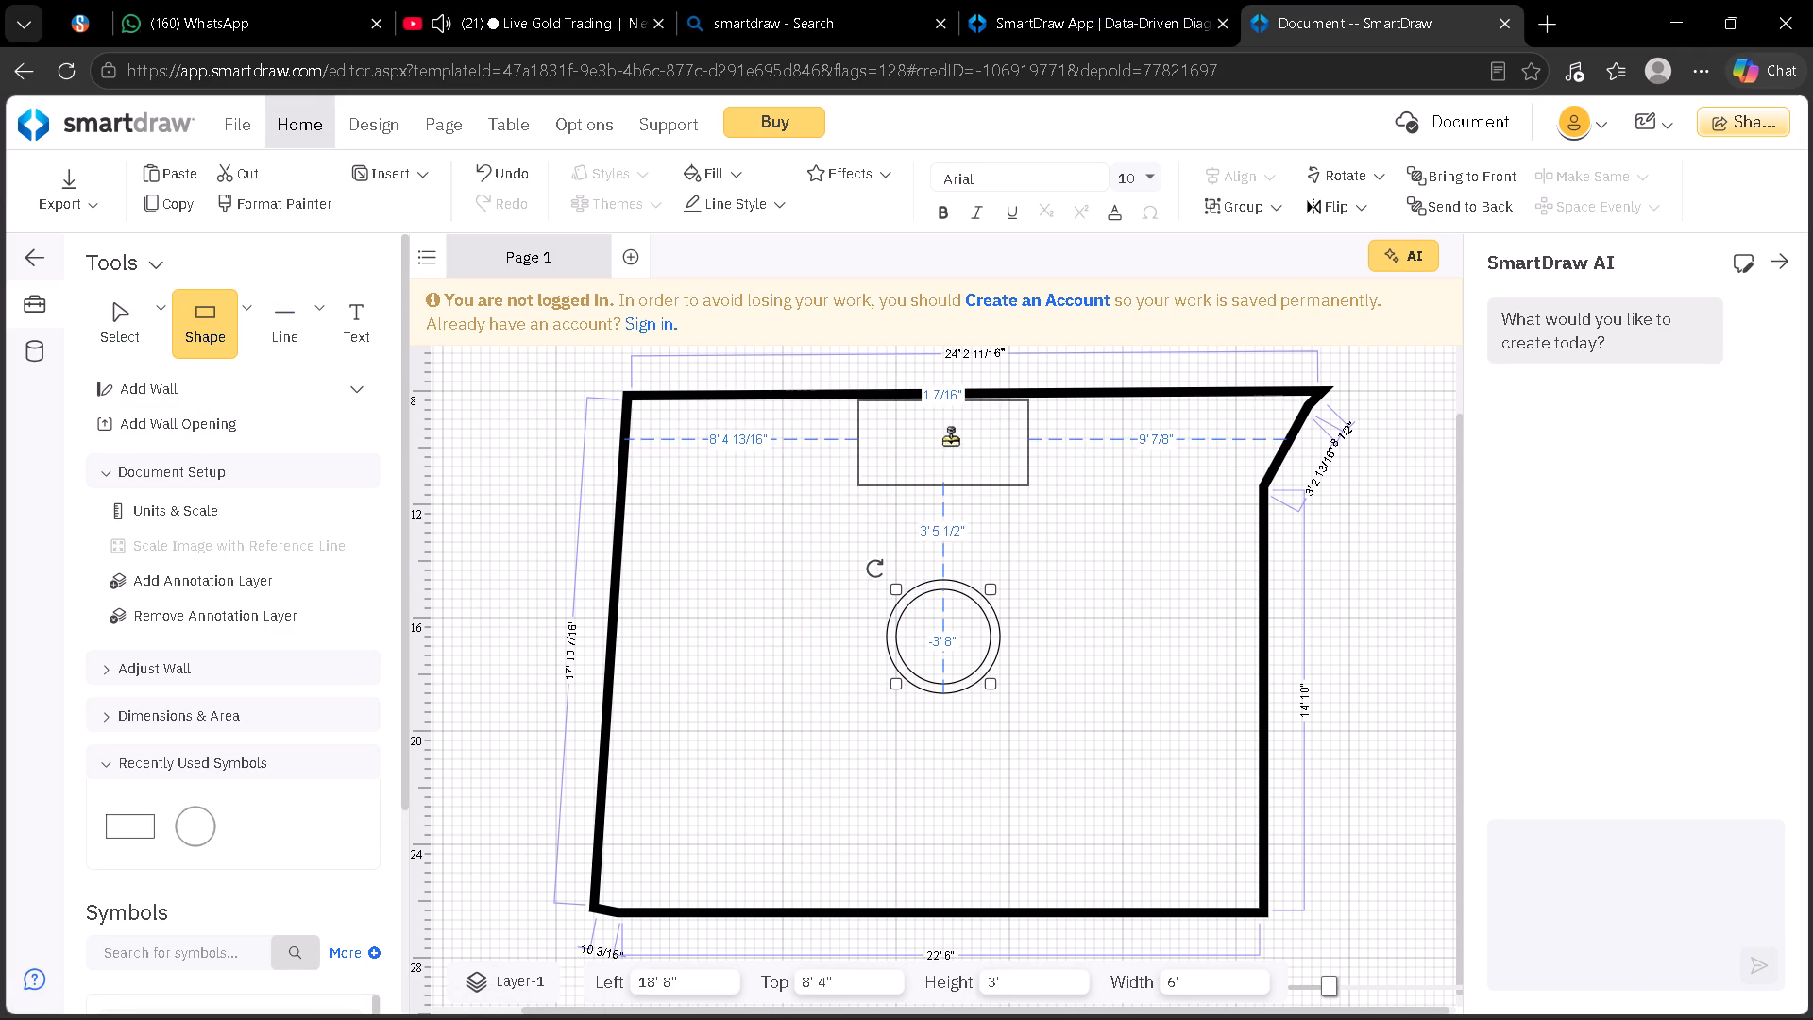
{"action": "left_click", "coordinate": [953, 436]}
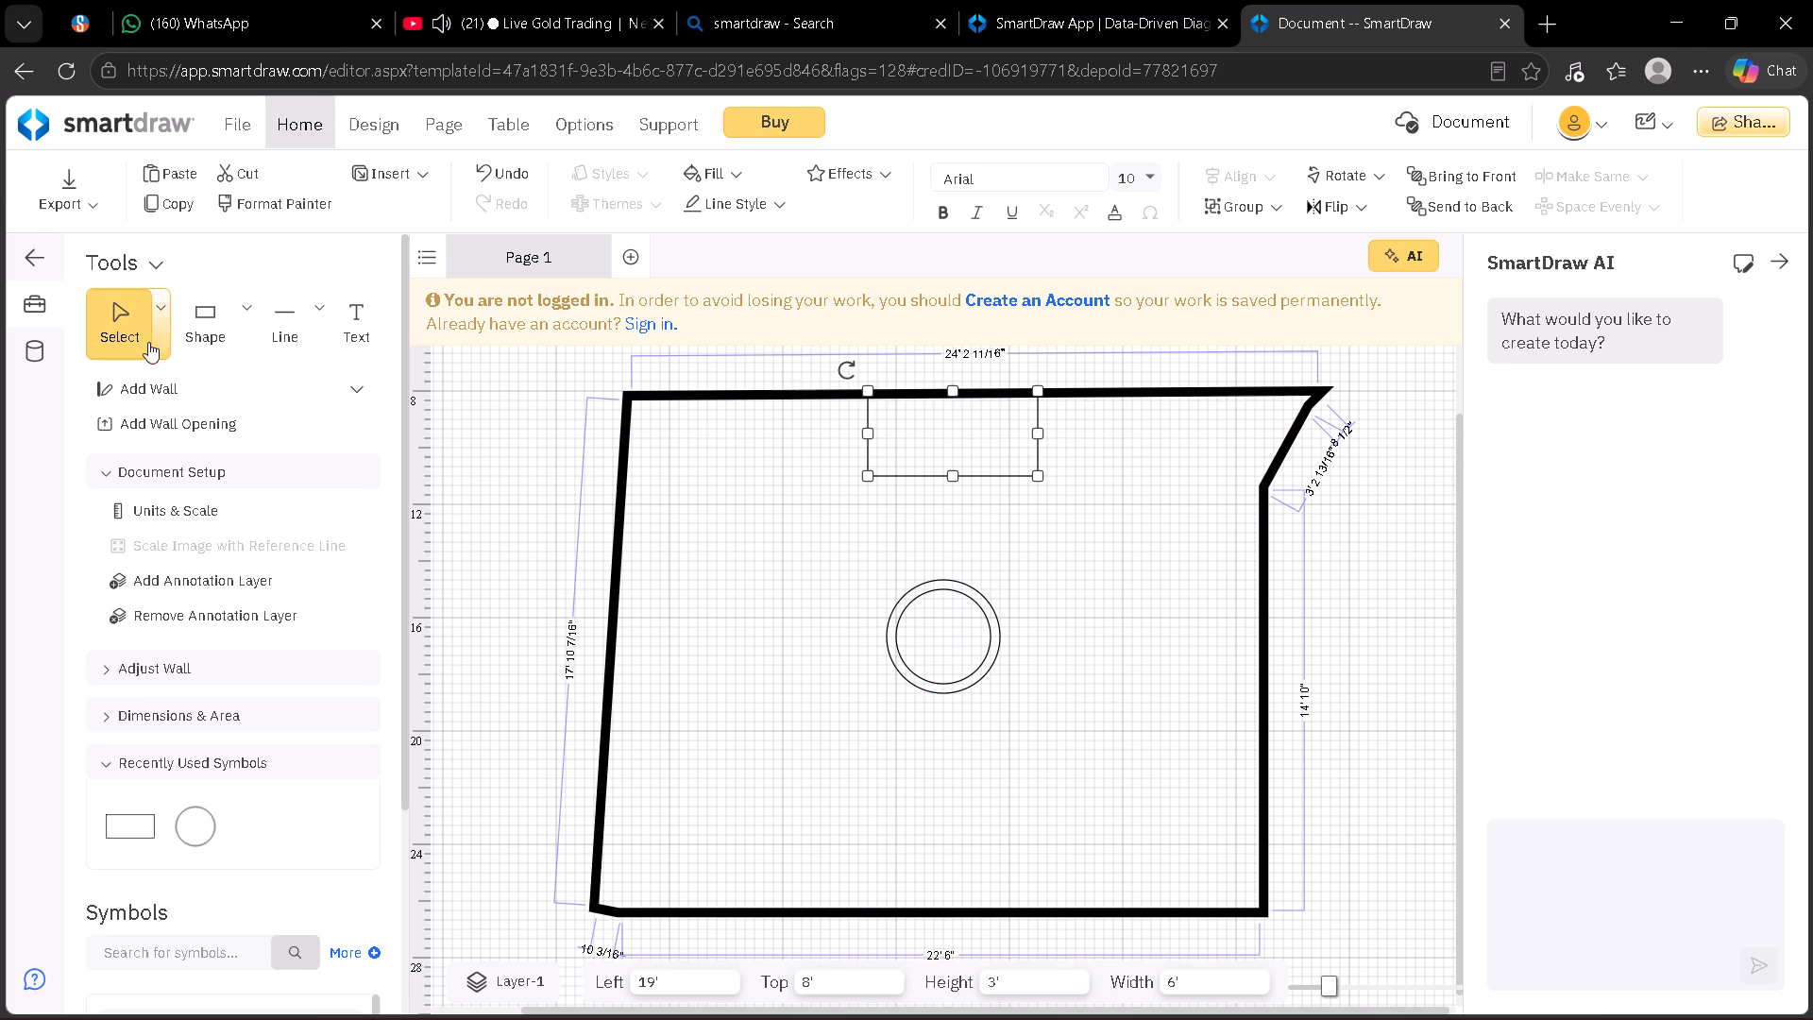
Place a second 6' by 3' rectangle against the upper wall, adjoining the first rectangle's left side.
{"action": "left_click", "coordinate": [191, 331]}
{"action": "left_click", "coordinate": [249, 318]}
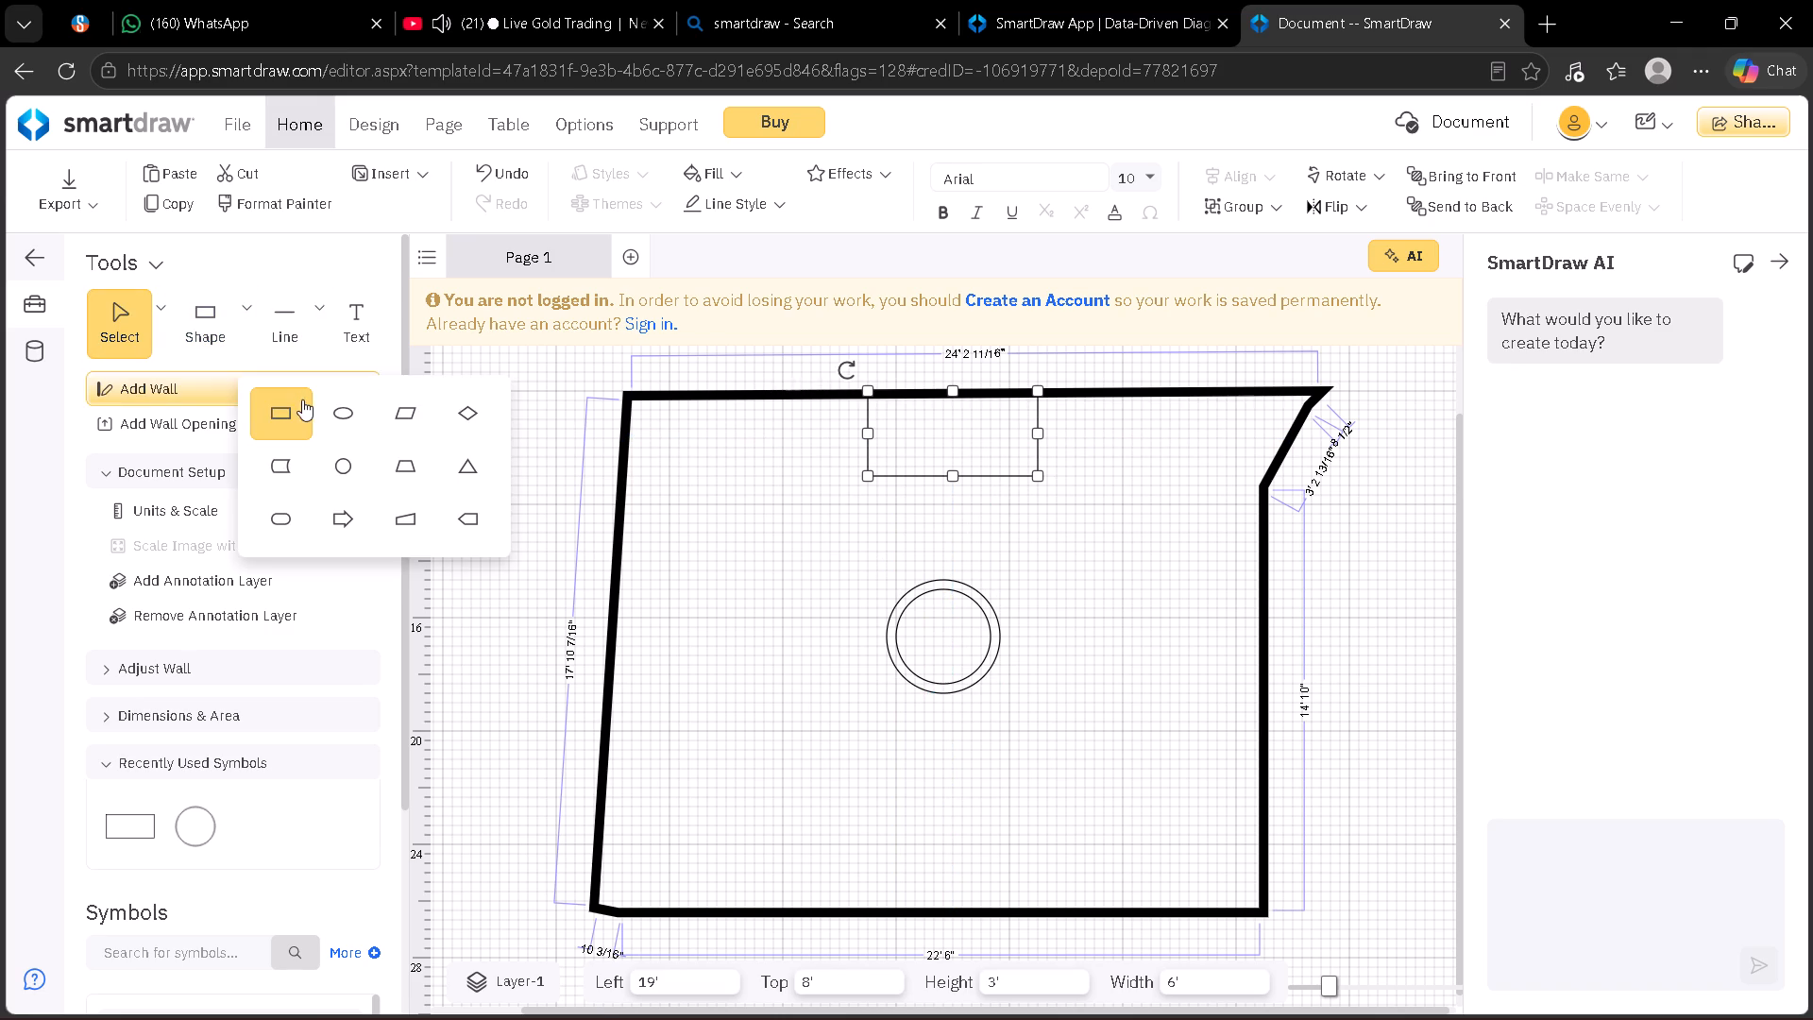
{"action": "left_click", "coordinate": [276, 402]}
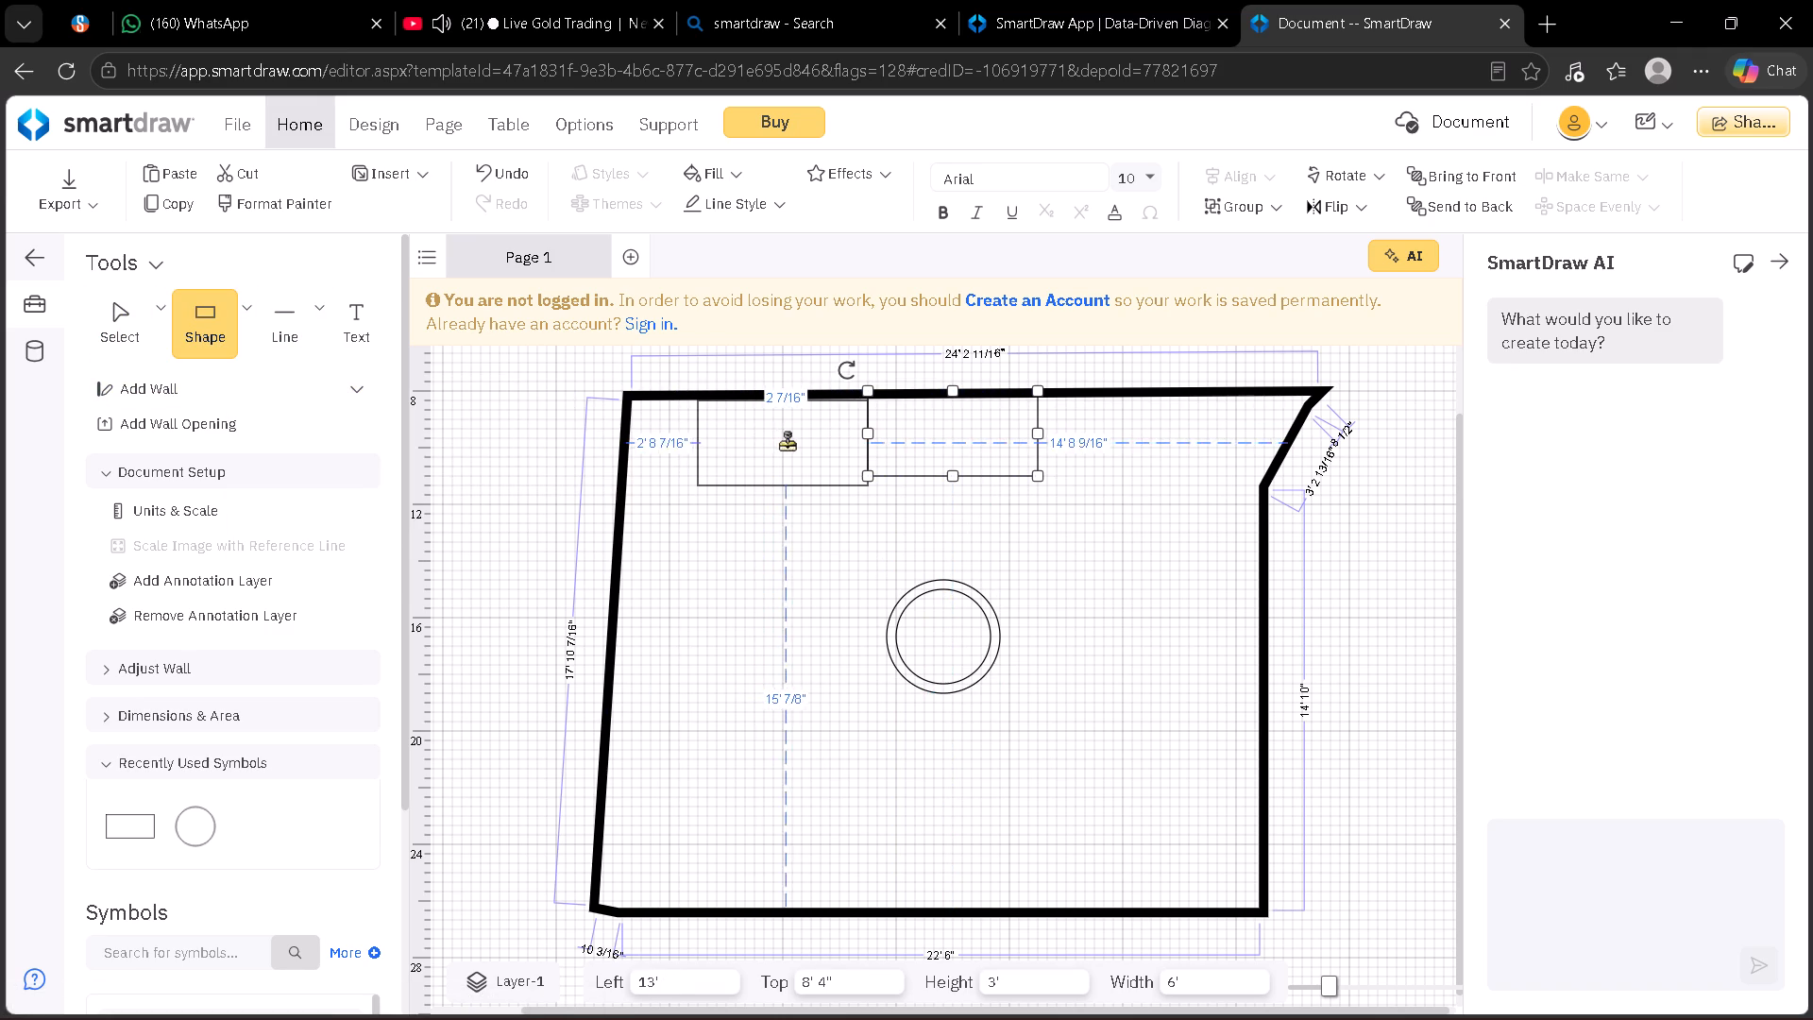
{"action": "left_click", "coordinate": [787, 436]}
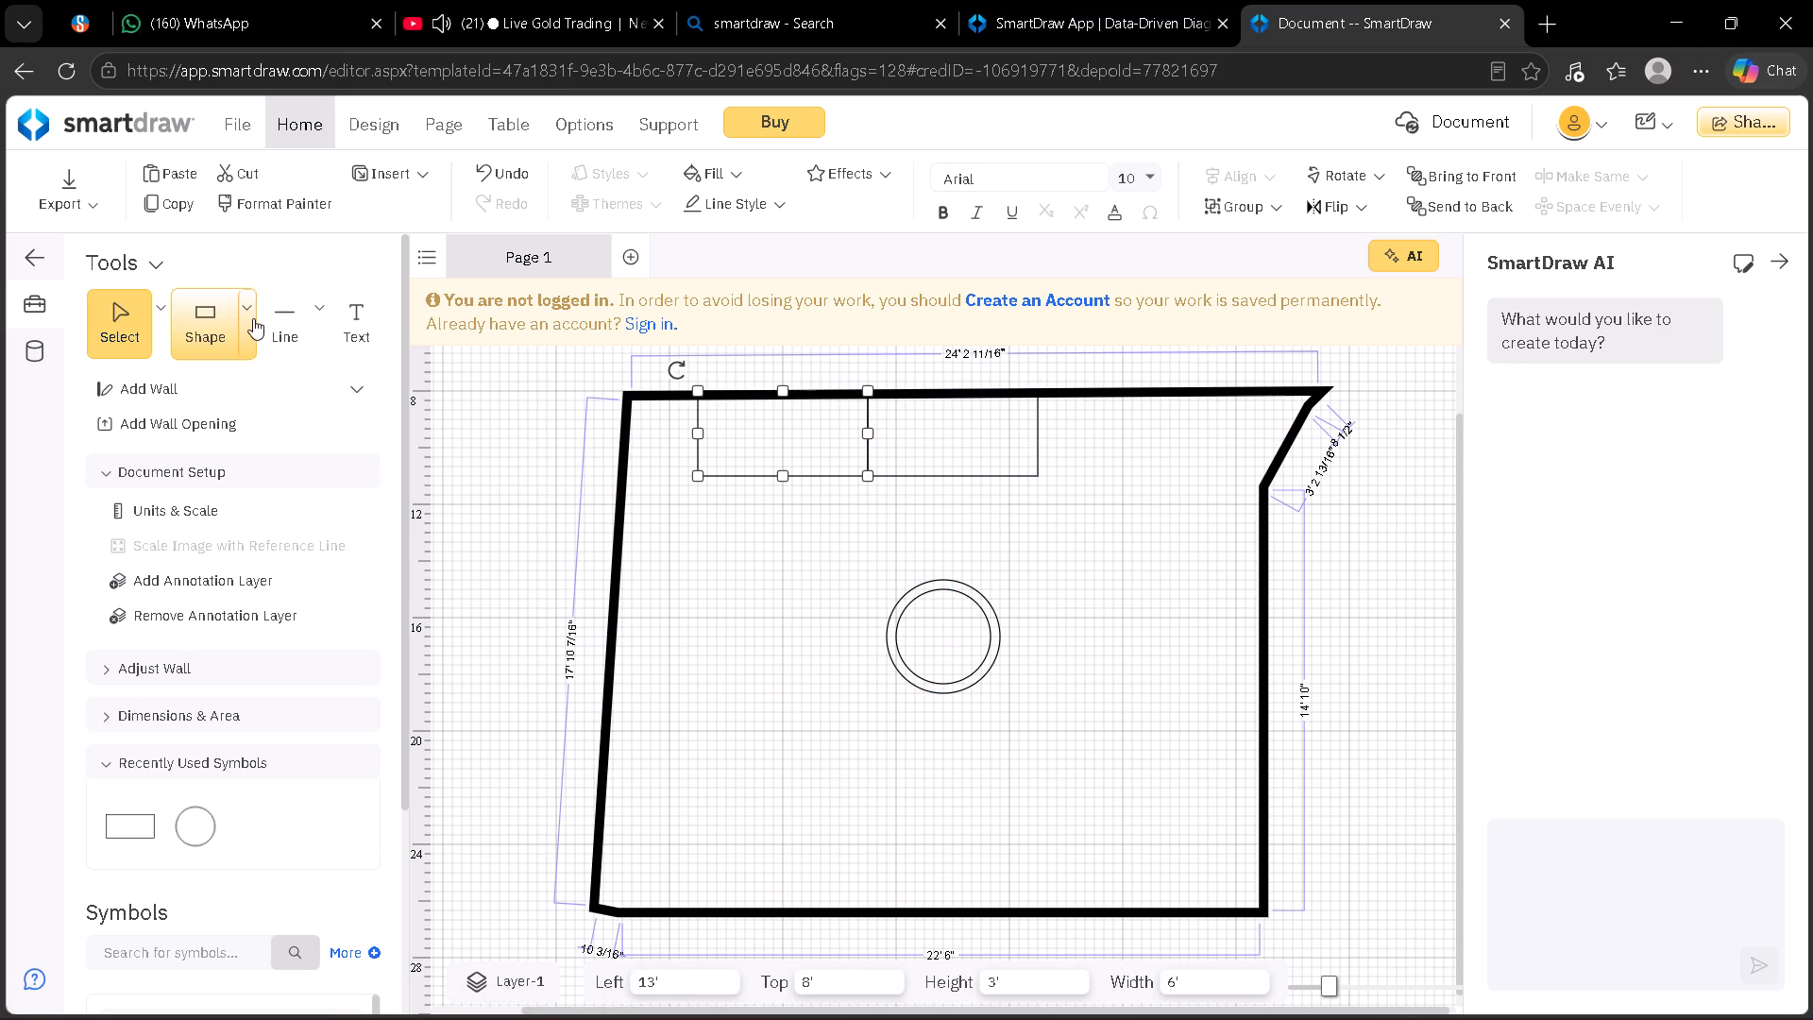
Place a third 6' by 3' rectangle against the upper wall, adjoining the middle rectangle's right side.
{"action": "left_click", "coordinate": [251, 318]}
{"action": "left_click", "coordinate": [296, 420]}
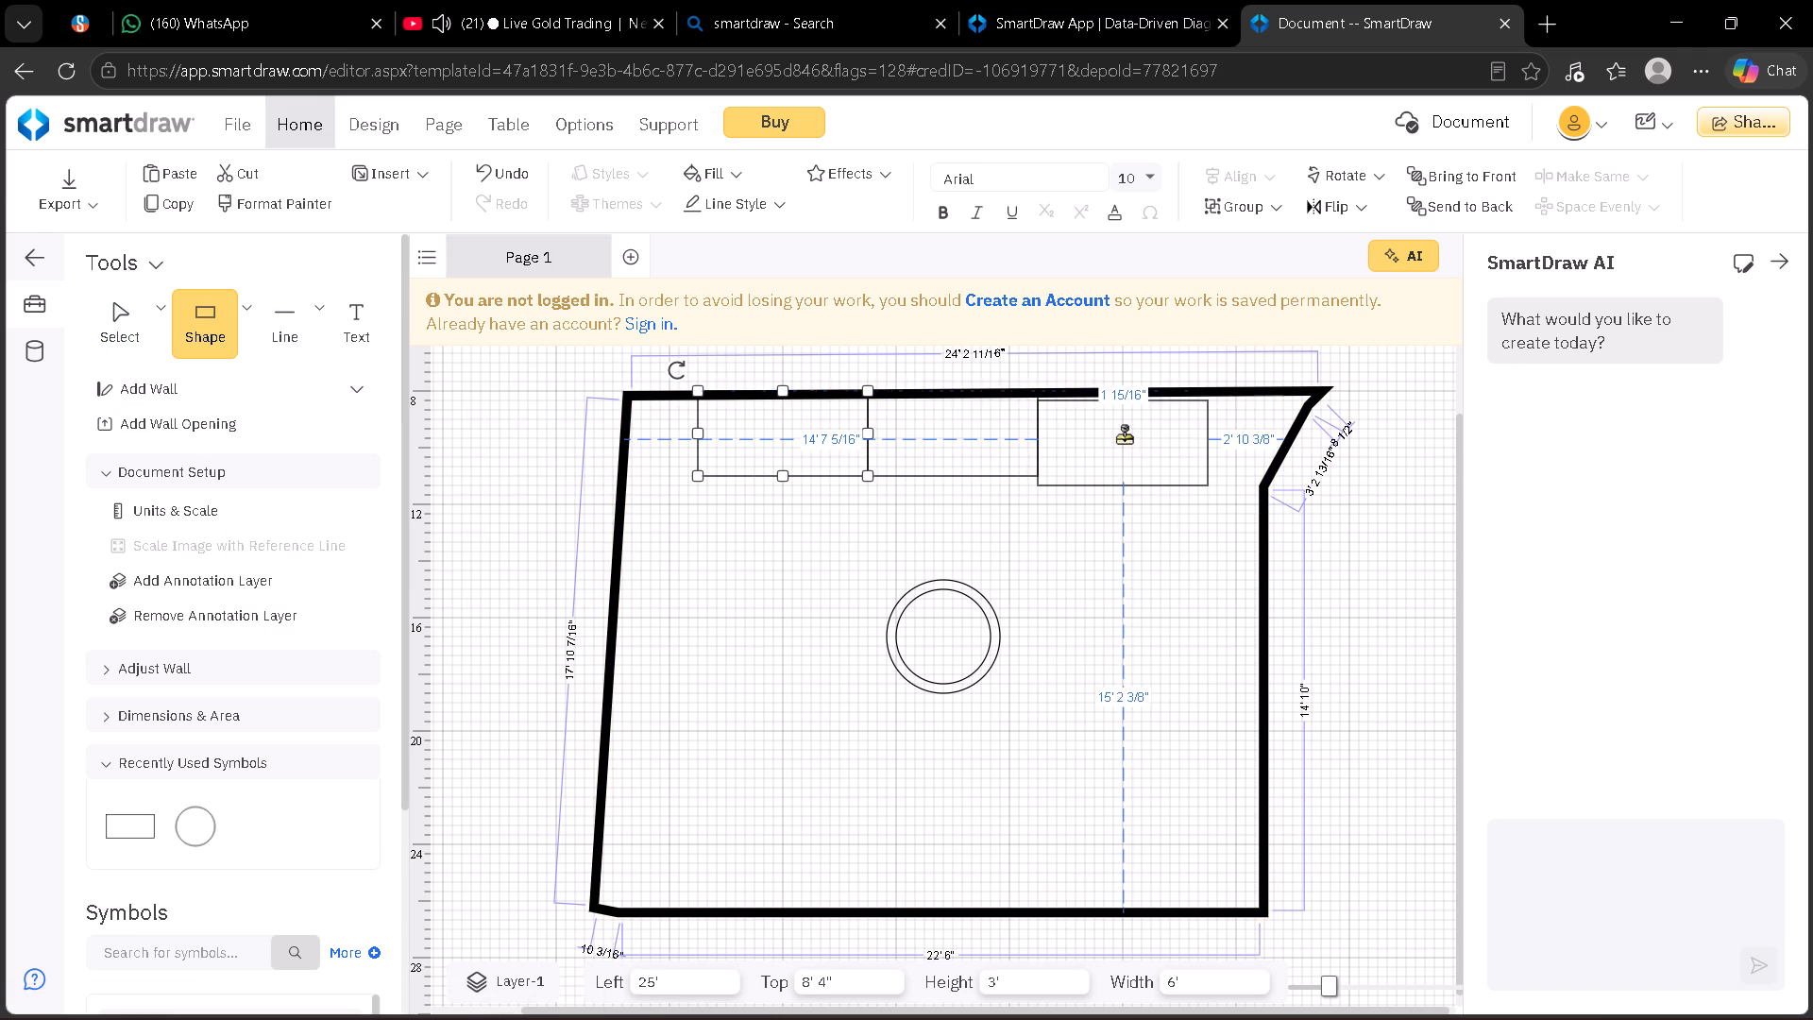
{"action": "left_click", "coordinate": [1126, 433]}
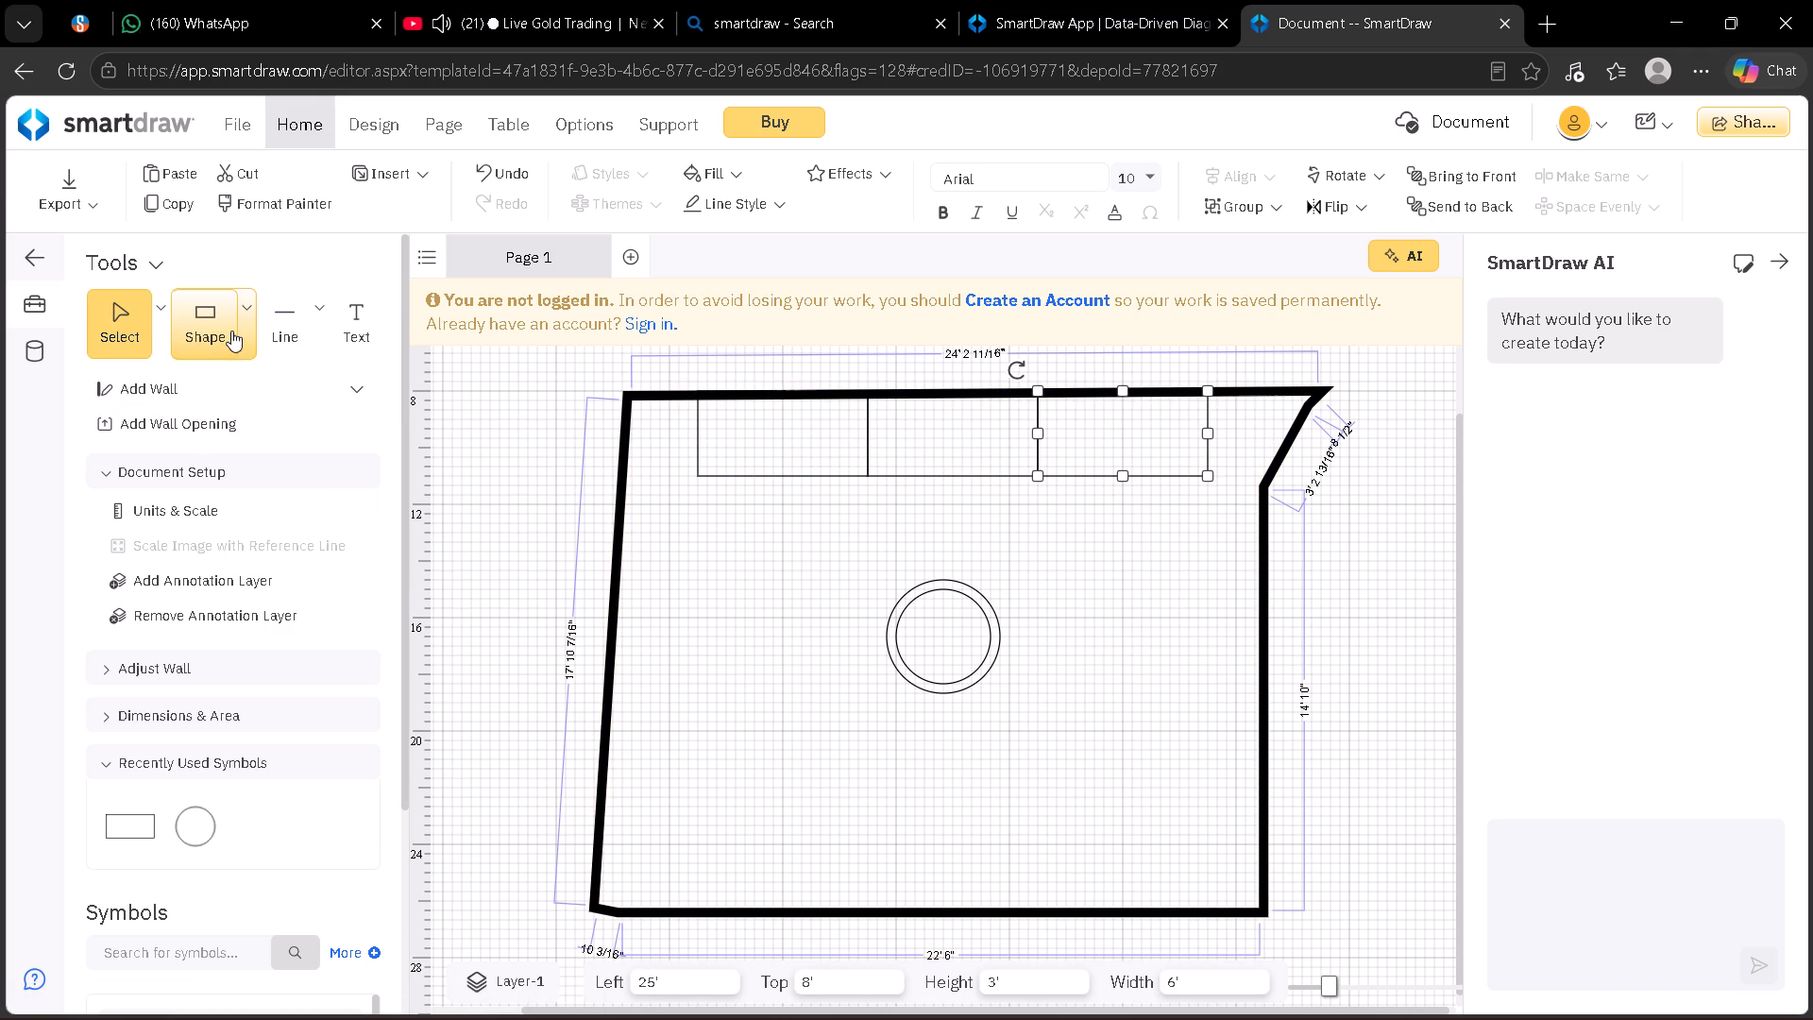
Place a 6' by 3' rectangle against the lower wall, aligned below the middle rectangle of the upper row.
{"action": "left_click", "coordinate": [246, 331]}
{"action": "left_click", "coordinate": [275, 414]}
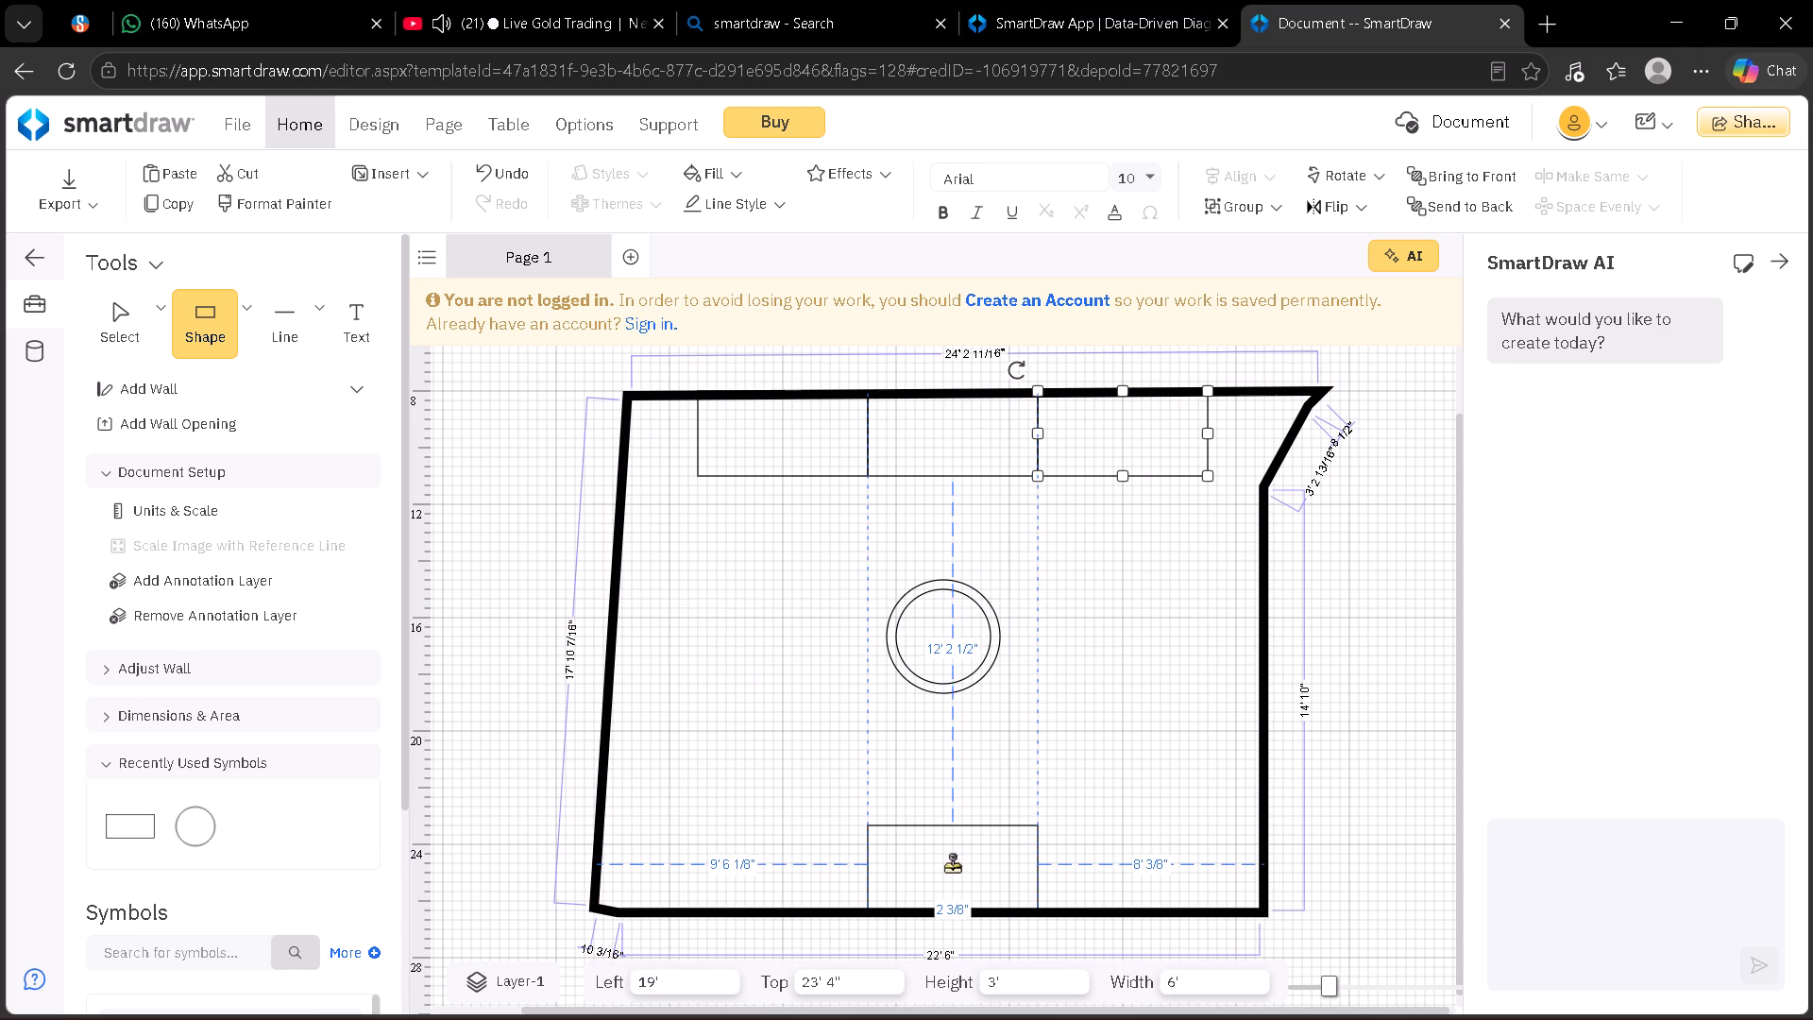
{"action": "left_click", "coordinate": [952, 865]}
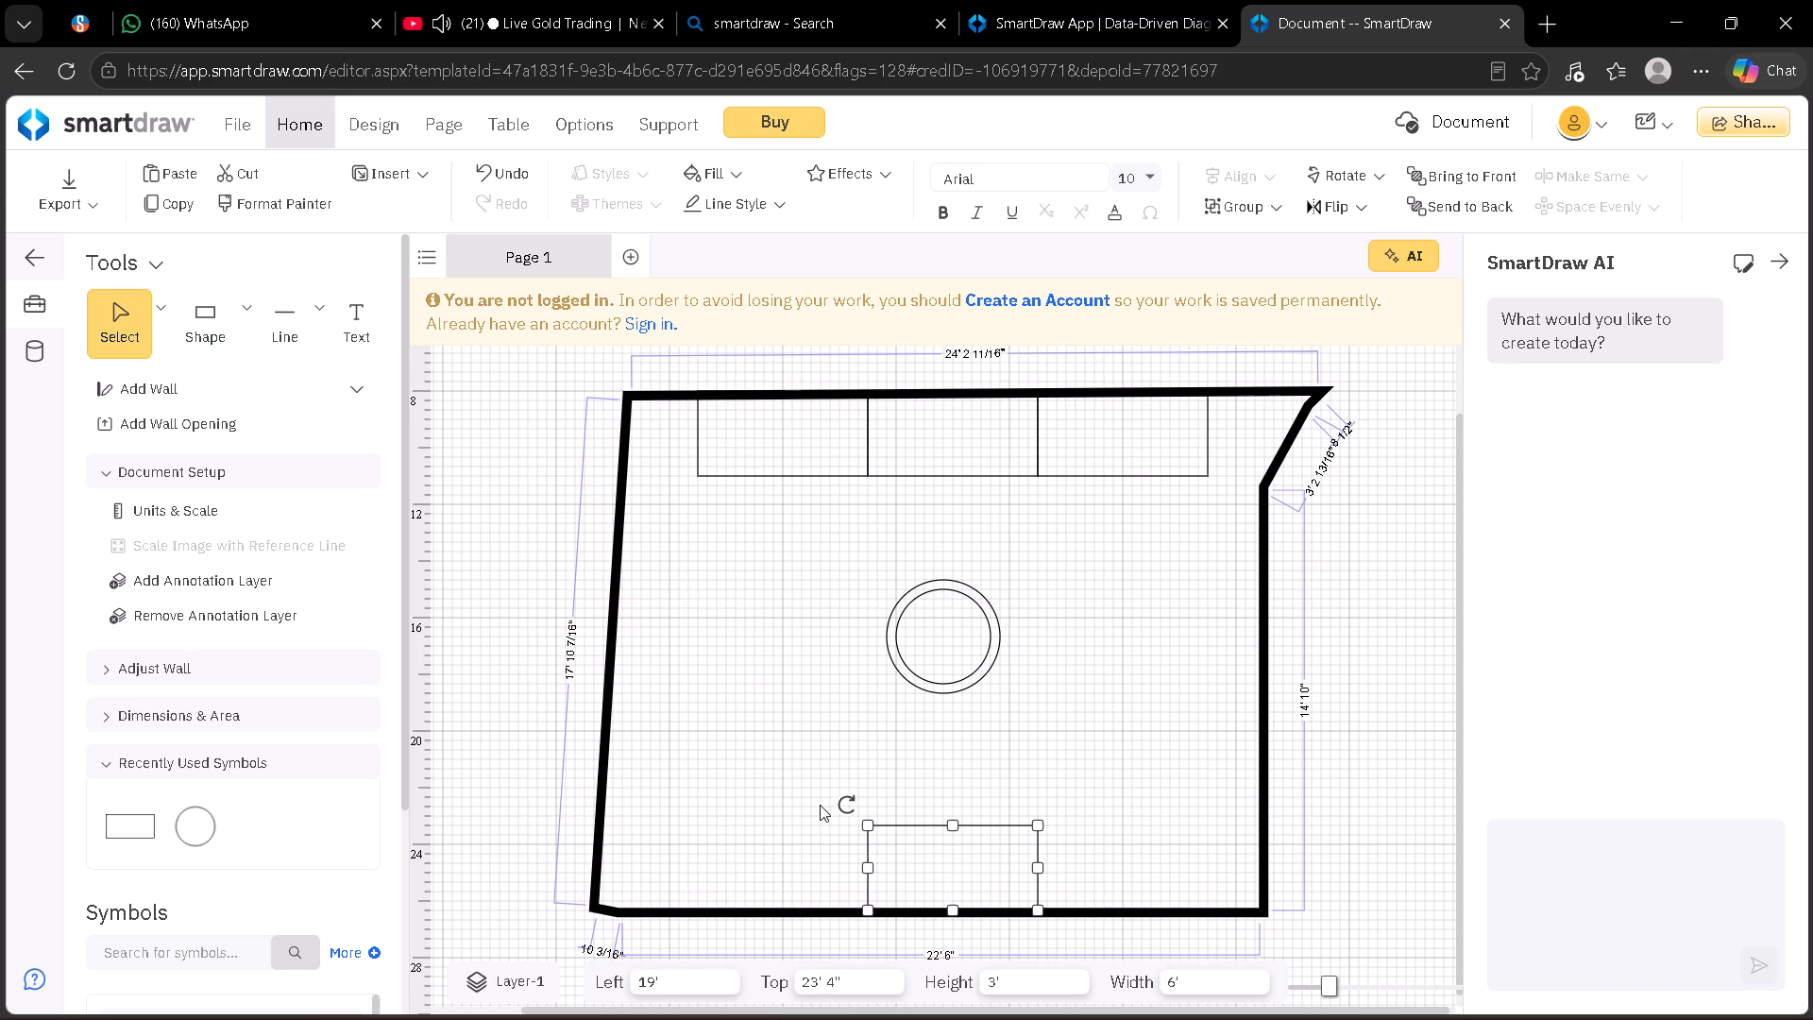
Move the upper row's left rectangle down against the lower wall, just left of the existing rectangle, at Left 12' 4", Top 23' 4".
{"action": "left_click", "coordinate": [805, 475]}
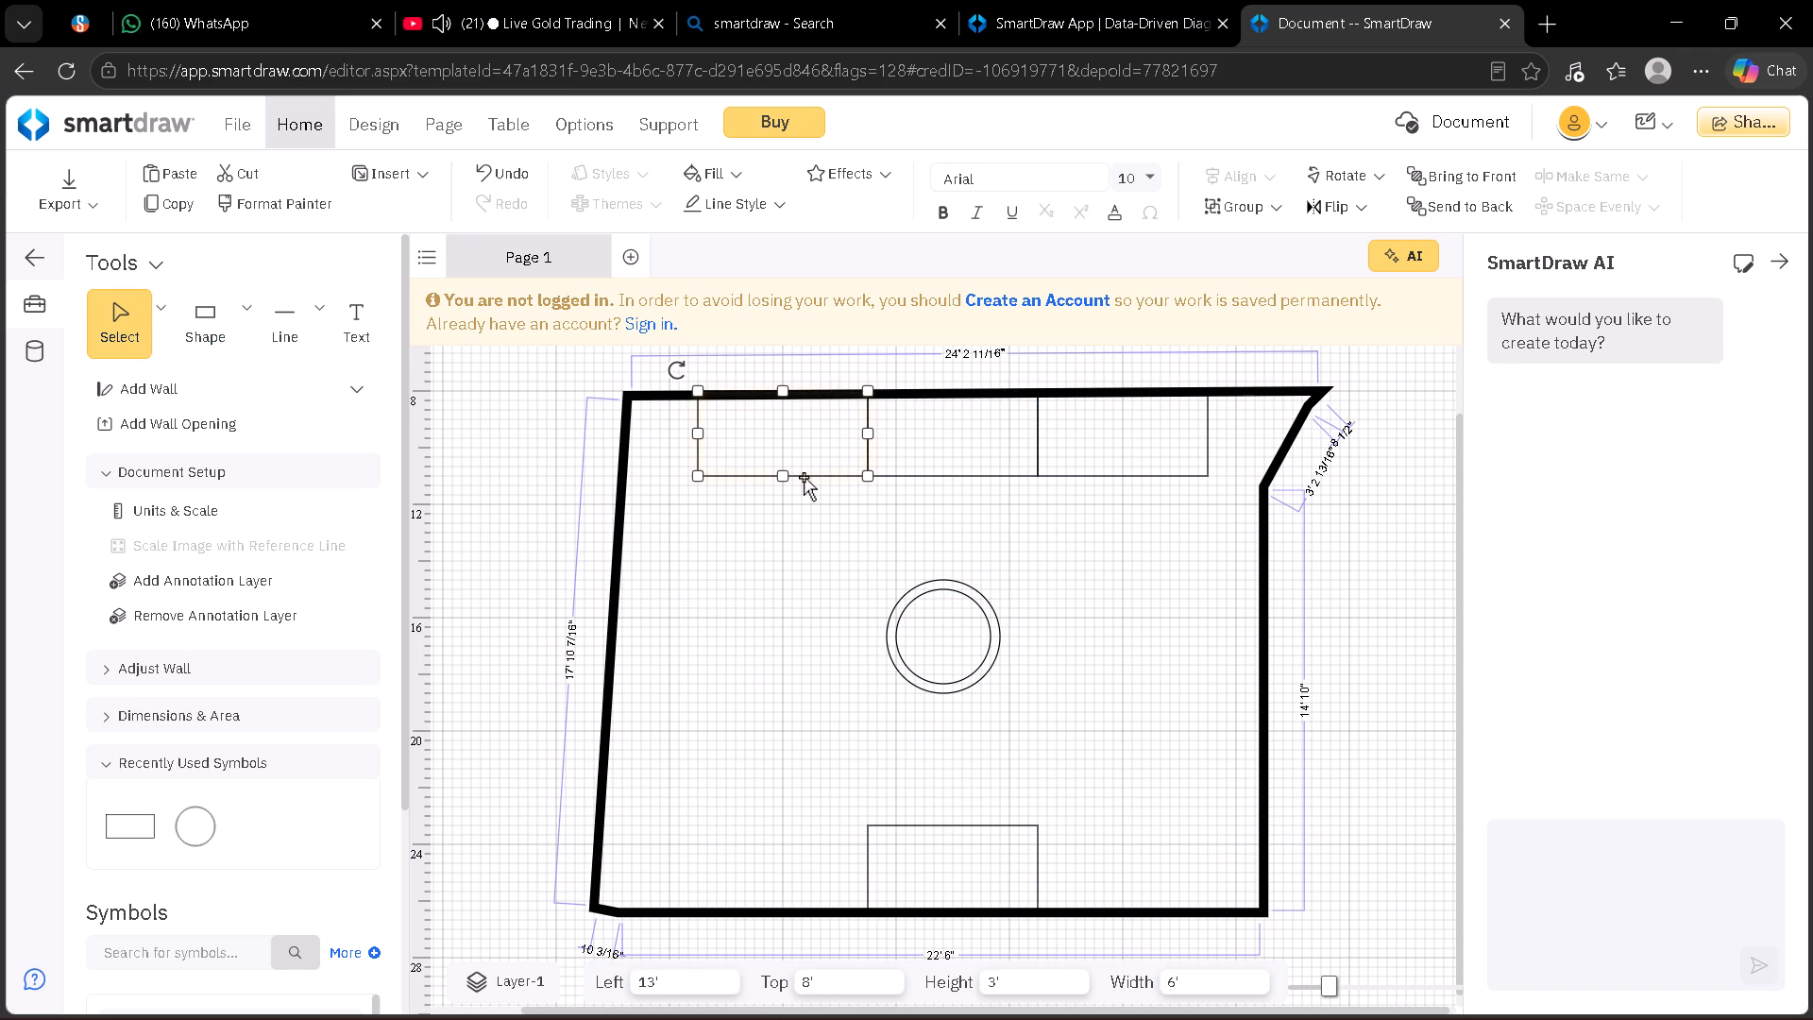
{"action": "left_click_drag", "start_coordinate": [804, 477], "coordinate": [784, 909]}
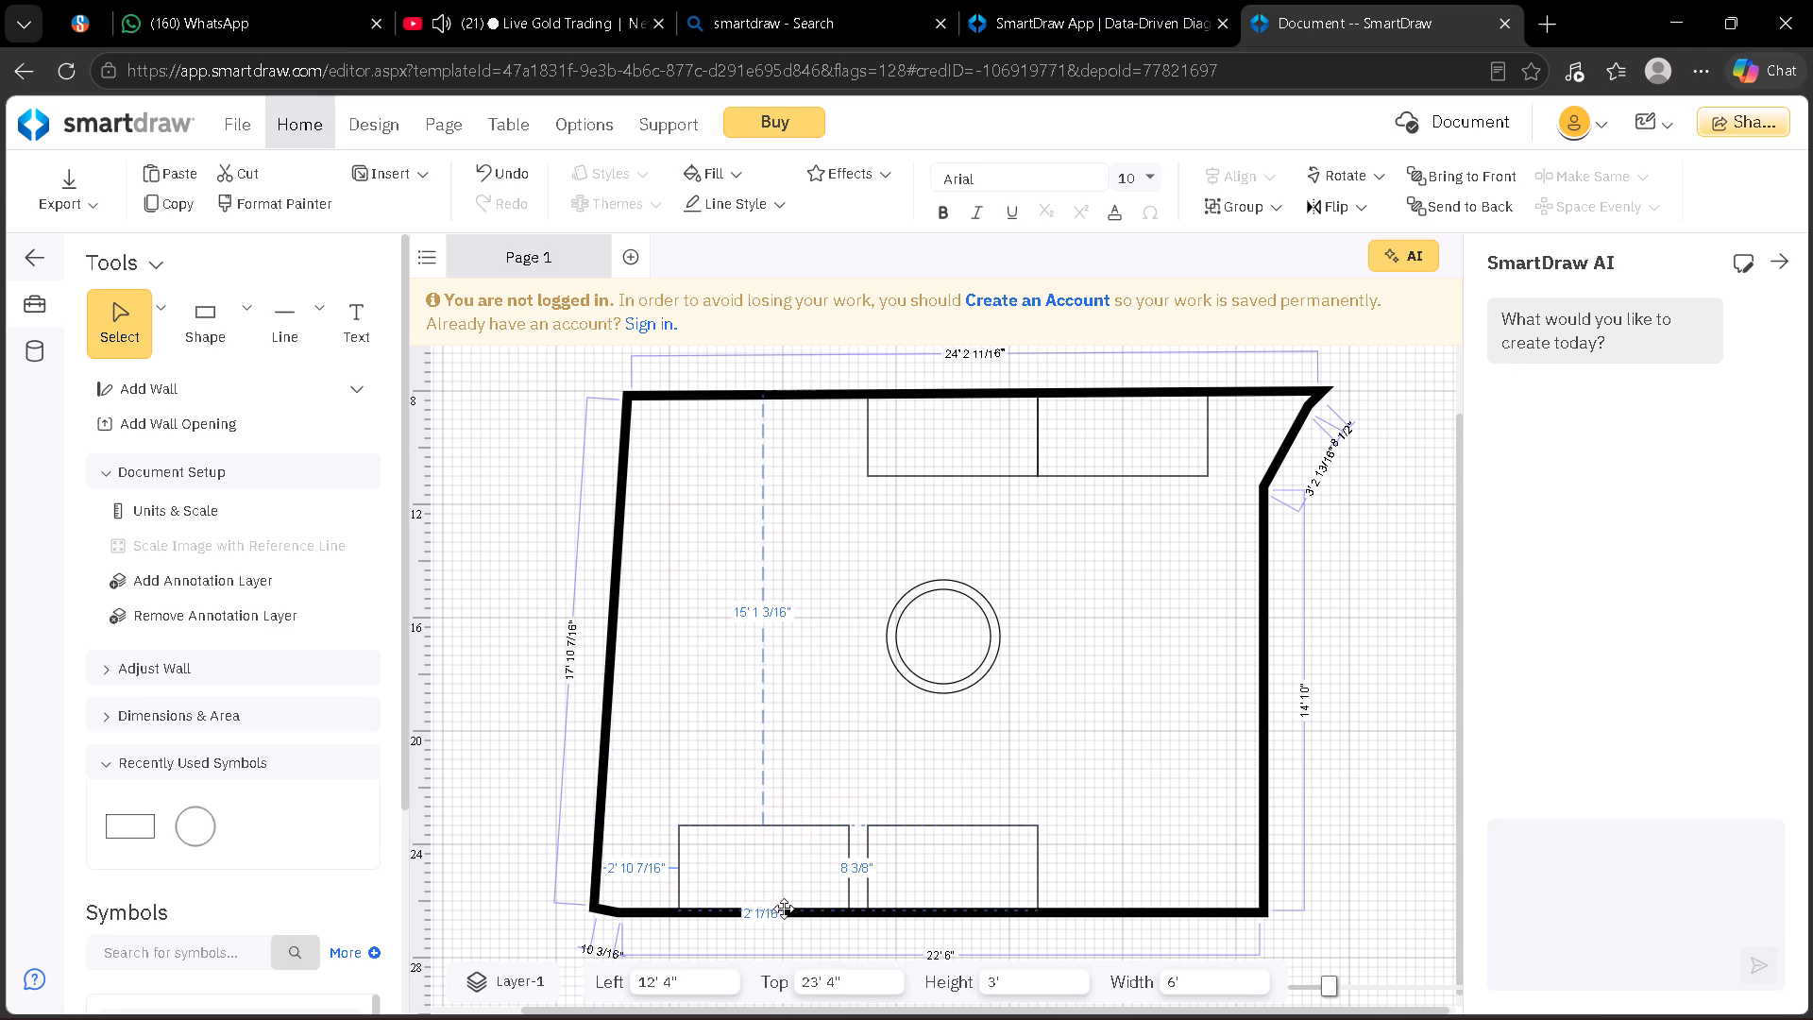
{"action": "left_click_drag", "start_coordinate": [784, 909], "coordinate": [787, 908]}
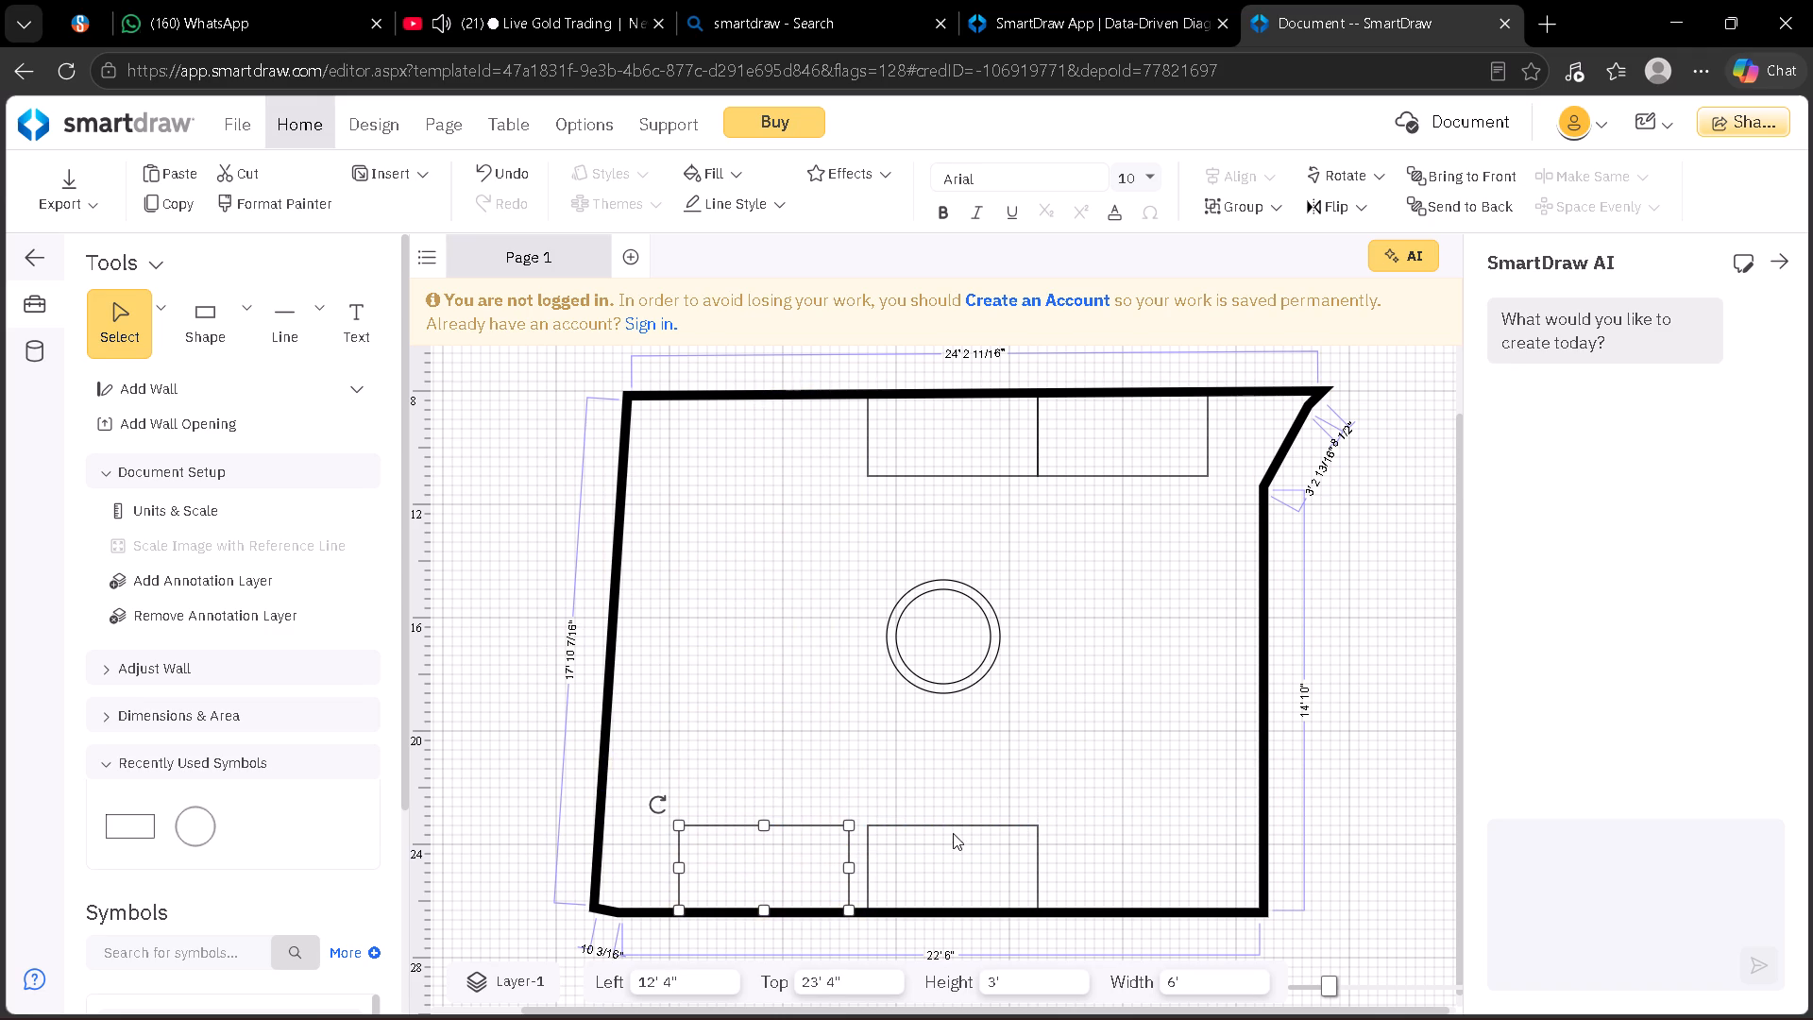
Move the lower wall's original rectangle toward the wall's right end, at Left 25' 4", Top 23' 4".
{"action": "left_click", "coordinate": [953, 833]}
{"action": "left_click", "coordinate": [956, 830]}
{"action": "left_click", "coordinate": [959, 824]}
{"action": "left_click_drag", "start_coordinate": [959, 824], "coordinate": [1142, 816]}
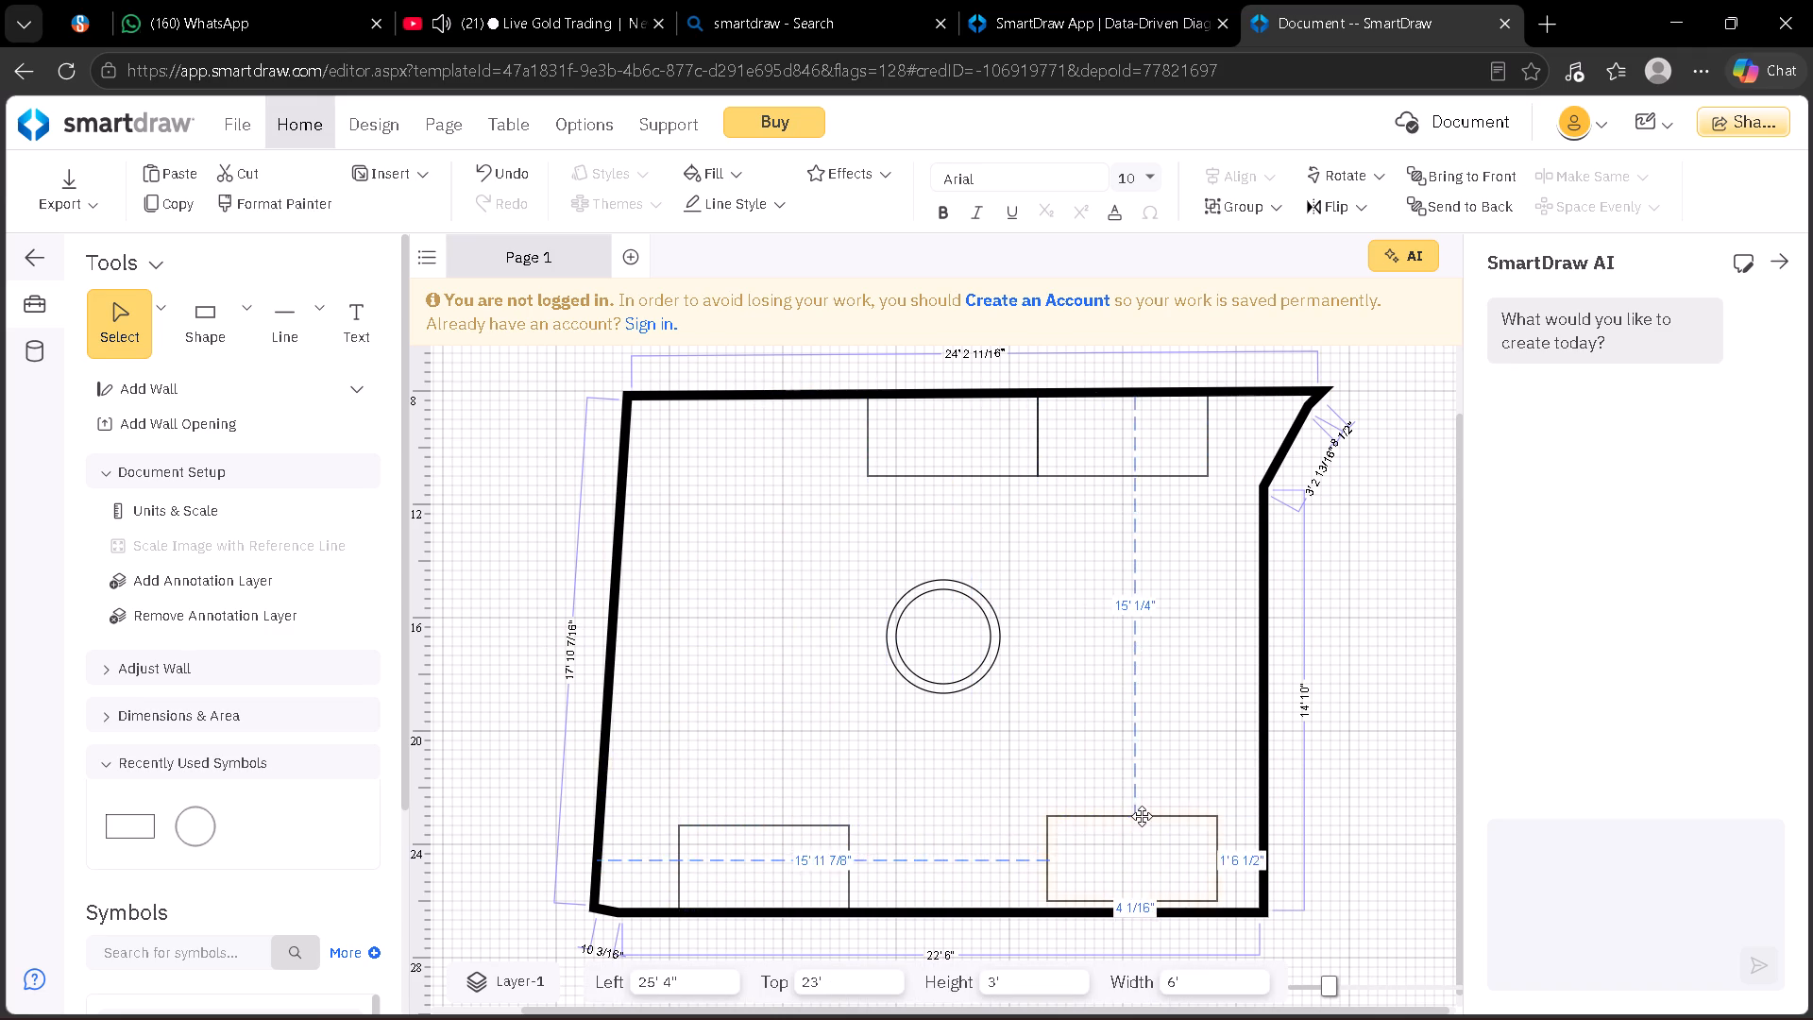
{"action": "left_click_drag", "start_coordinate": [1142, 816], "coordinate": [1159, 820]}
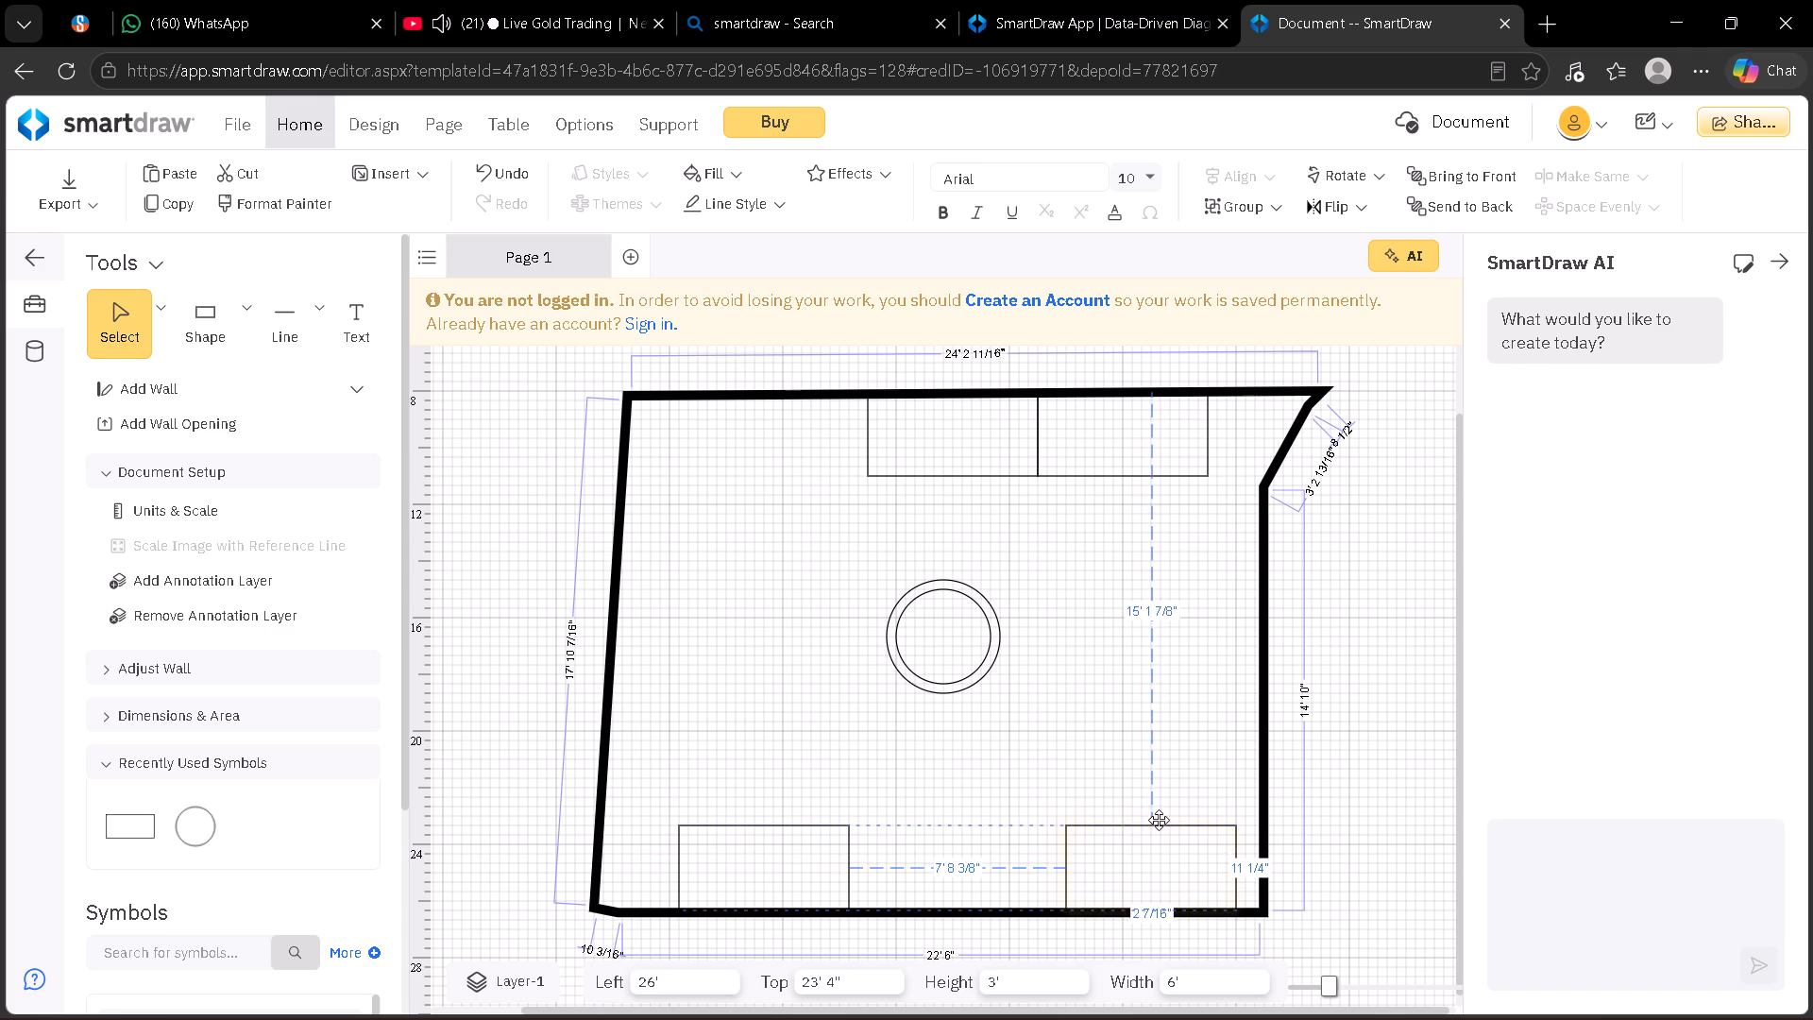
{"action": "left_click_drag", "start_coordinate": [1159, 820], "coordinate": [1138, 824]}
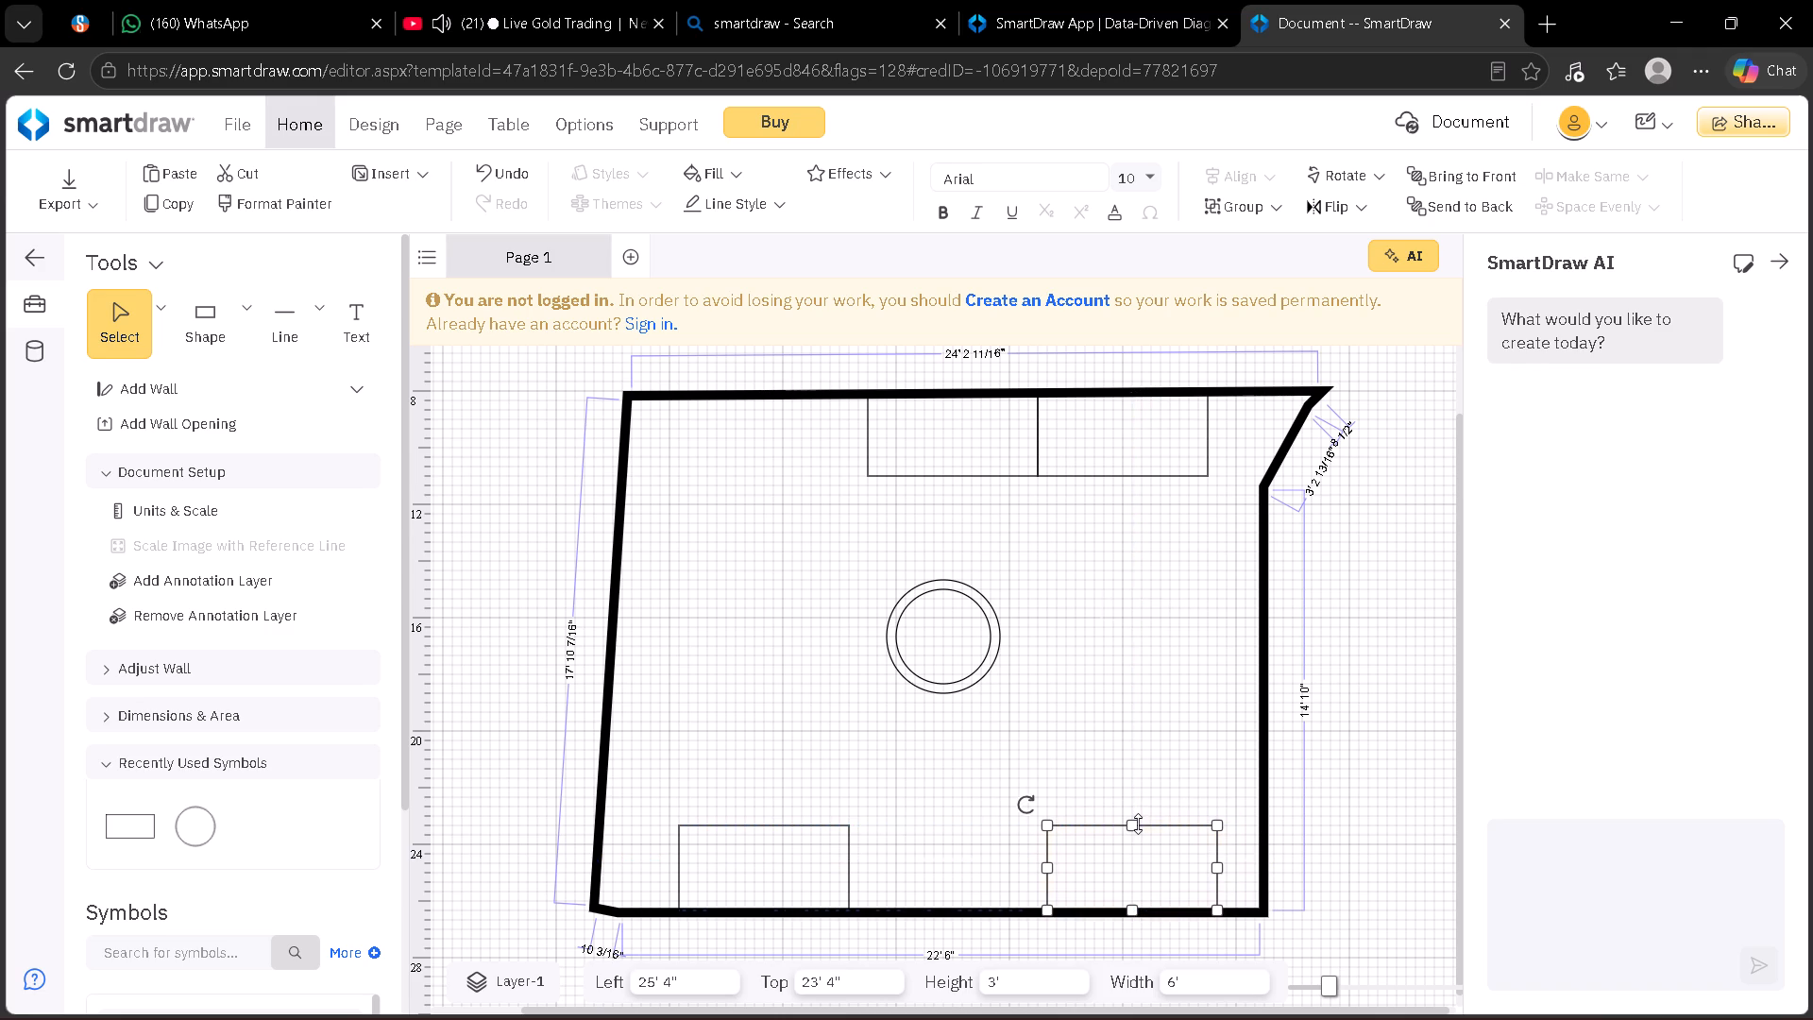
Shift the lower wall's left rectangle close to the lower-left corner of the room, at Left 10' 4".
{"action": "left_click", "coordinate": [758, 826]}
{"action": "left_click", "coordinate": [767, 826]}
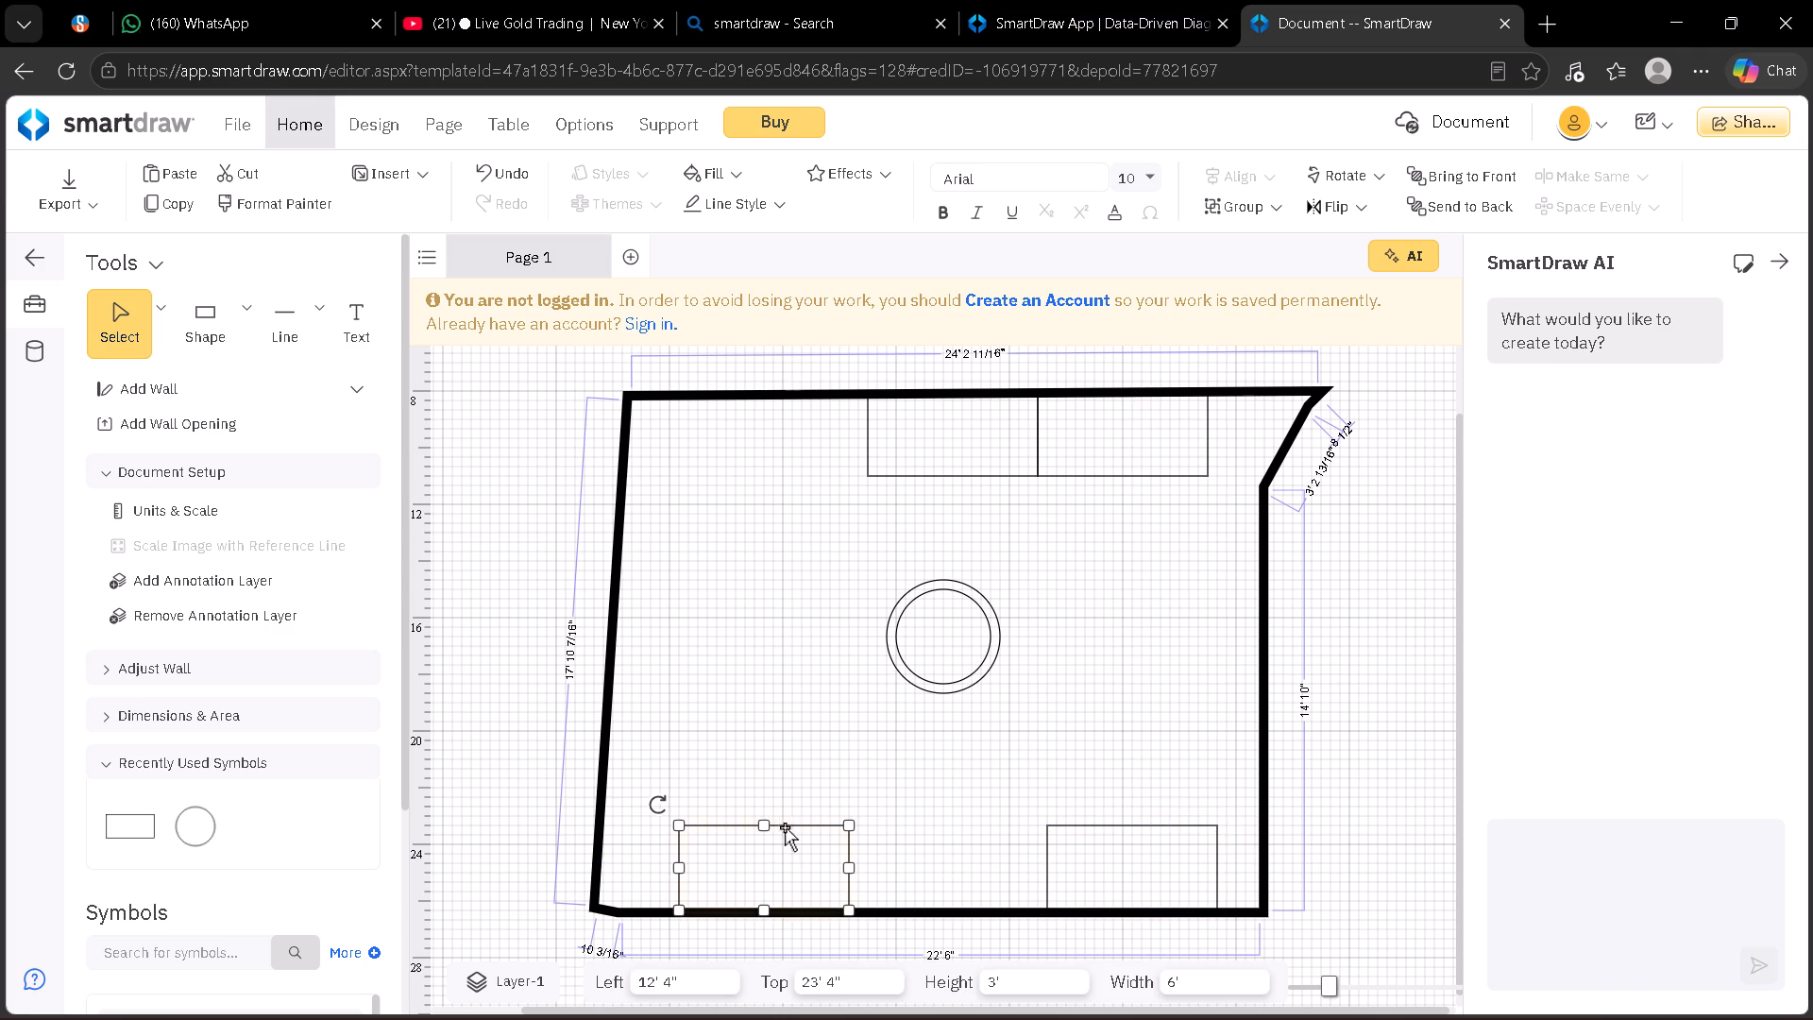
{"action": "left_click_drag", "start_coordinate": [795, 827], "coordinate": [771, 830]}
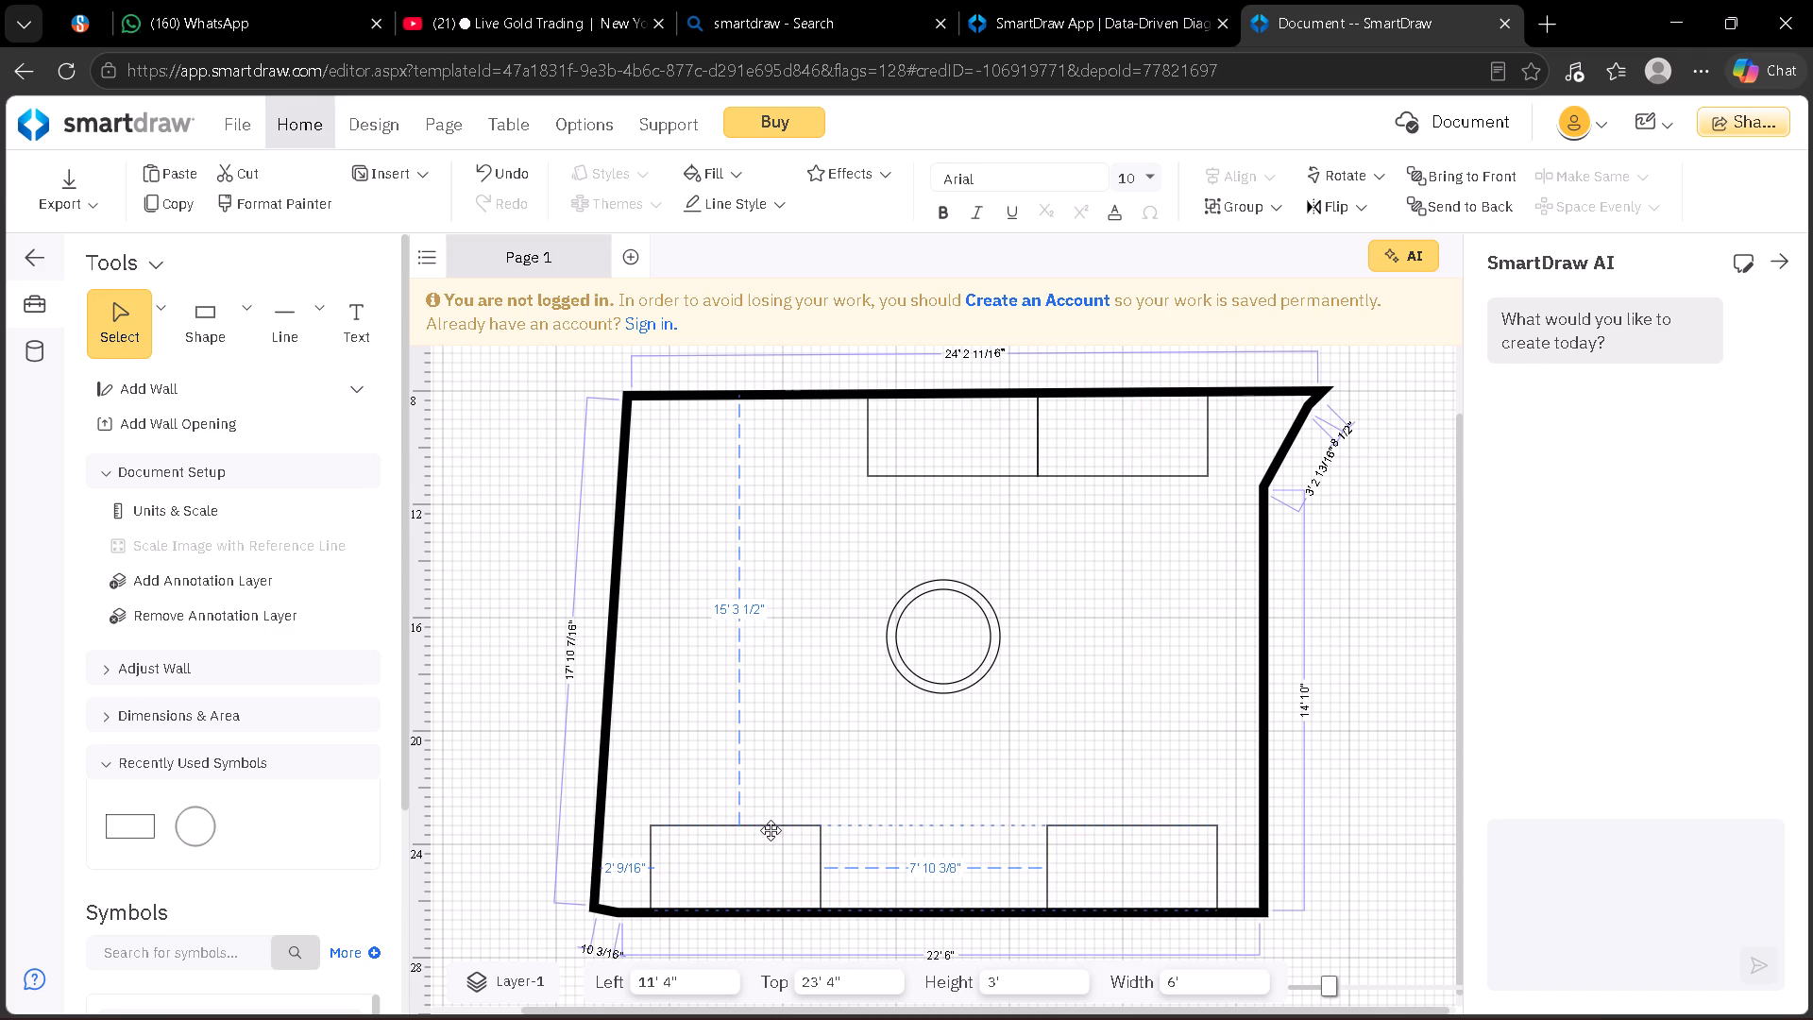
{"action": "left_click_drag", "start_coordinate": [771, 830], "coordinate": [760, 831]}
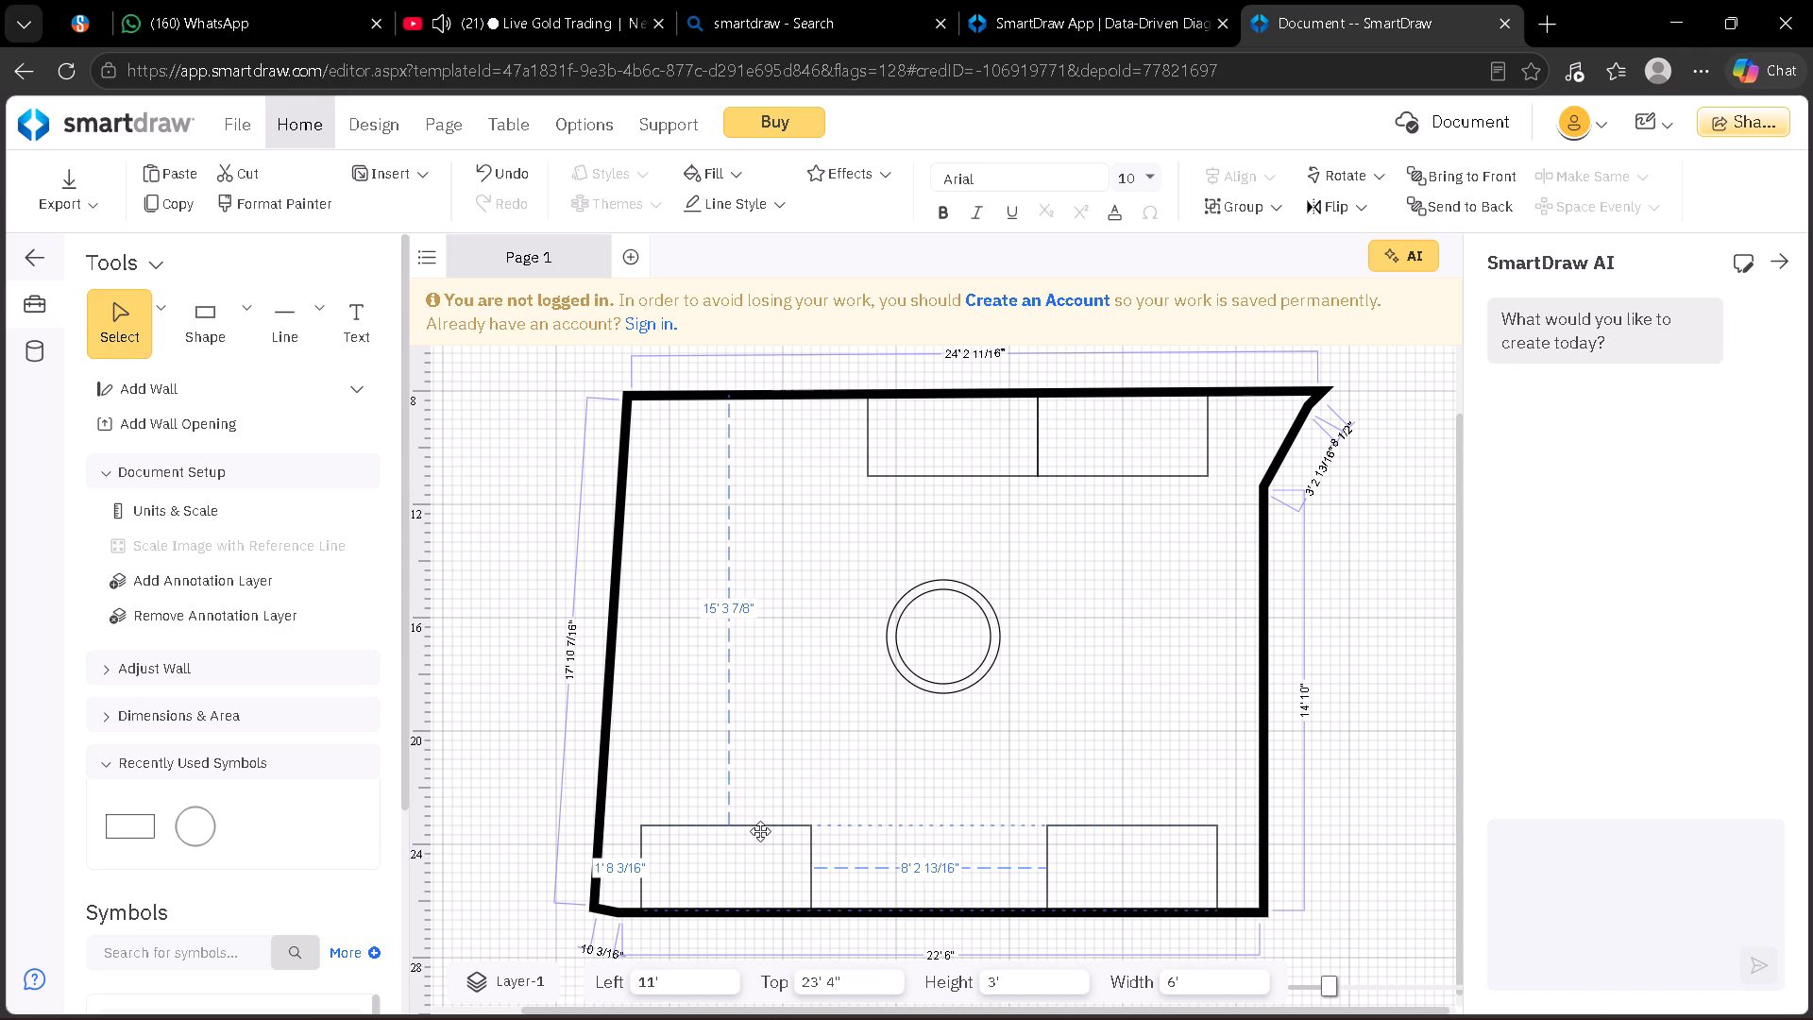
{"action": "left_click_drag", "start_coordinate": [760, 831], "coordinate": [758, 832]}
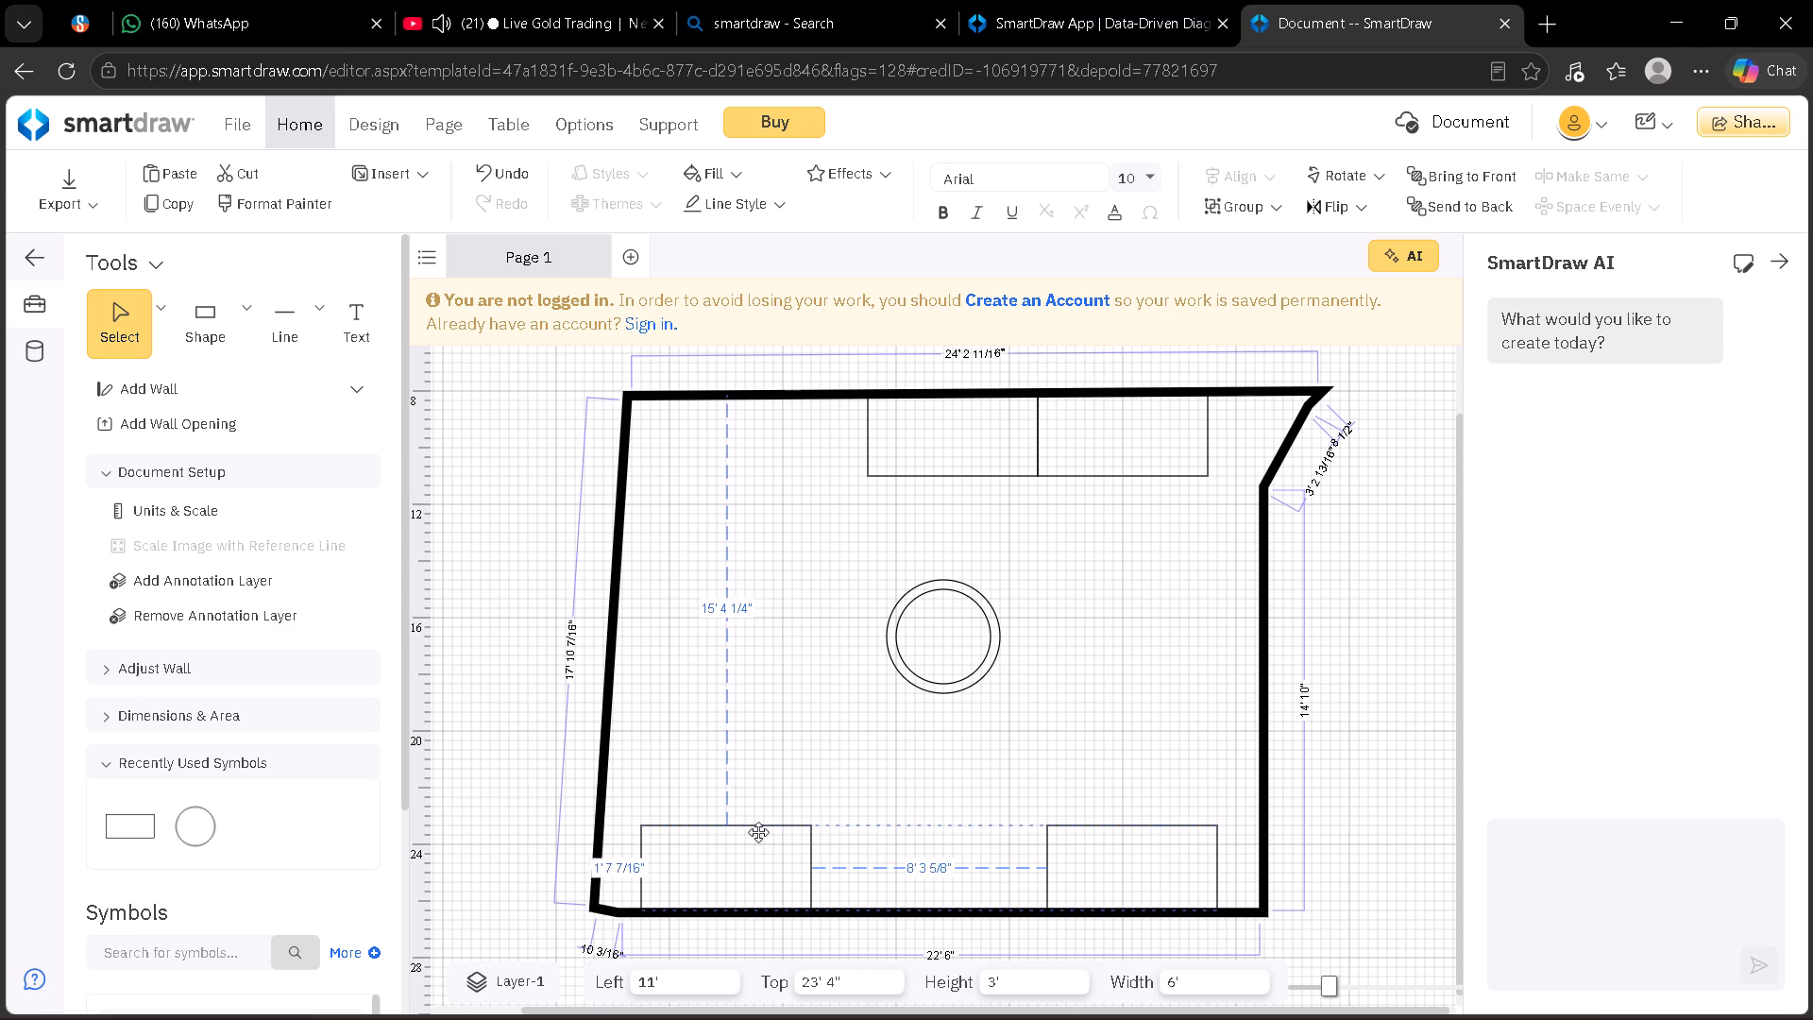
{"action": "left_click_drag", "start_coordinate": [758, 832], "coordinate": [738, 830]}
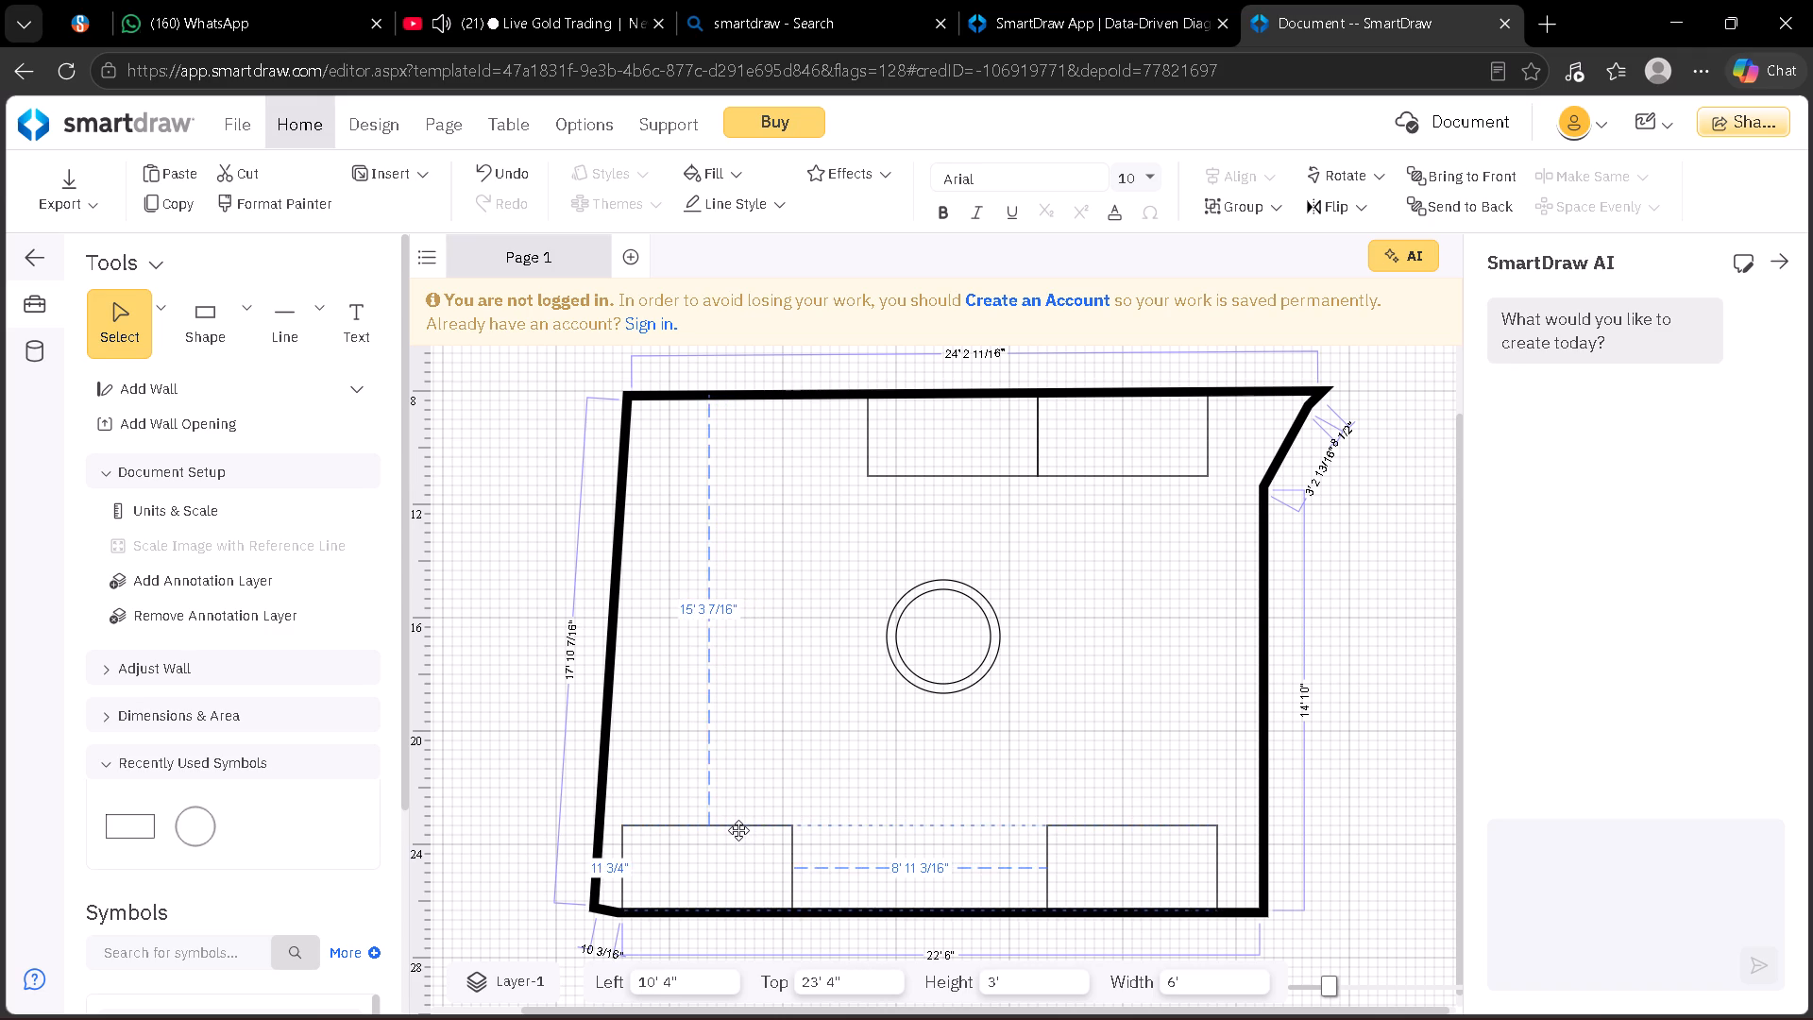
{"action": "left_click_drag", "start_coordinate": [738, 830], "coordinate": [739, 828]}
Shift the lower wall's right rectangle closer to the right wall, at Left 26', Top 23' 4".
{"action": "left_click", "coordinate": [1145, 831]}
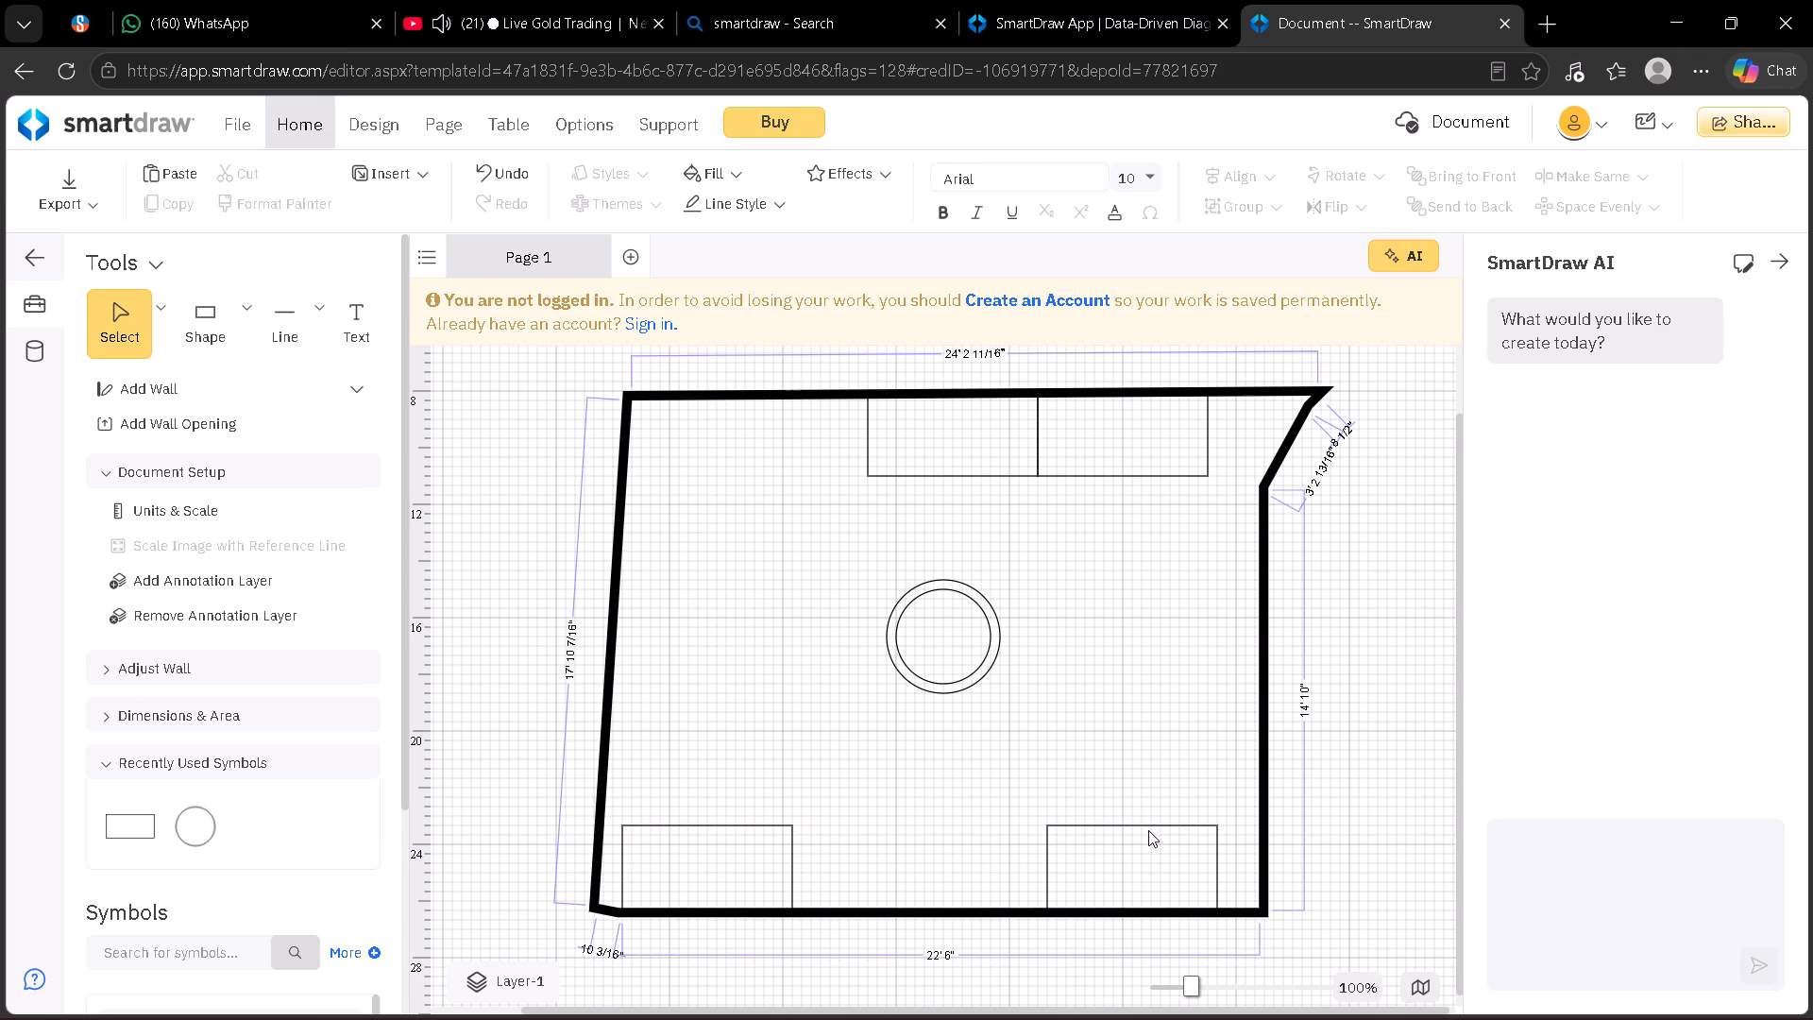
{"action": "left_click", "coordinate": [1152, 830]}
{"action": "left_click", "coordinate": [1157, 825]}
{"action": "left_click_drag", "start_coordinate": [1157, 825], "coordinate": [1162, 825]}
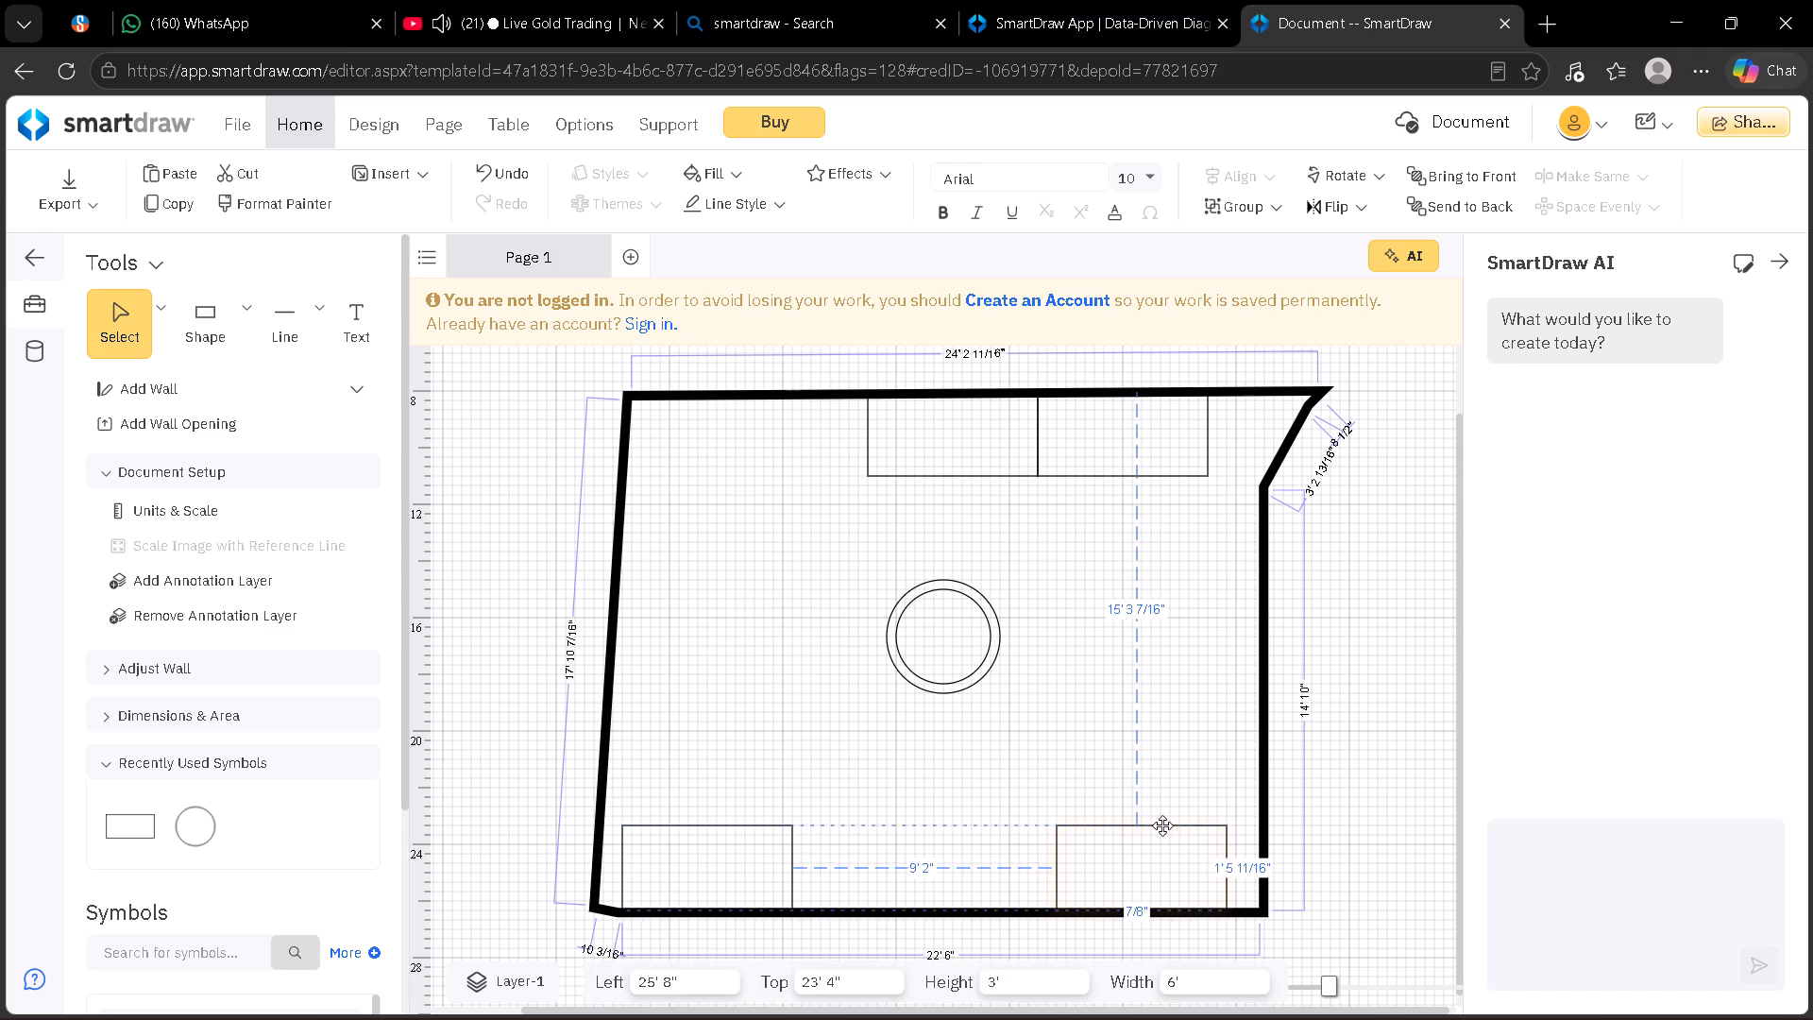
{"action": "left_click_drag", "start_coordinate": [1162, 825], "coordinate": [1172, 824]}
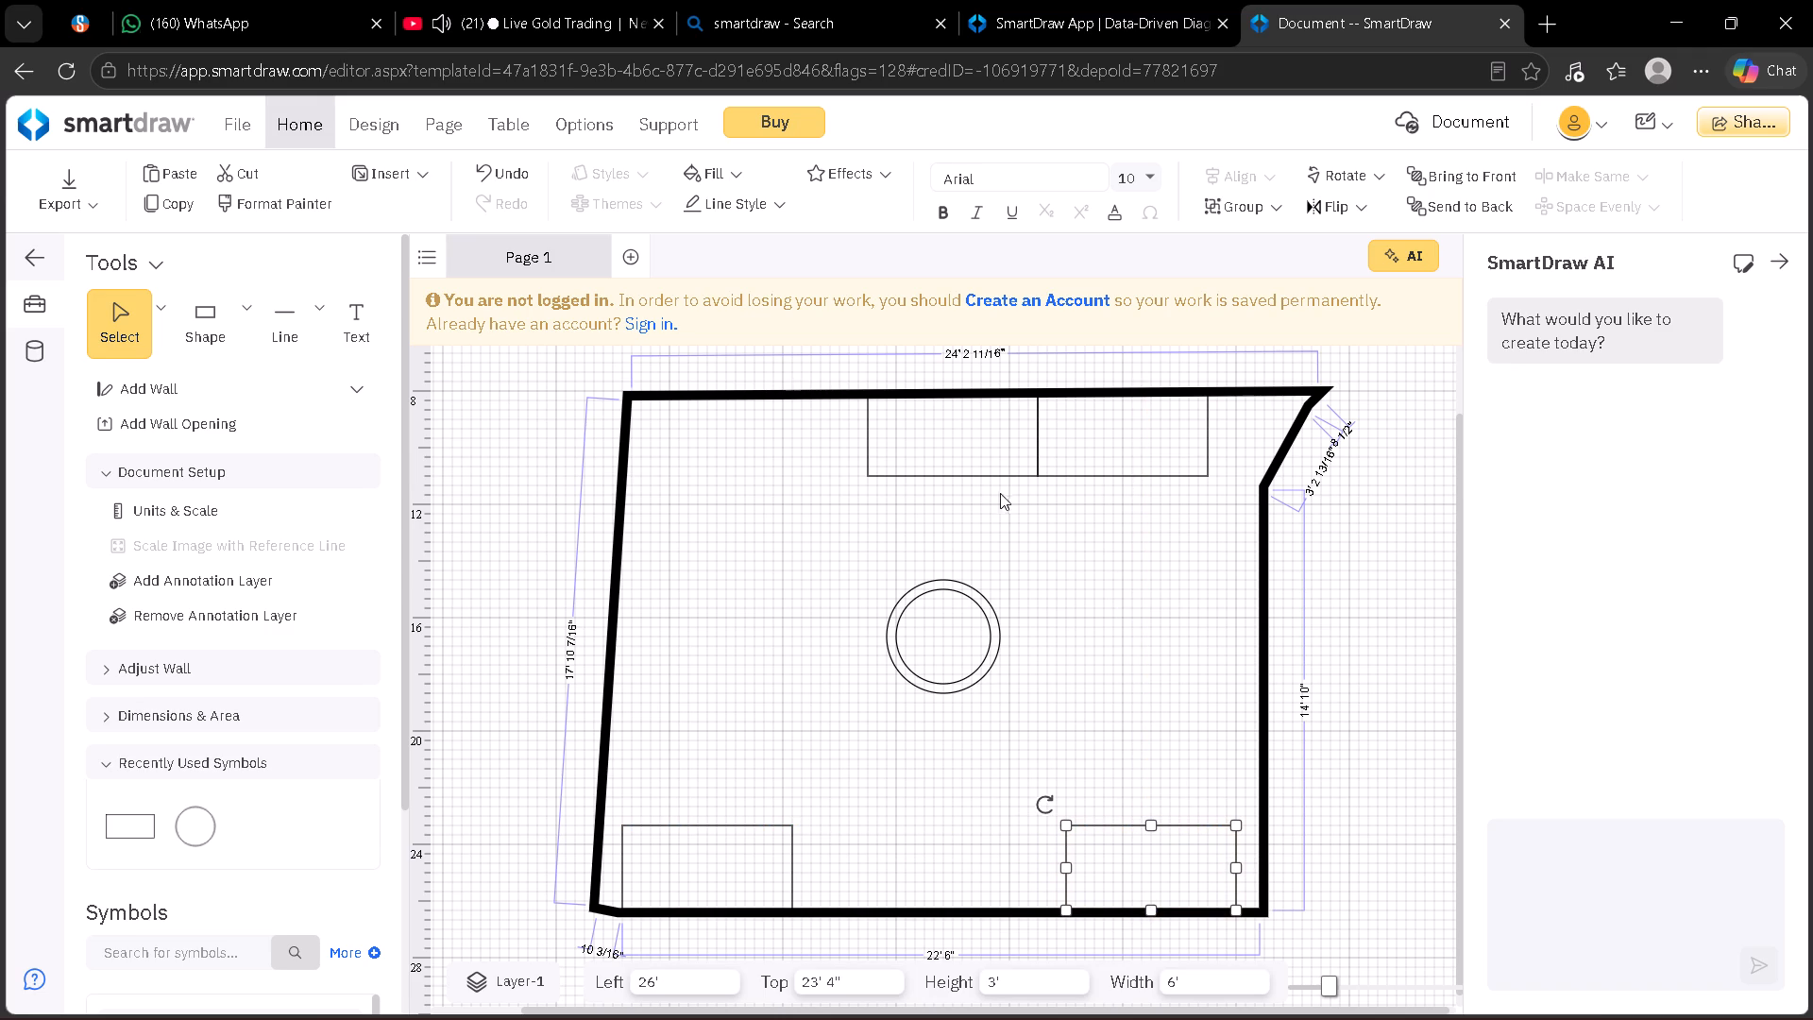
Move the upper wall's left remaining rectangle down between the two lower-wall rectangles, at Left 18', Top 23' 4".
{"action": "left_click", "coordinate": [986, 477]}
{"action": "left_click_drag", "start_coordinate": [988, 475], "coordinate": [960, 606]}
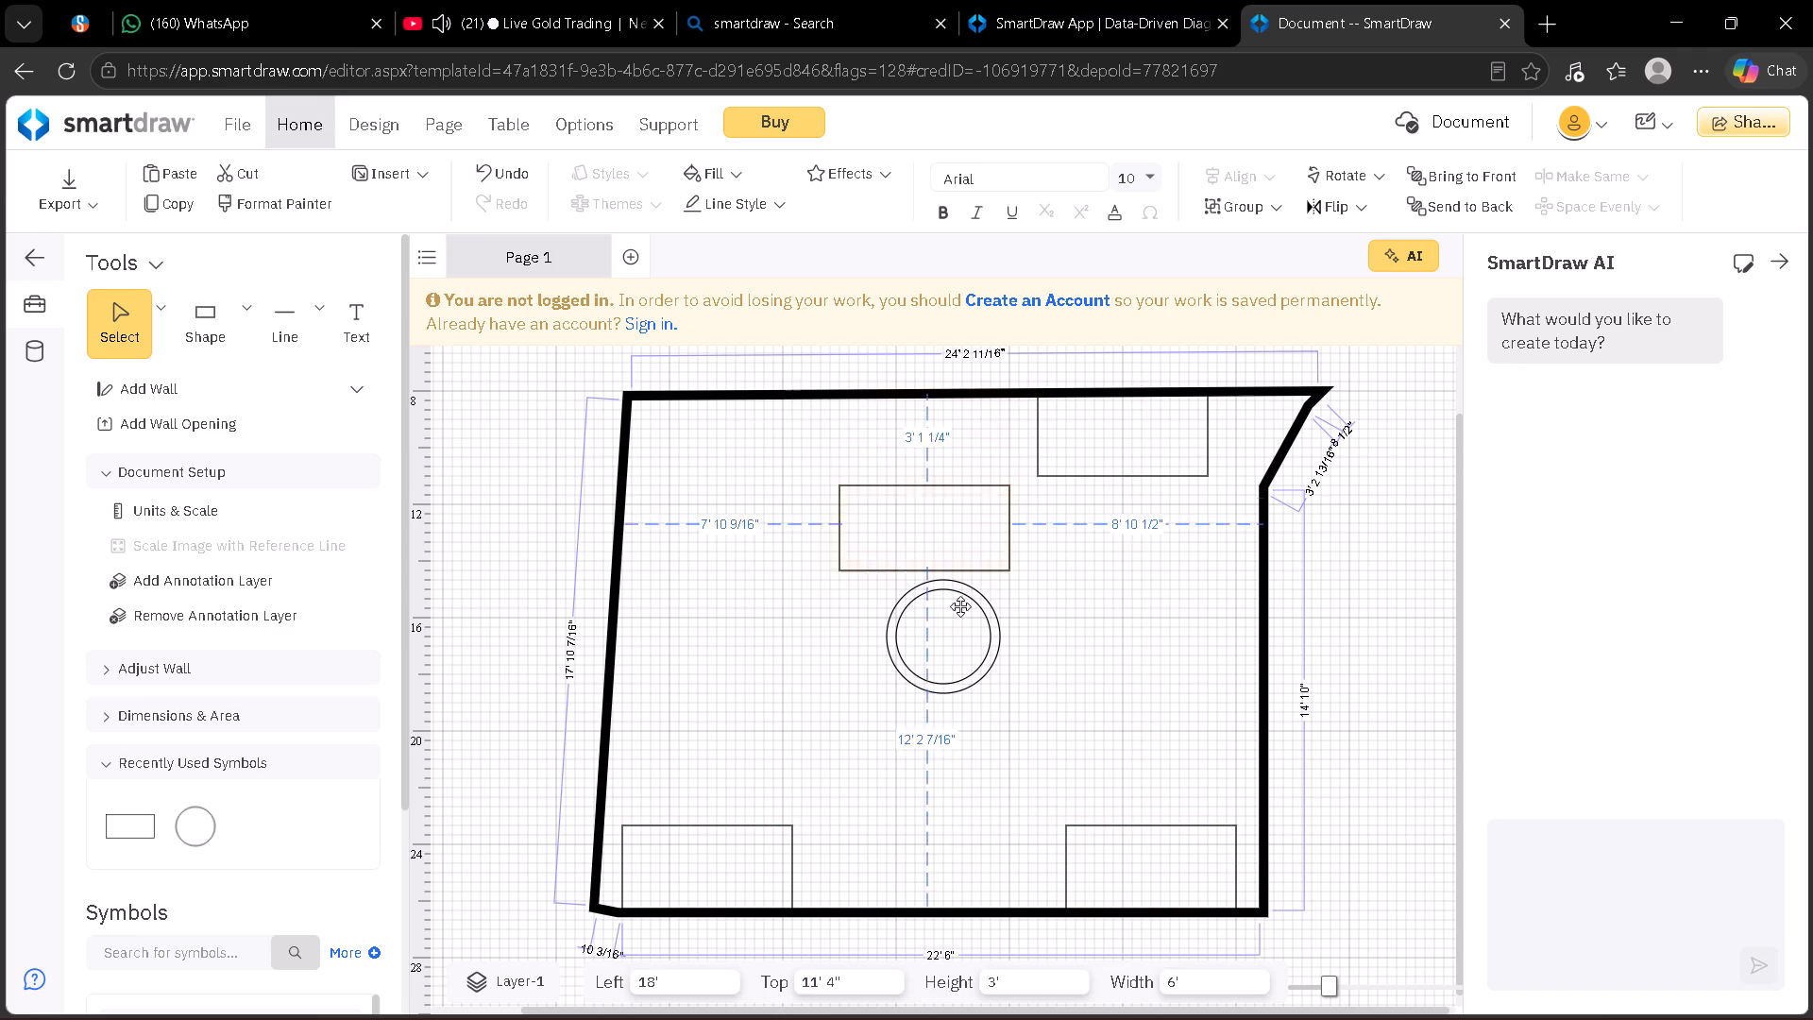
{"action": "left_click_drag", "start_coordinate": [960, 606], "coordinate": [958, 896]}
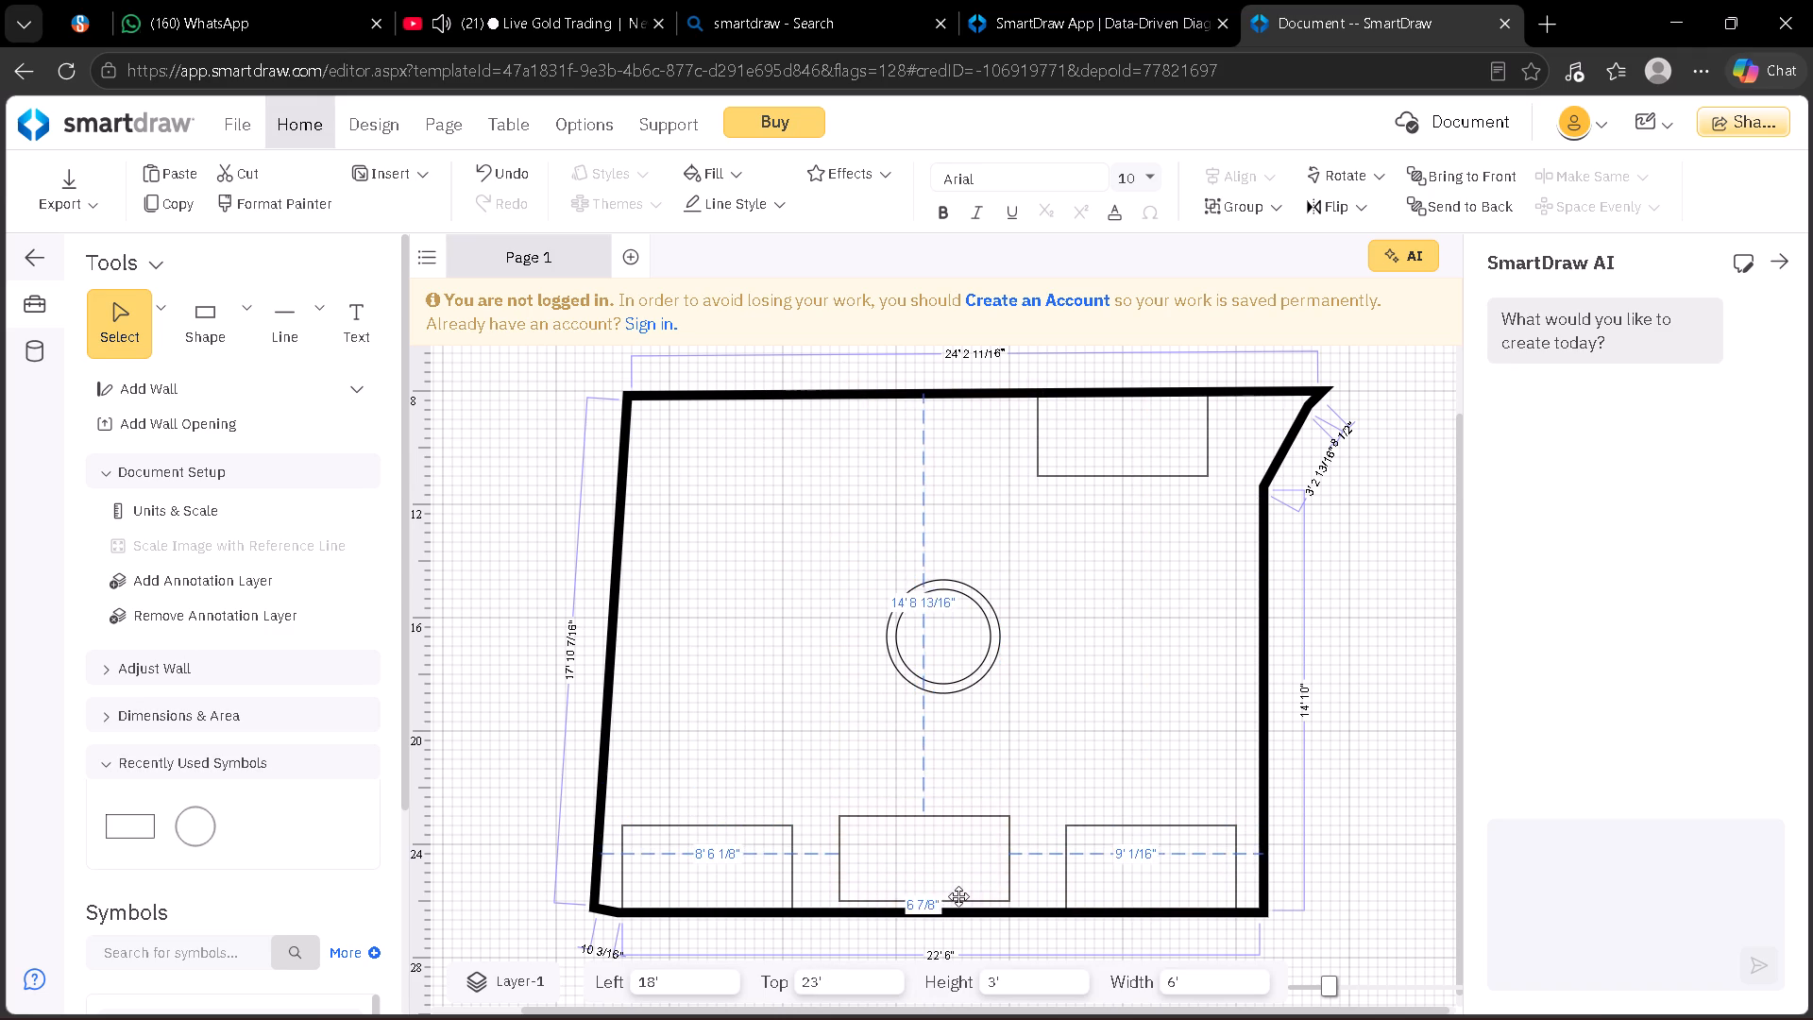
{"action": "left_click_drag", "start_coordinate": [958, 896], "coordinate": [961, 907]}
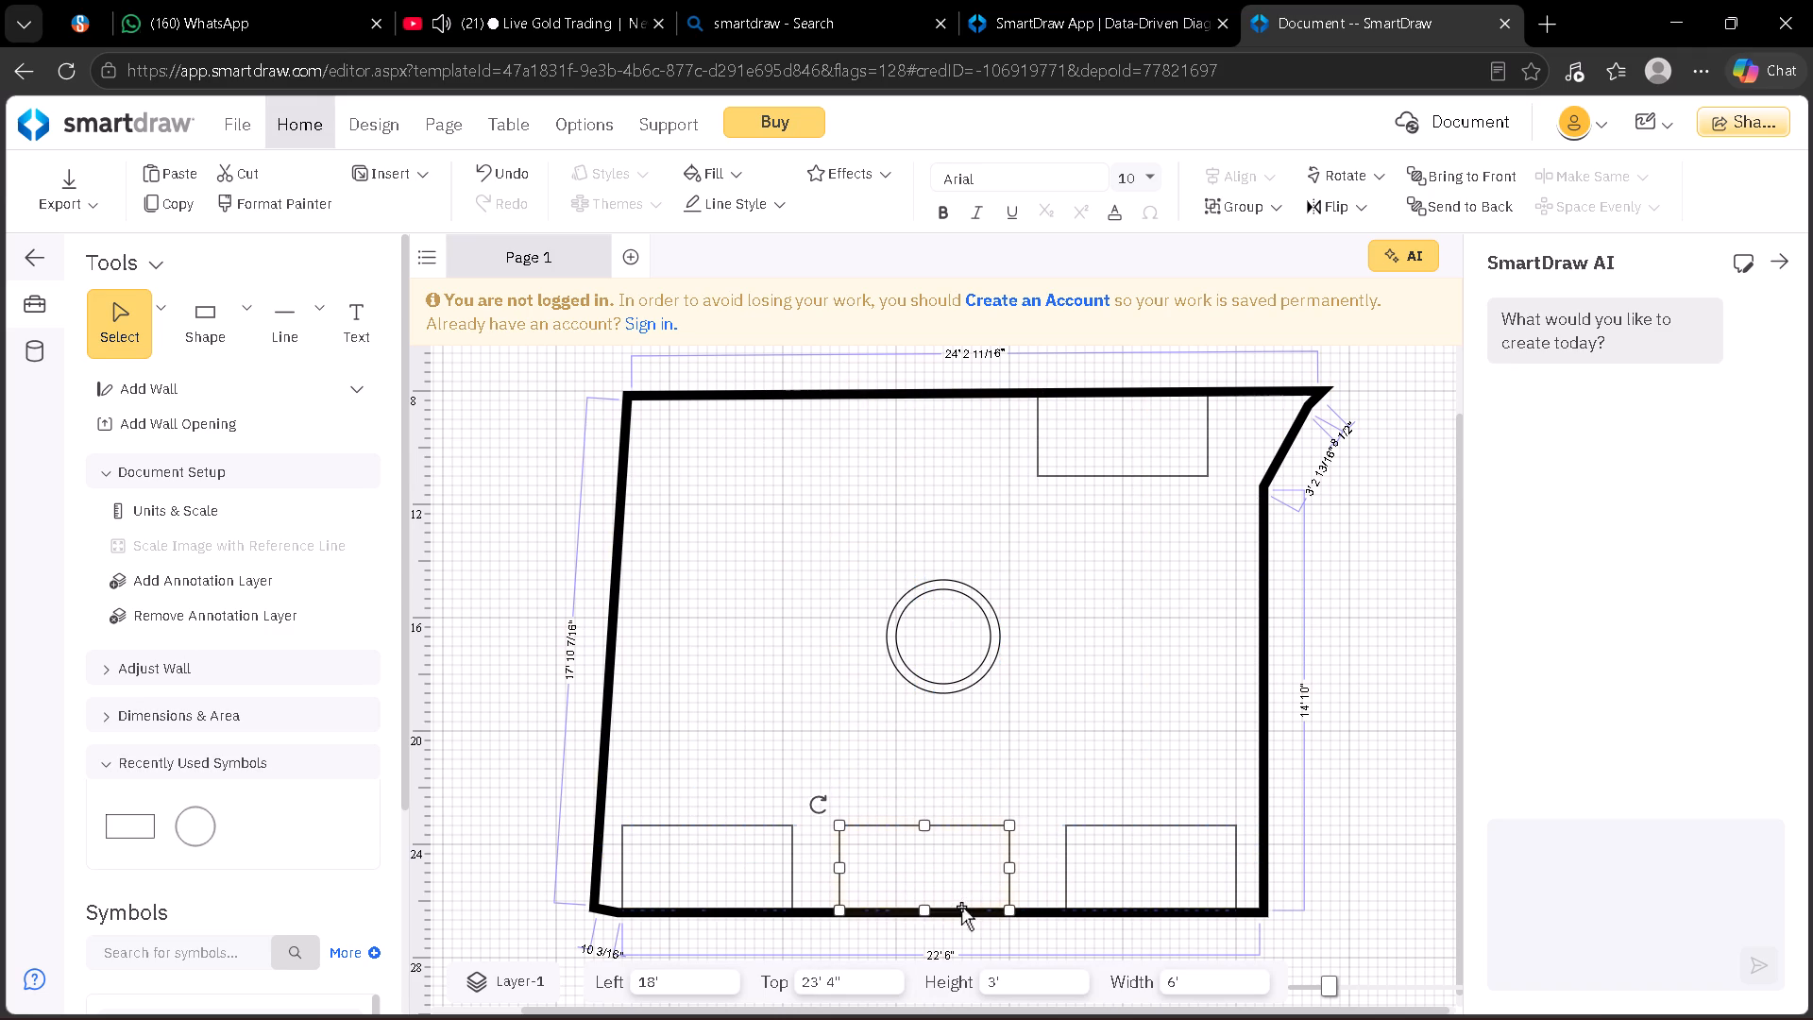
{"action": "left_click", "coordinate": [1053, 735]}
Move the last upper-wall rectangle down so it overlaps the middle rectangle on the lower wall.
{"action": "left_click", "coordinate": [1107, 479]}
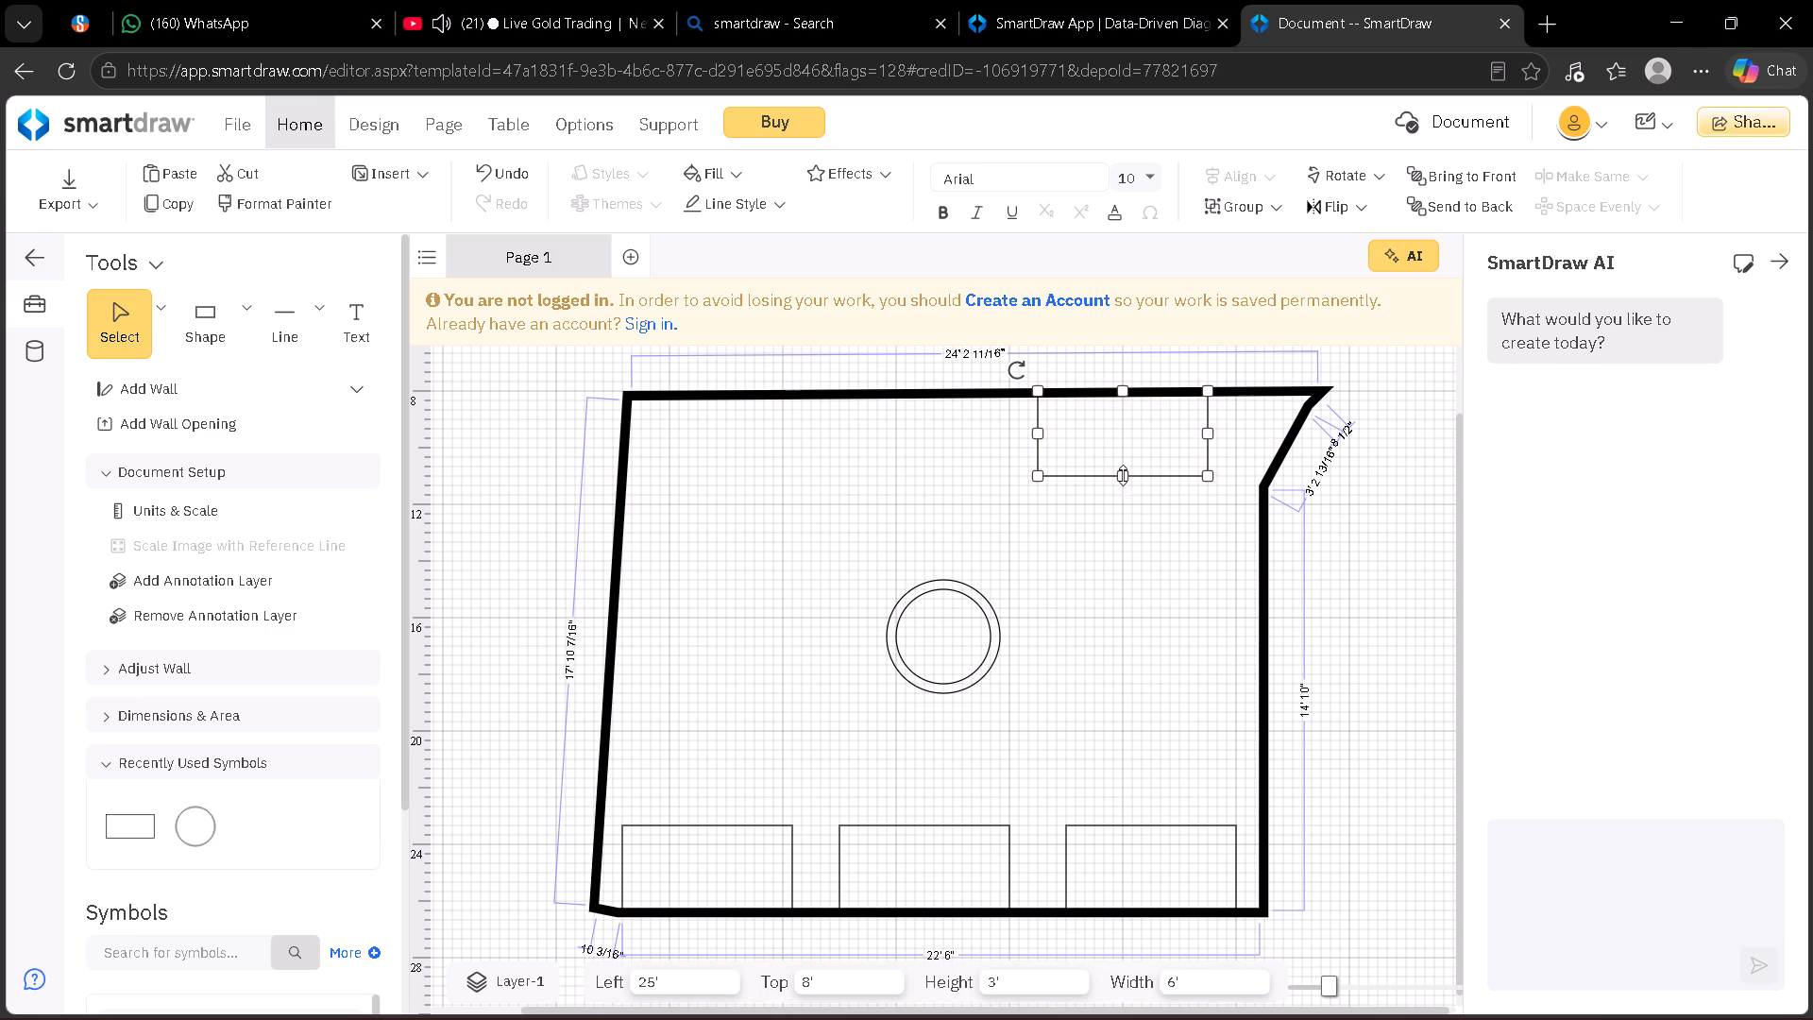
{"action": "left_click_drag", "start_coordinate": [1152, 478], "coordinate": [974, 848]}
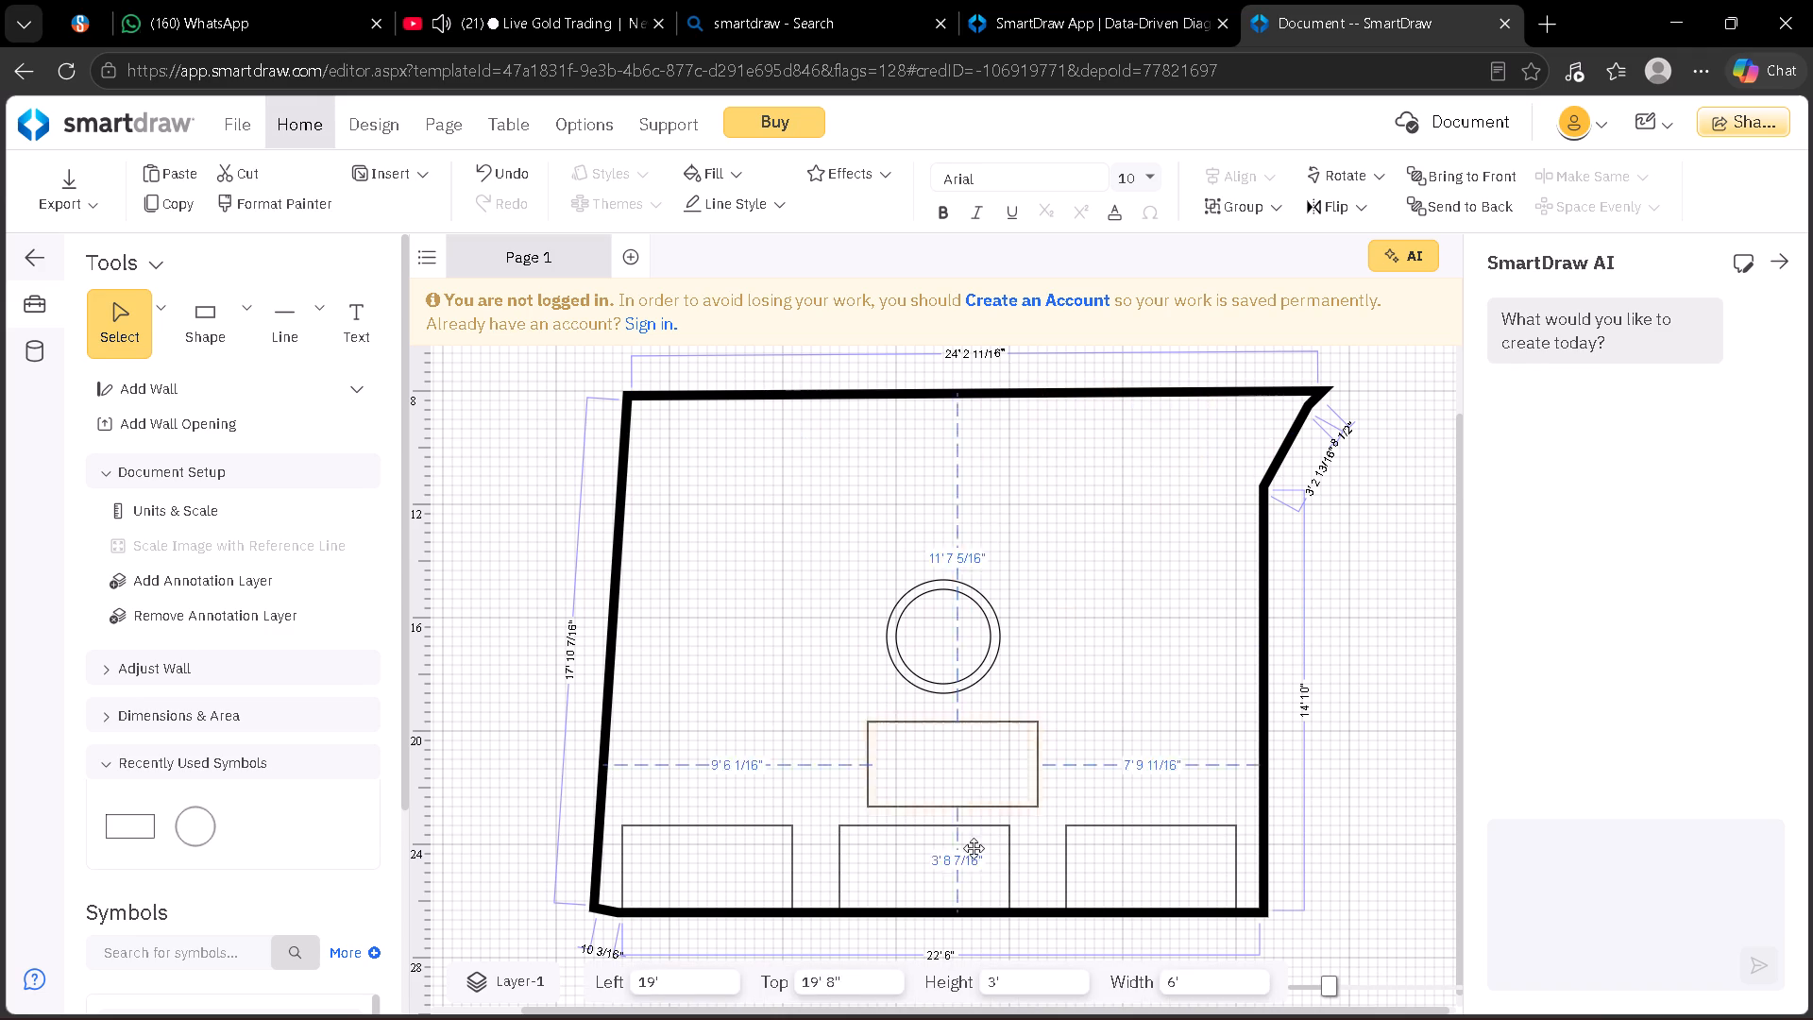
{"action": "left_click_drag", "start_coordinate": [974, 848], "coordinate": [957, 889]}
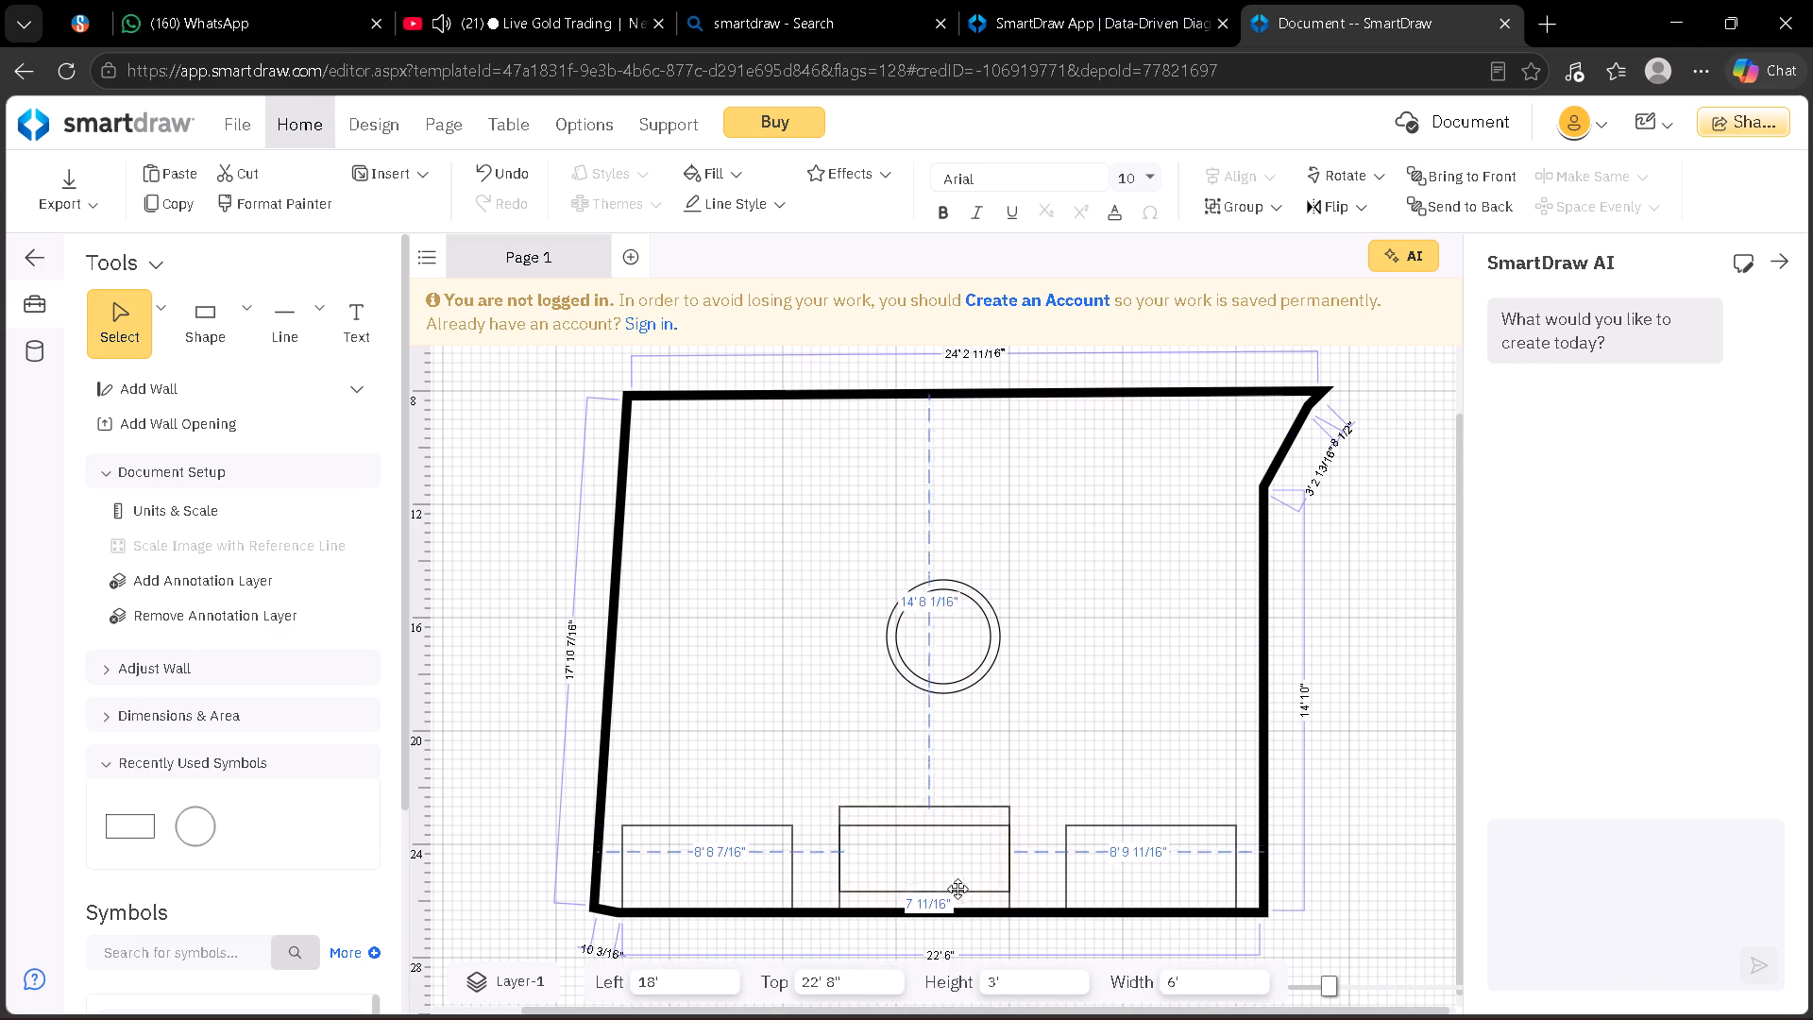
{"action": "left_click_drag", "start_coordinate": [957, 889], "coordinate": [951, 886]}
Shrink the overlapping rectangle to 4' 8" wide and 2' 4" high, fitting it within the lower wall's middle rectangle.
{"action": "left_click_drag", "start_coordinate": [1015, 879], "coordinate": [1002, 876]}
{"action": "left_click_drag", "start_coordinate": [966, 860], "coordinate": [979, 862]}
{"action": "left_click_drag", "start_coordinate": [973, 875], "coordinate": [985, 875]}
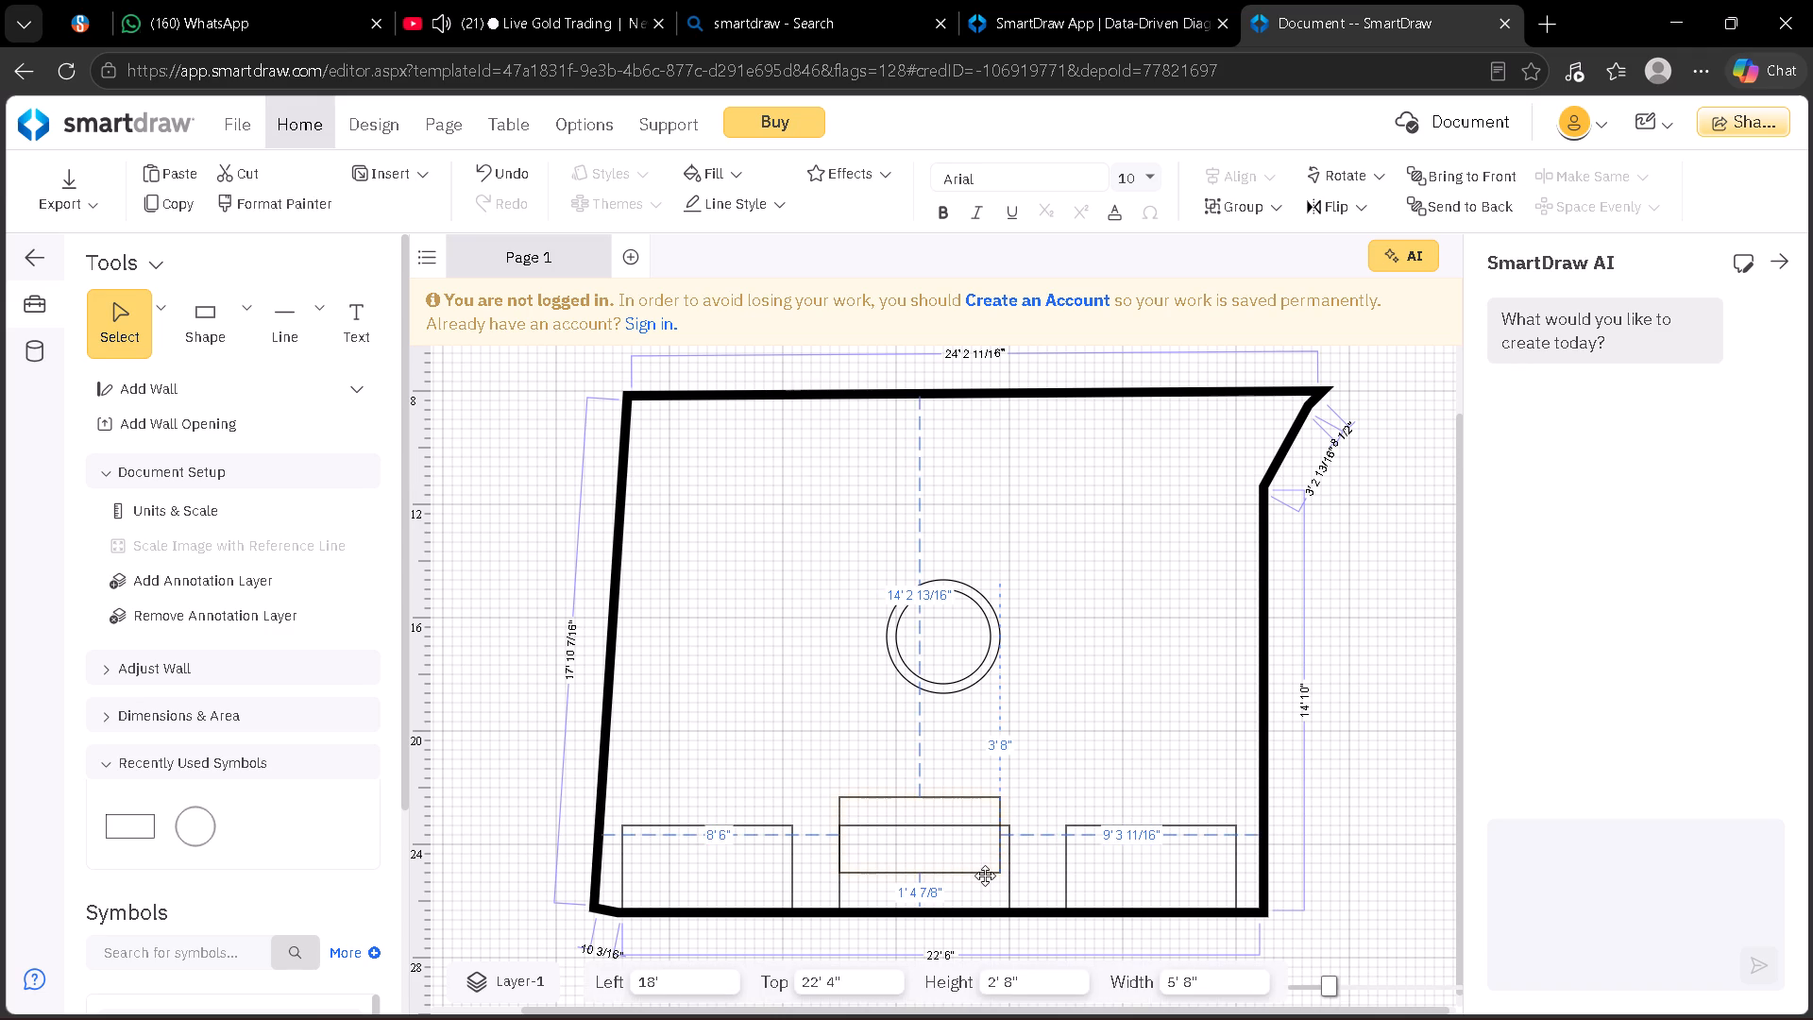
{"action": "left_click_drag", "start_coordinate": [985, 875], "coordinate": [988, 875]}
{"action": "left_click_drag", "start_coordinate": [1015, 876], "coordinate": [1002, 872]}
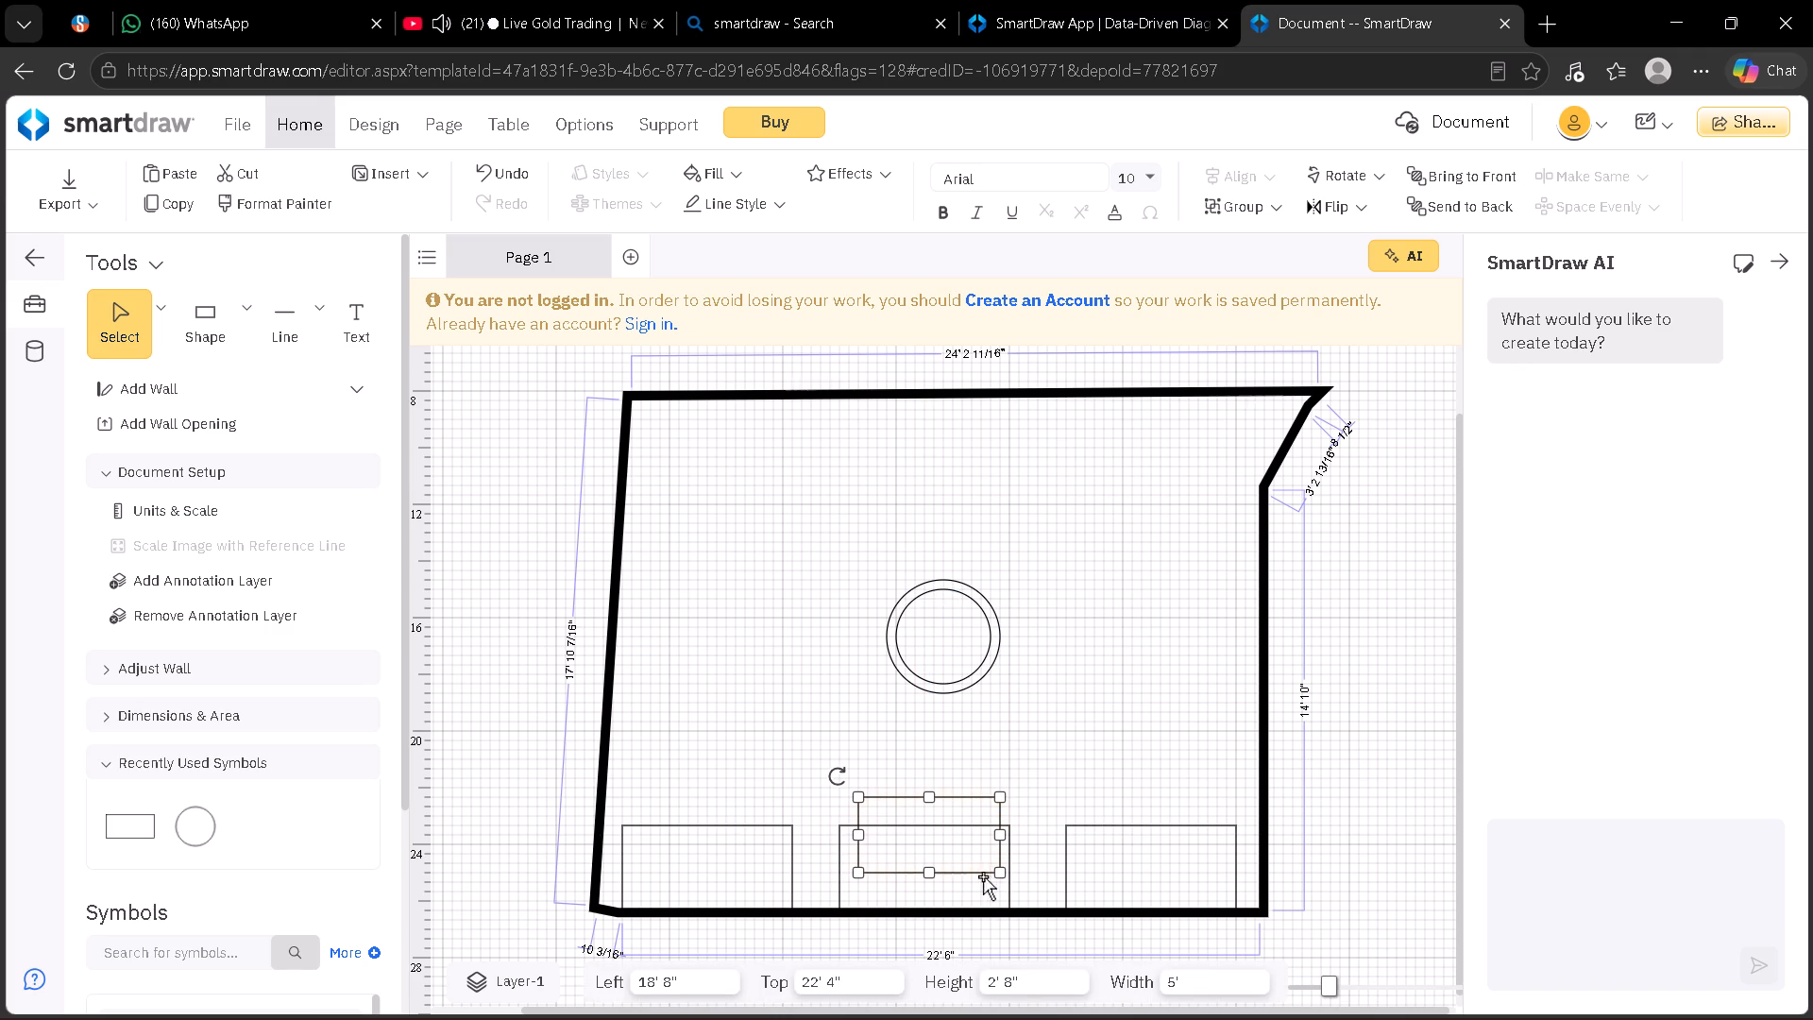
{"action": "left_click_drag", "start_coordinate": [978, 875], "coordinate": [968, 903]}
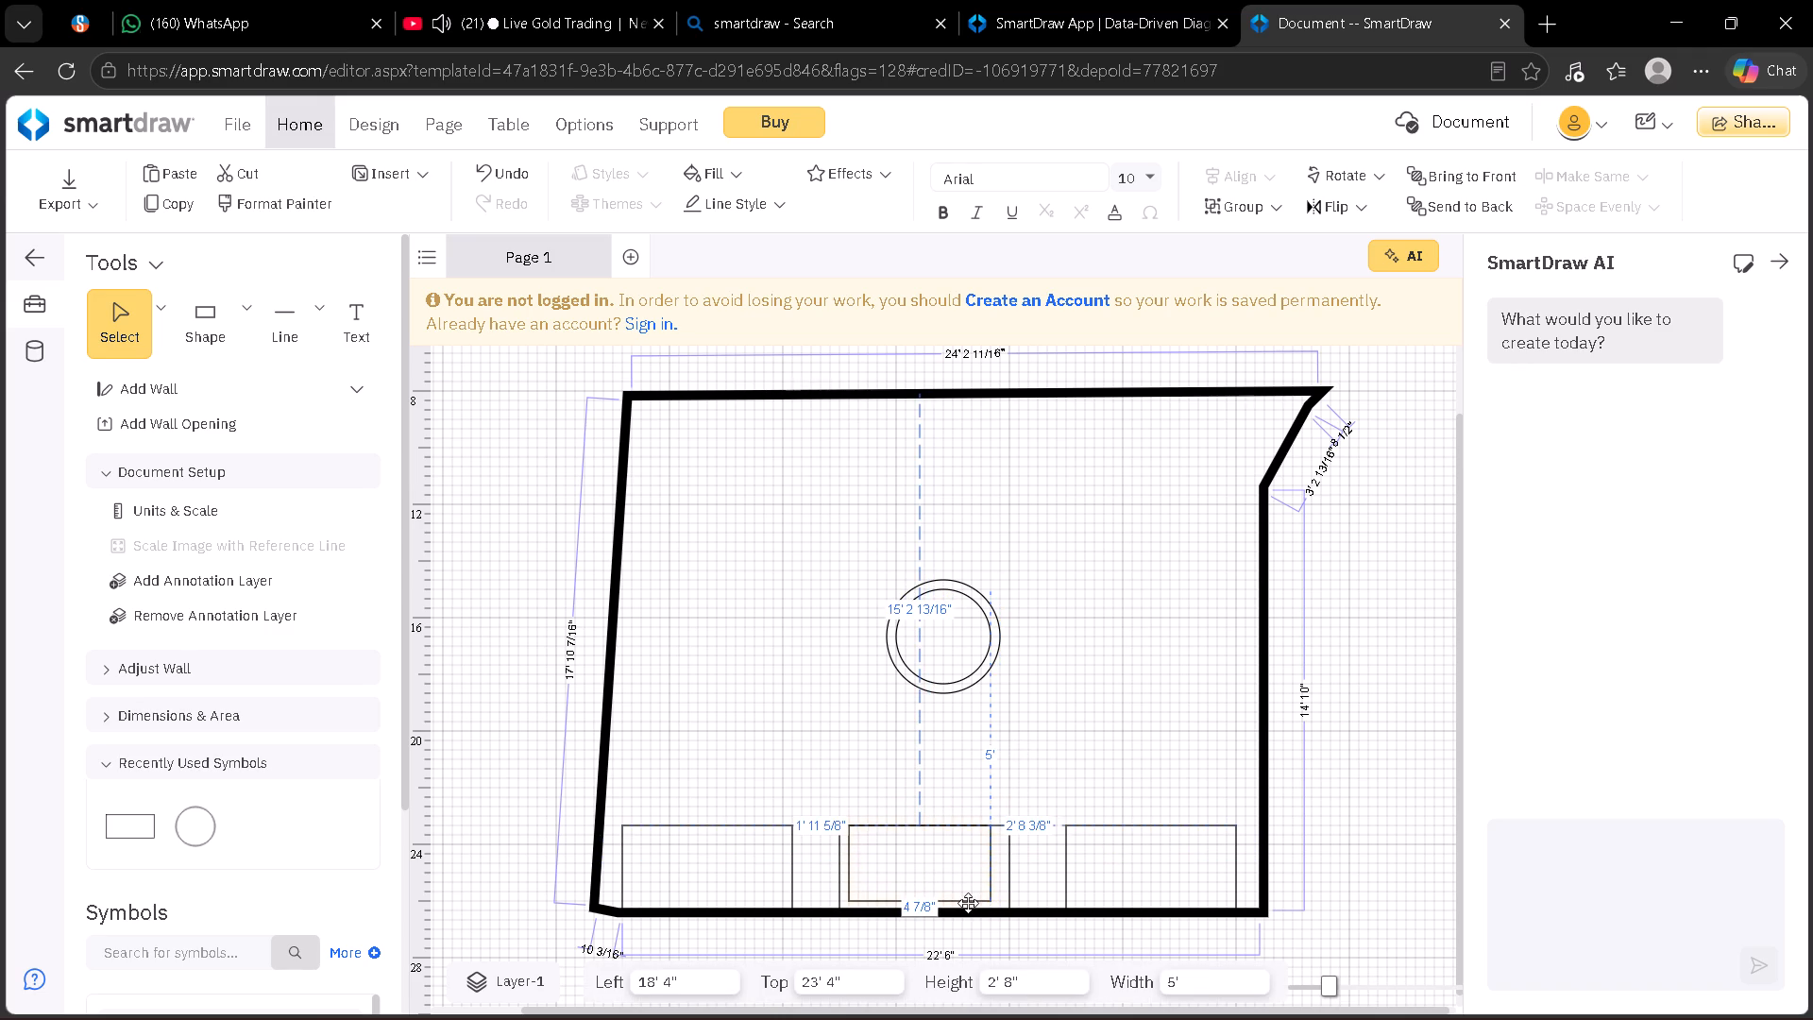
{"action": "left_click_drag", "start_coordinate": [968, 903], "coordinate": [973, 903]}
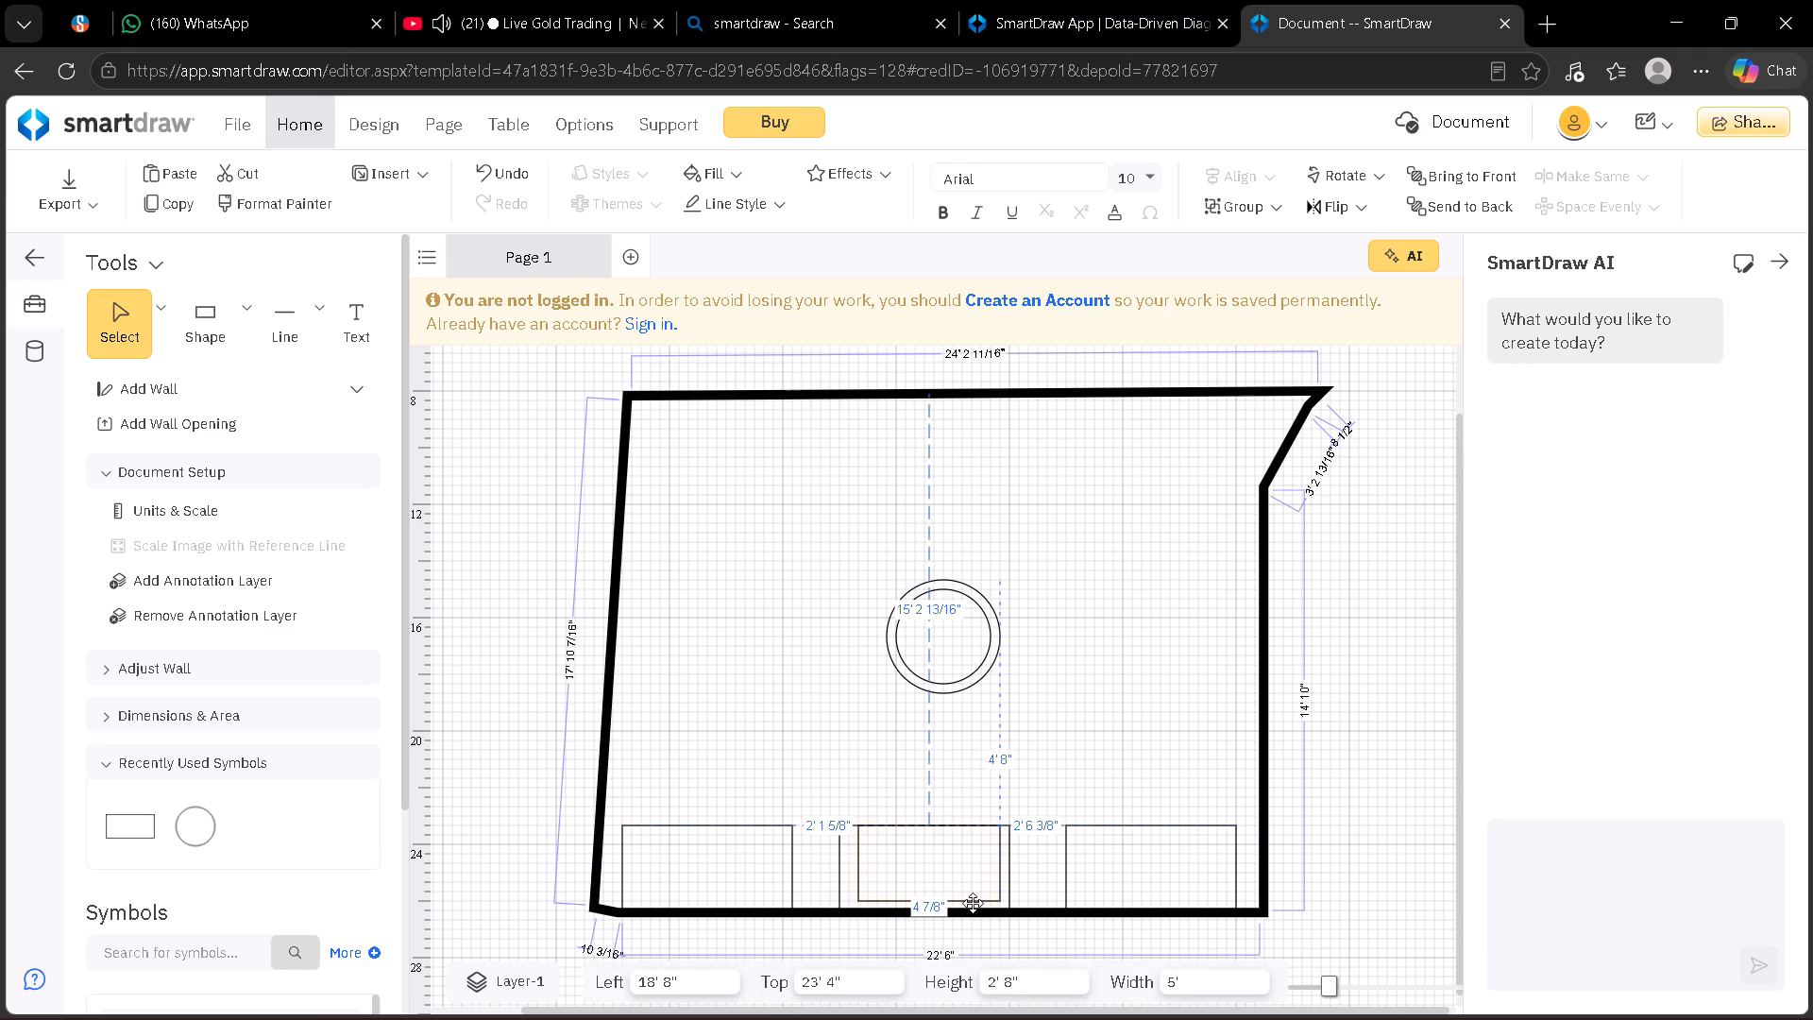
{"action": "left_click_drag", "start_coordinate": [973, 903], "coordinate": [972, 903]}
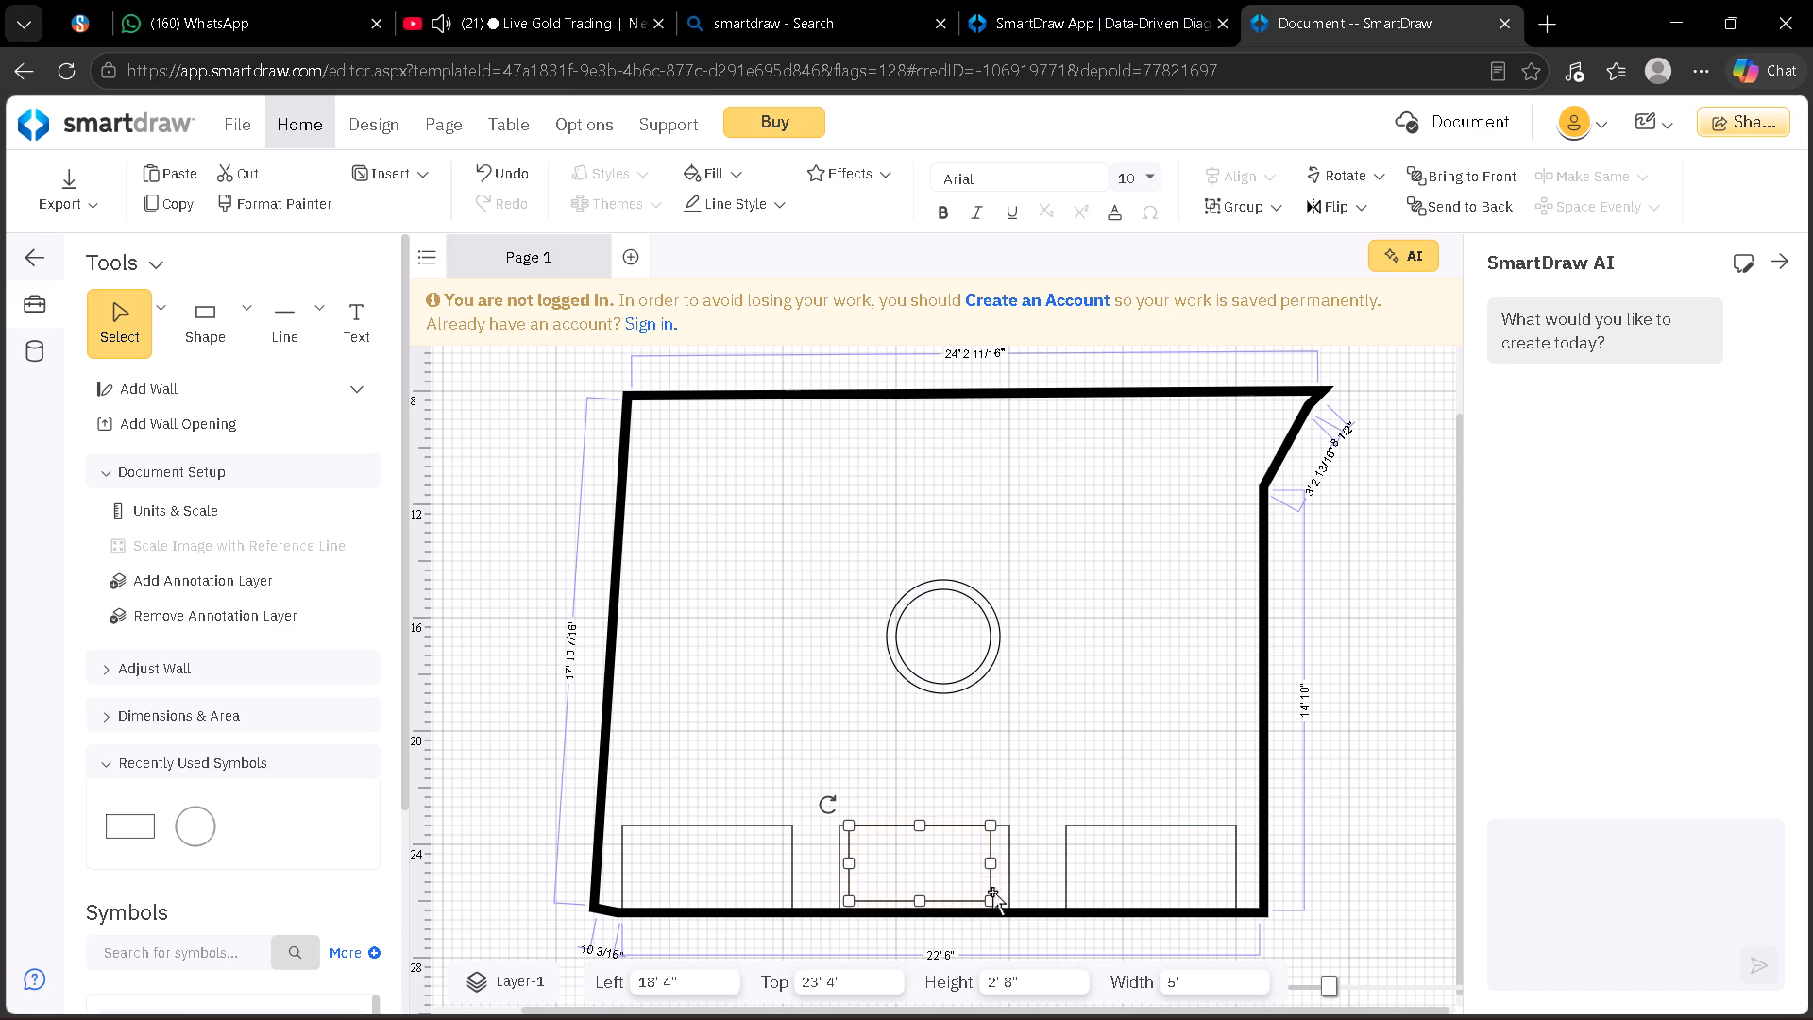
{"action": "left_click_drag", "start_coordinate": [992, 899], "coordinate": [984, 895]}
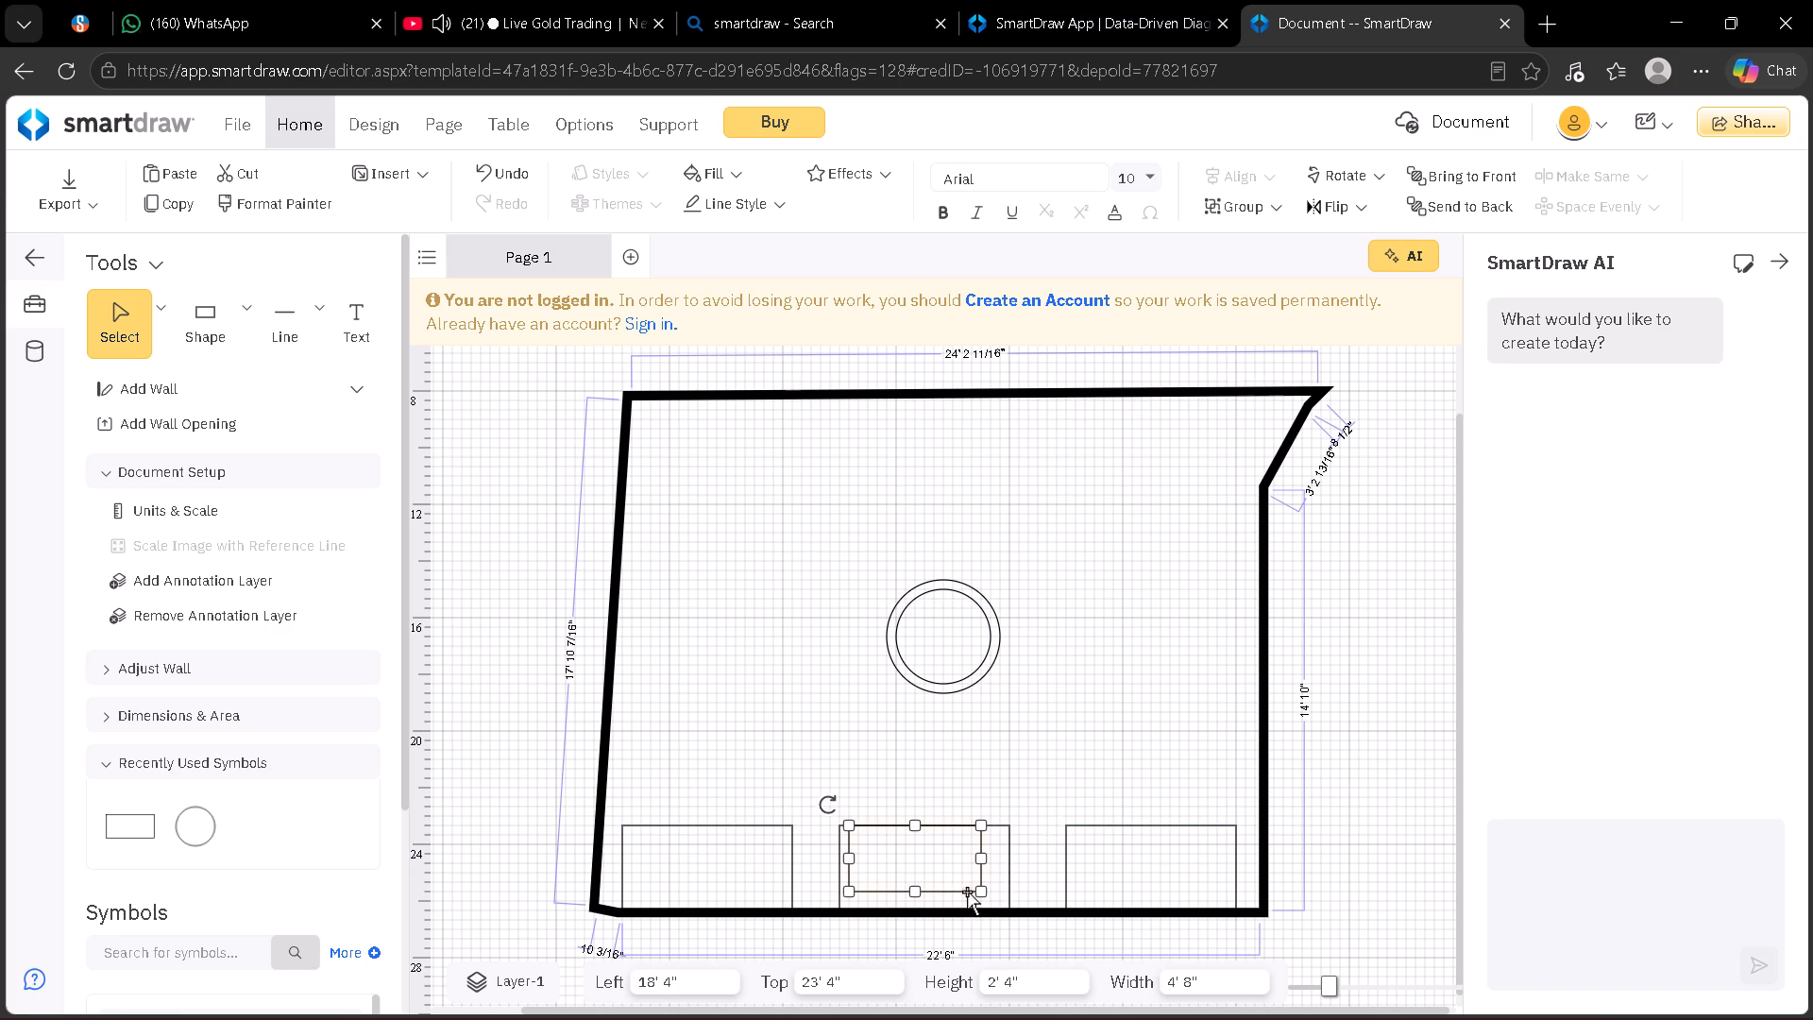
Center the smaller rectangle inside the lower wall's middle rectangle, at Left 18' 8", Top 23' 8".
{"action": "left_click_drag", "start_coordinate": [948, 894], "coordinate": [959, 905]}
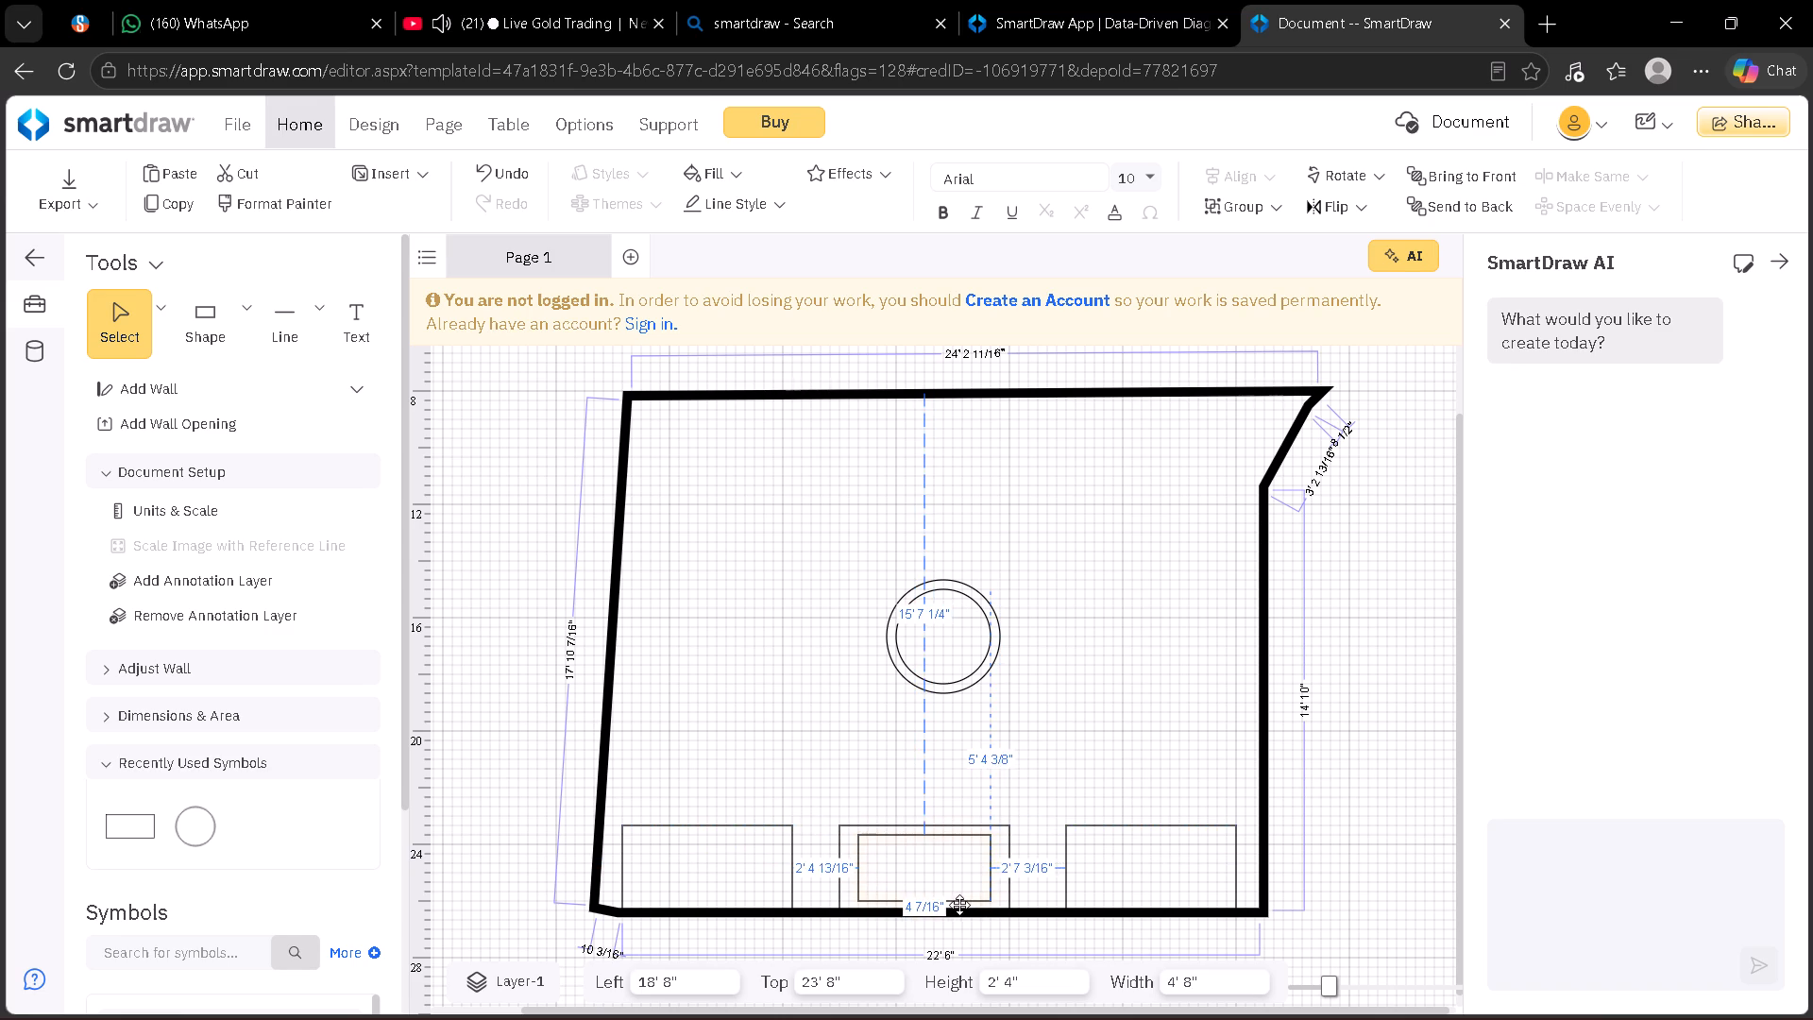
{"action": "left_click_drag", "start_coordinate": [959, 905], "coordinate": [963, 905]}
{"action": "left_click", "coordinate": [966, 905]}
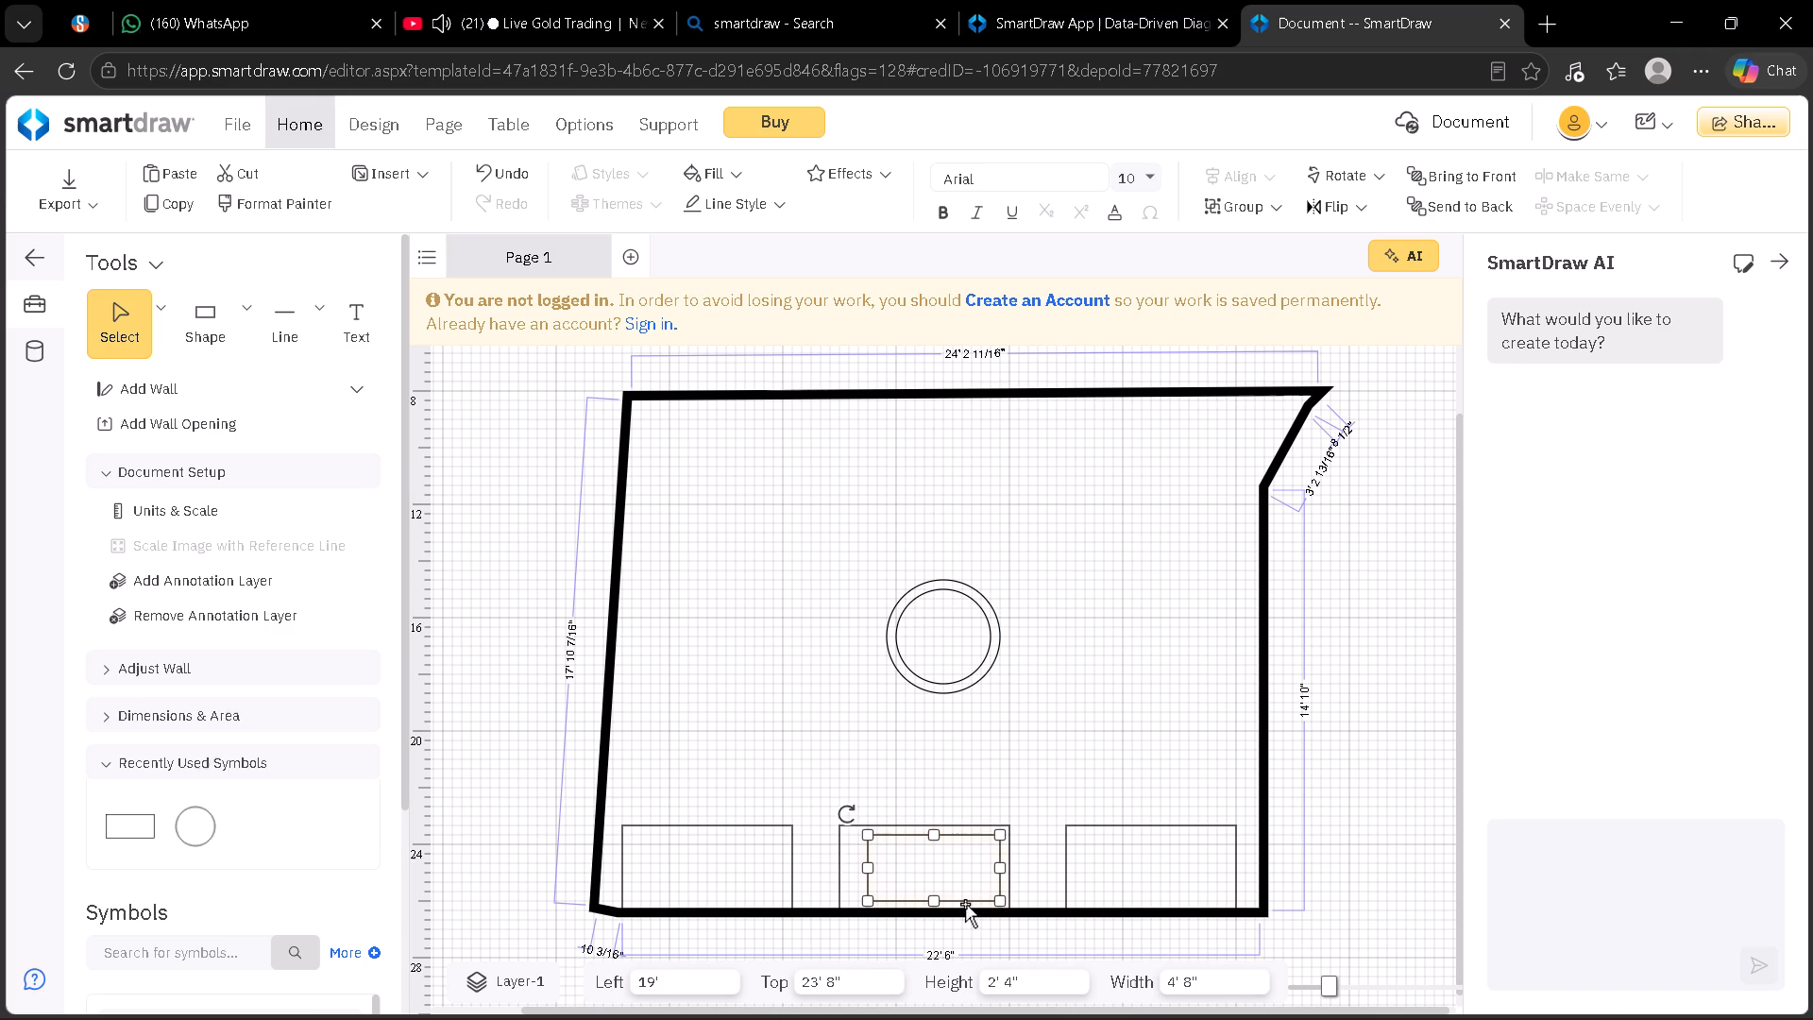
{"action": "left_click", "coordinate": [965, 904]}
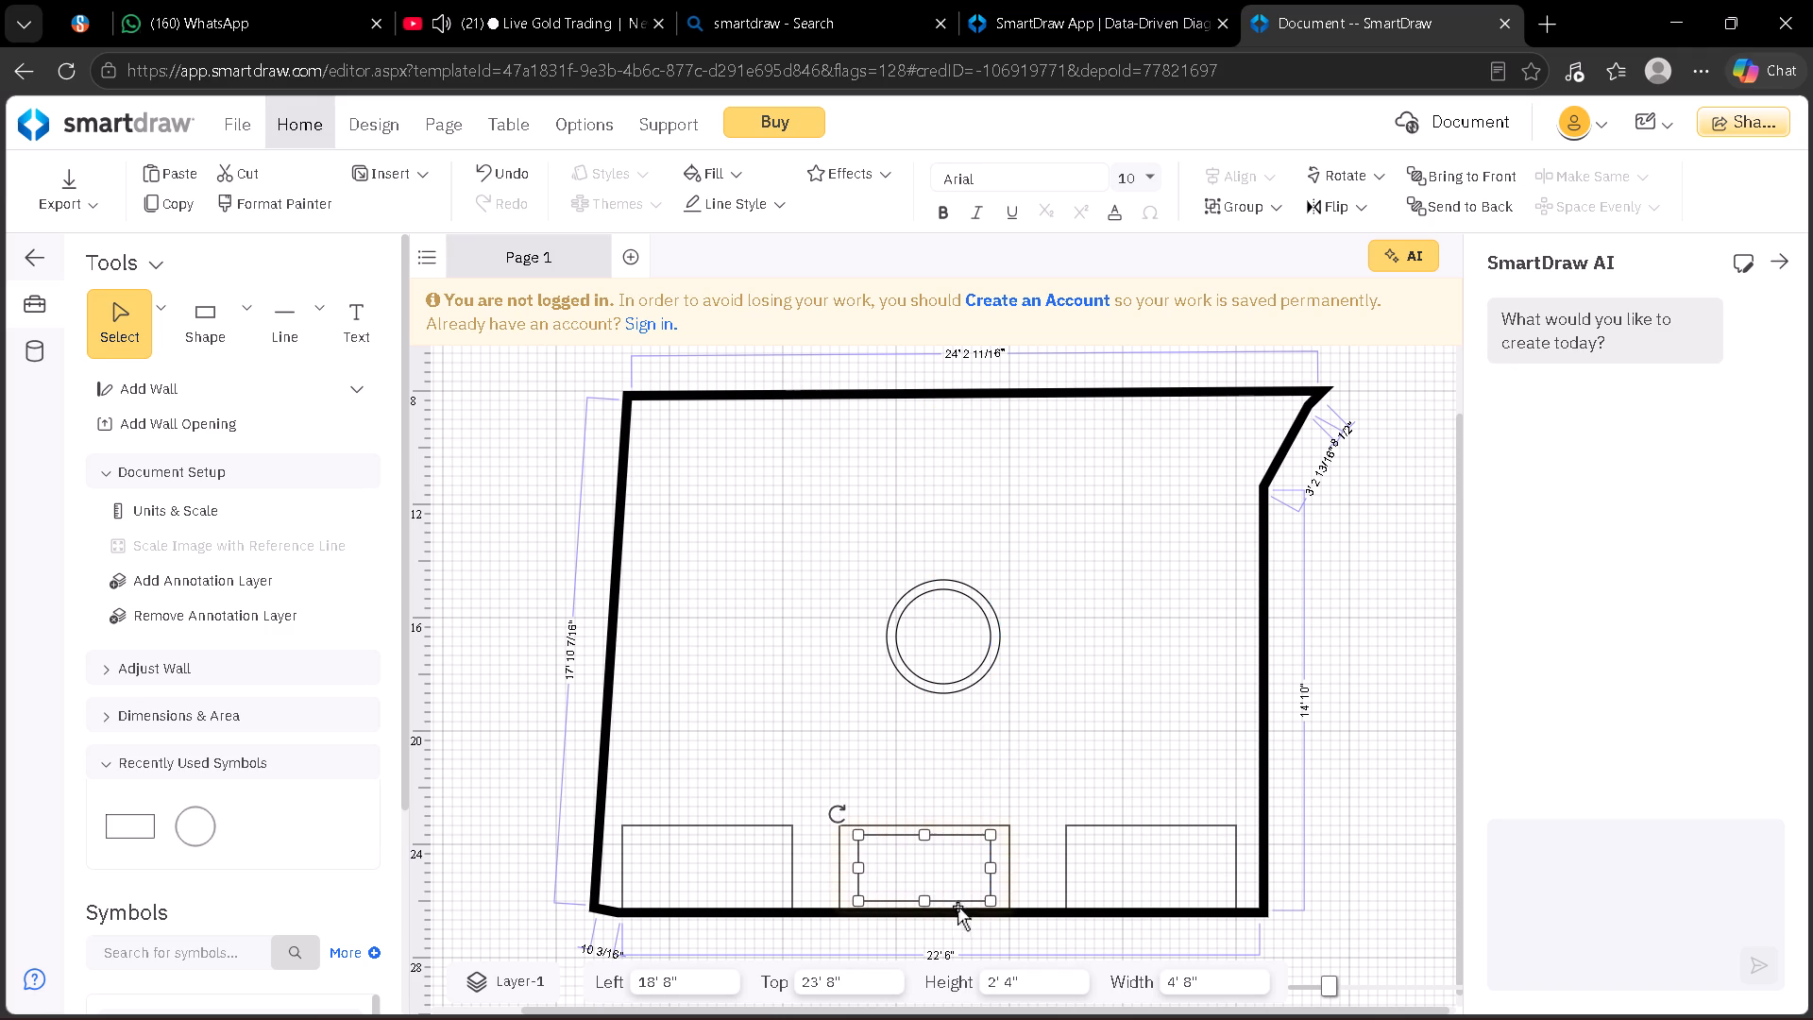
{"action": "left_click", "coordinate": [1076, 718]}
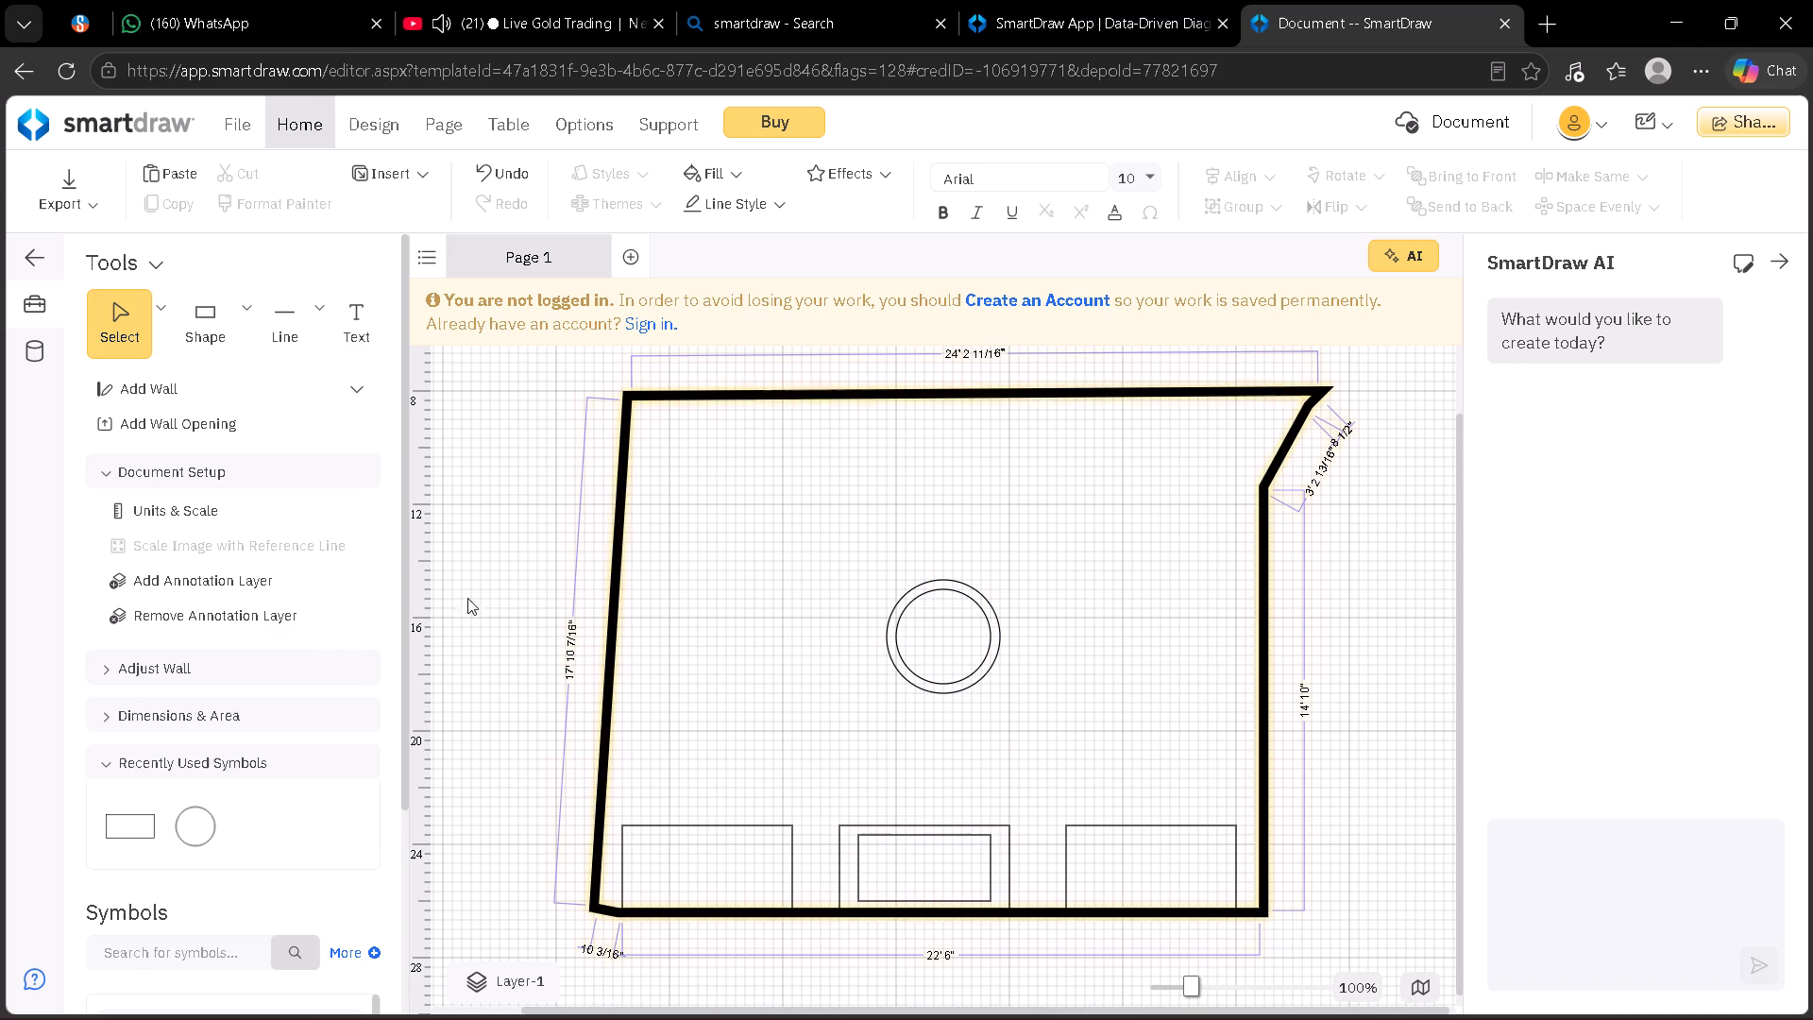
Place a 6' by 3' rectangle near the room's upper-left corner, at Left 12', Top 8' 8".
{"action": "left_click", "coordinate": [251, 321]}
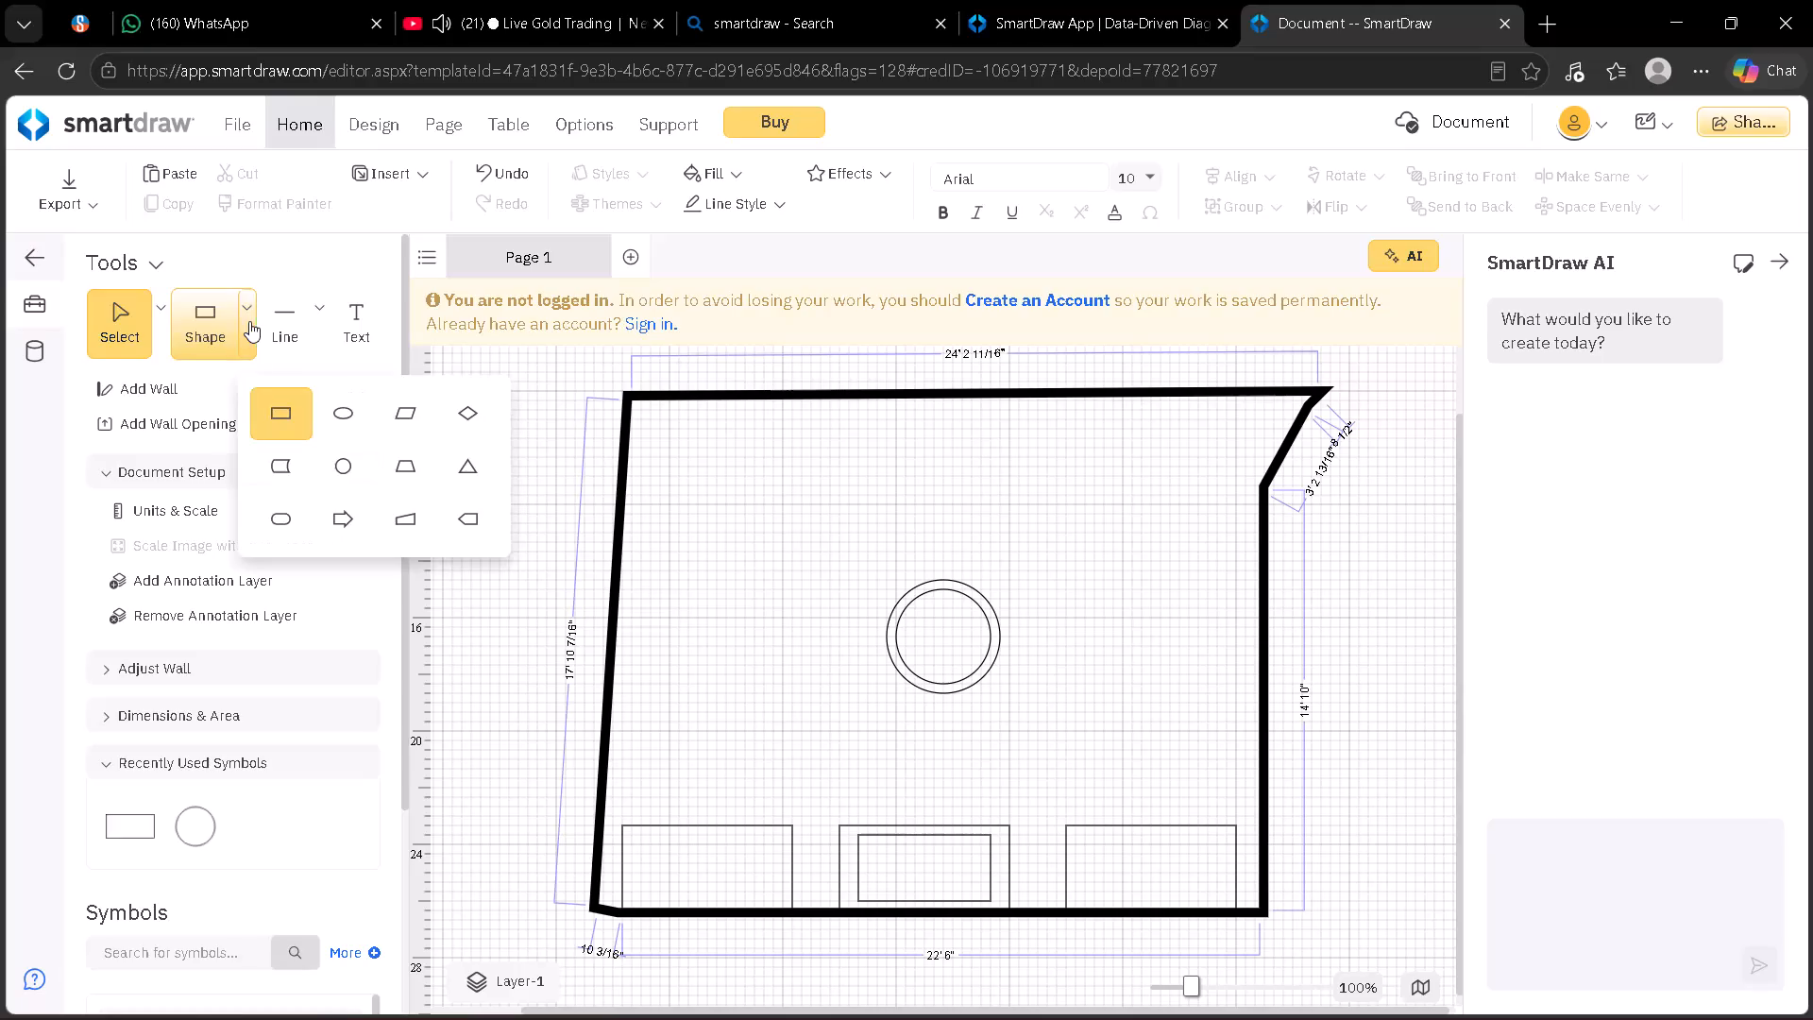
{"action": "left_click", "coordinate": [296, 411]}
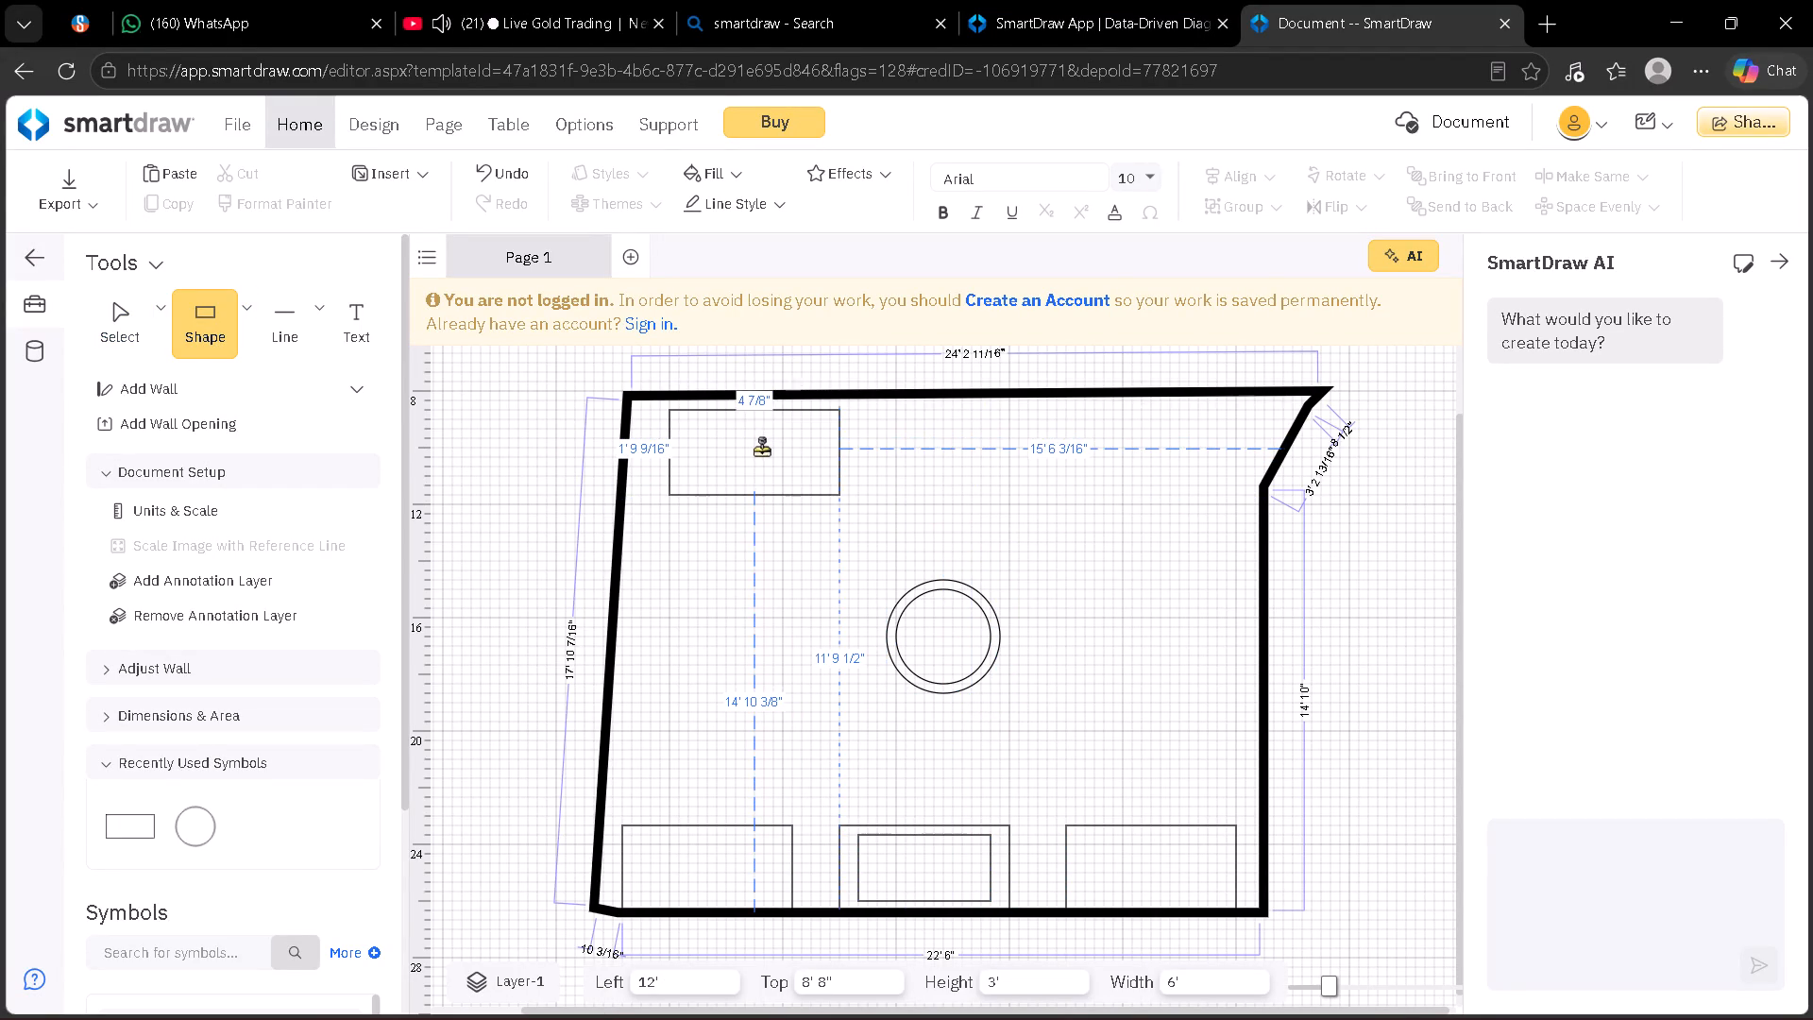
{"action": "left_click", "coordinate": [761, 449]}
Place another 6' by 3' rectangle near the room's upper-right corner, level with the upper-left one, at Left 25' 4".
{"action": "left_click", "coordinate": [248, 317]}
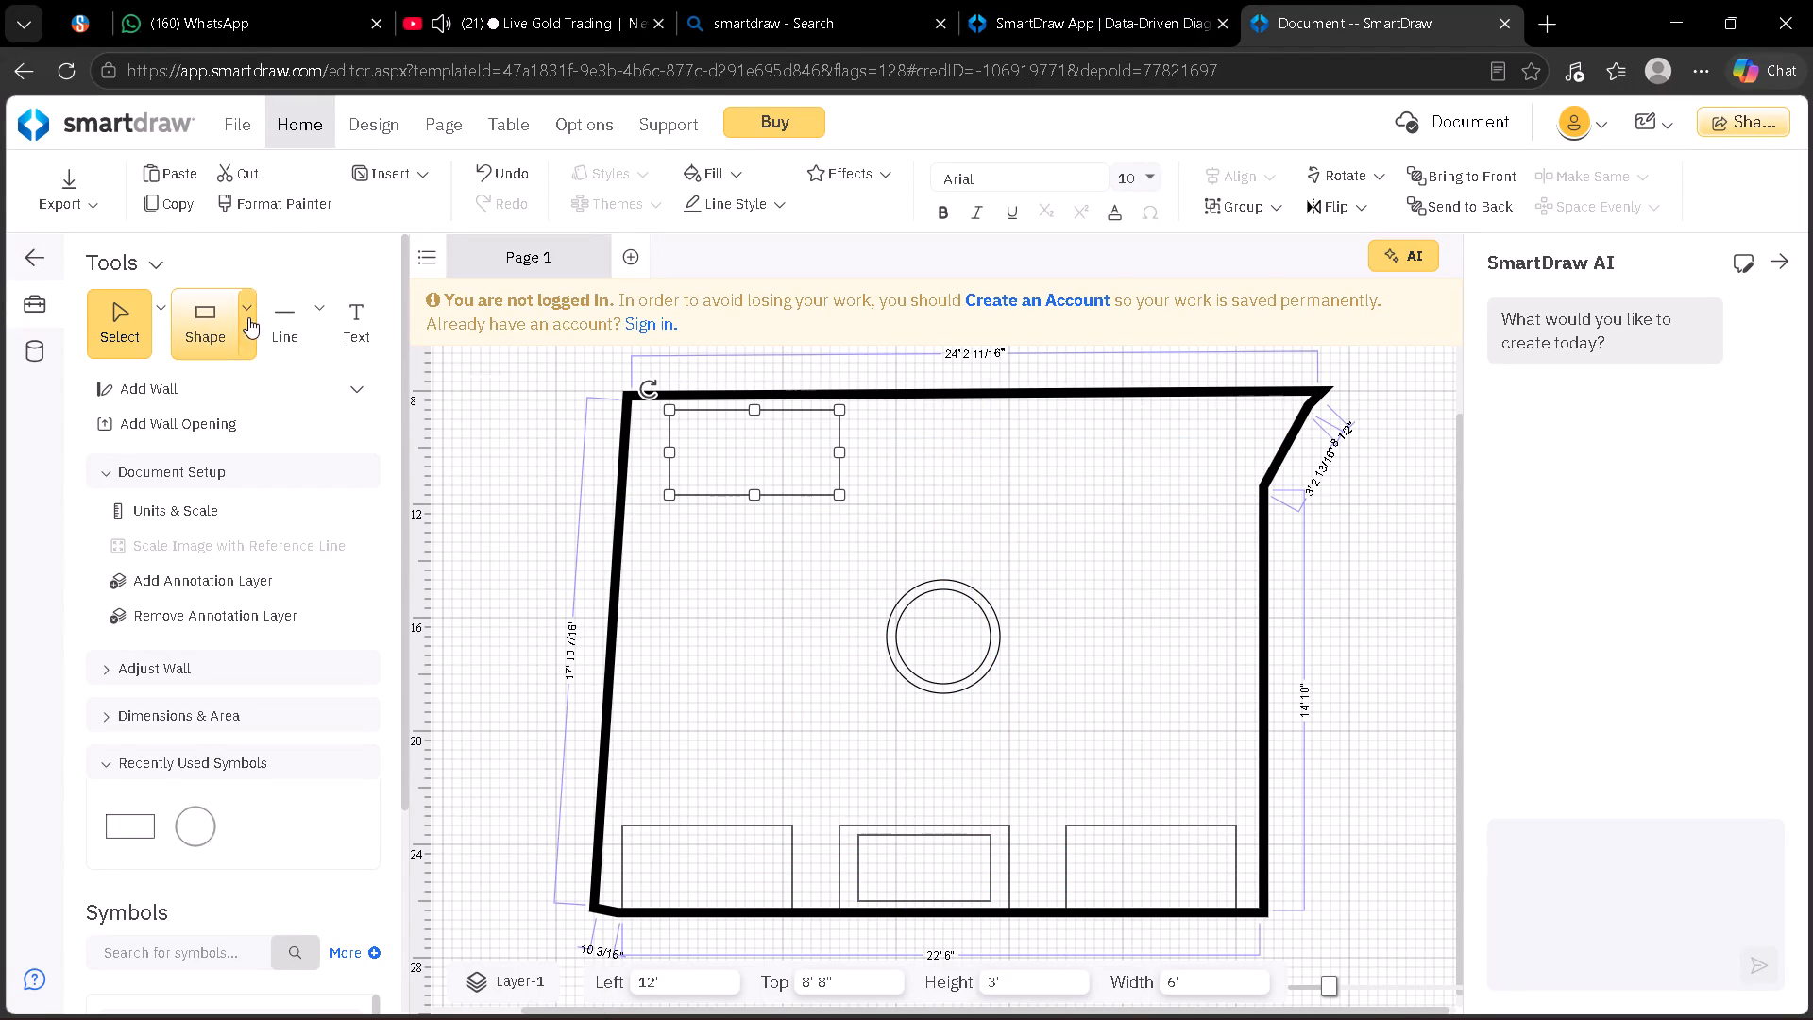
{"action": "left_click", "coordinate": [282, 410]}
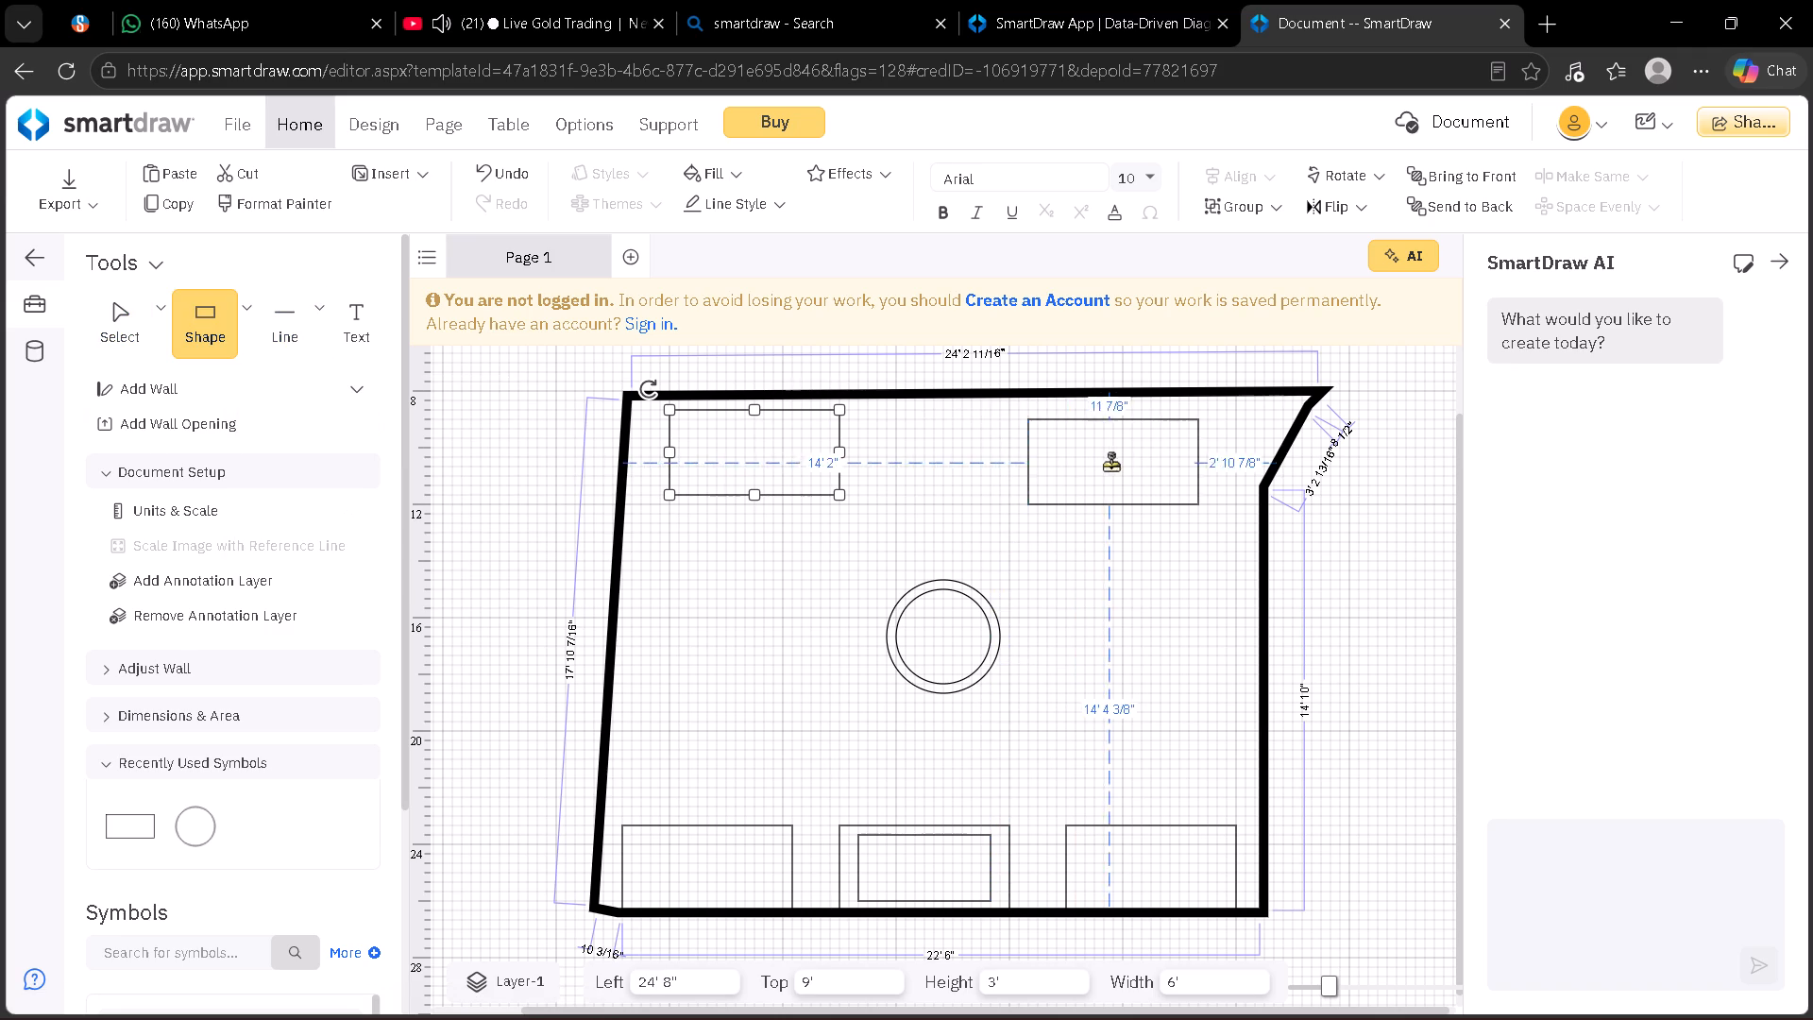
{"action": "left_click", "coordinate": [1132, 456]}
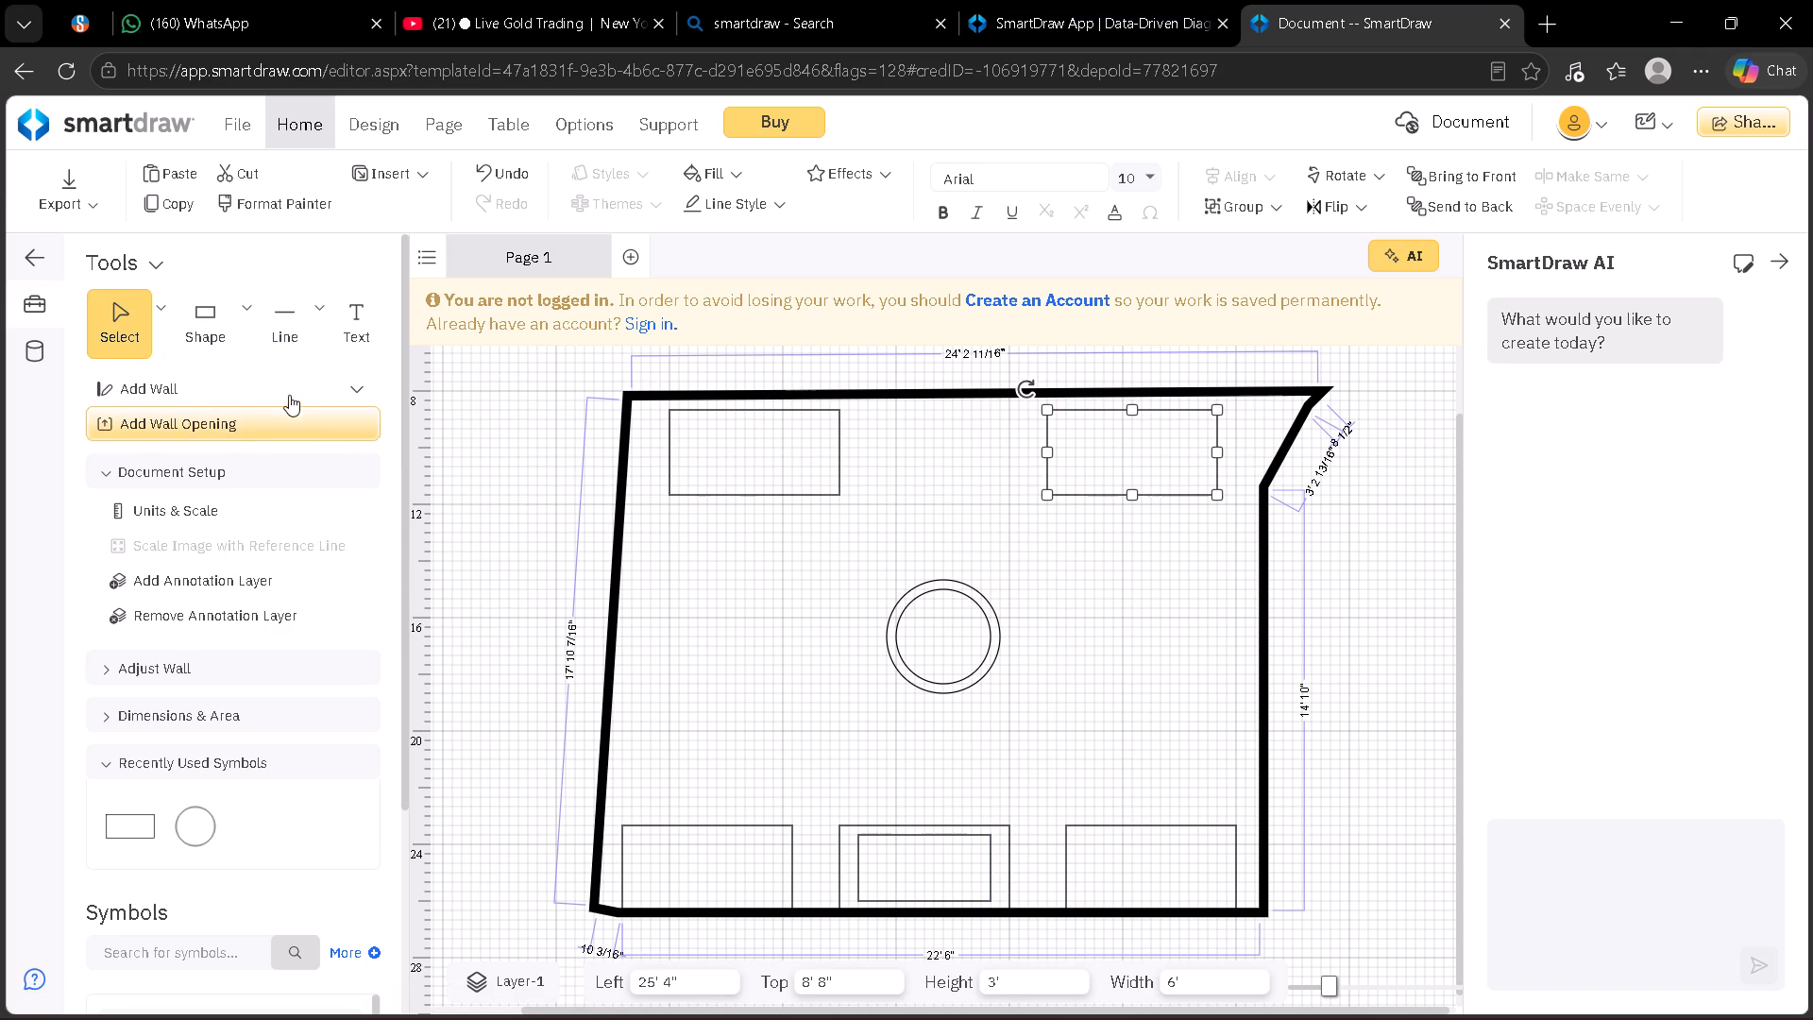
Place a 6' by 3' rectangle between the left wall and the central double circle, at Left 11', Top 15' 4".
{"action": "left_click", "coordinate": [251, 341]}
{"action": "left_click", "coordinate": [287, 415]}
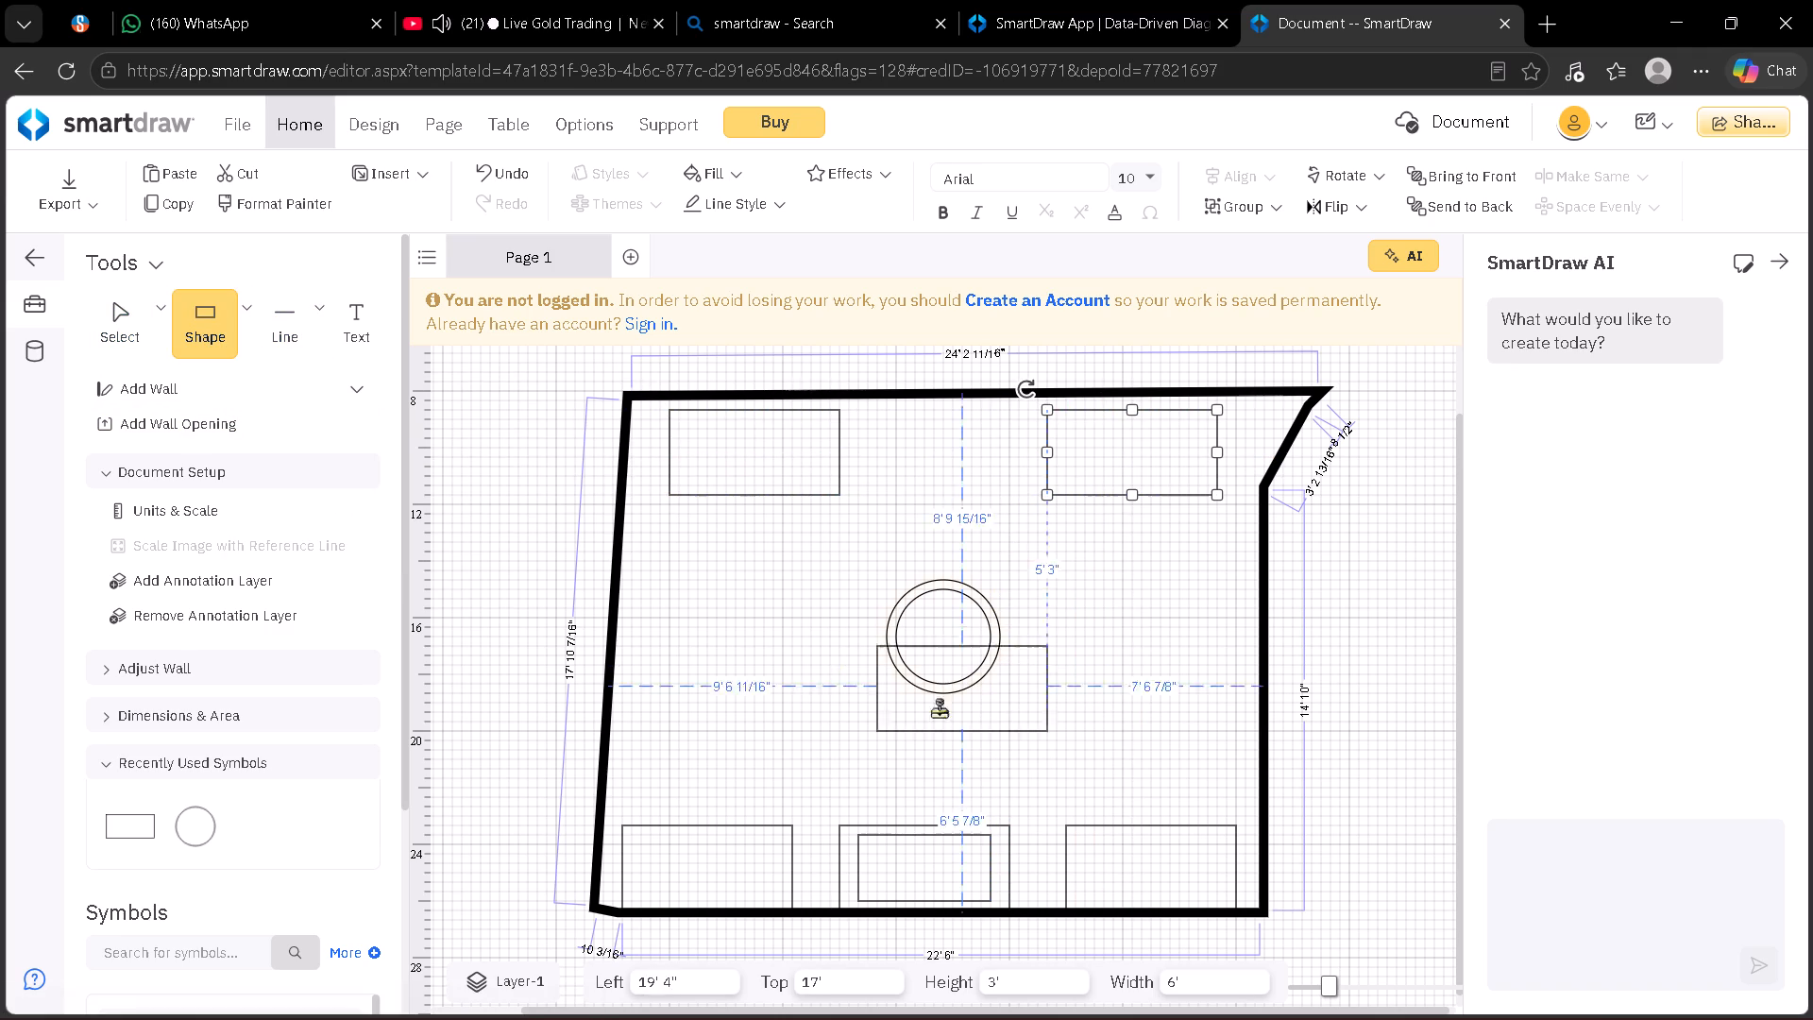
{"action": "left_click", "coordinate": [730, 640]}
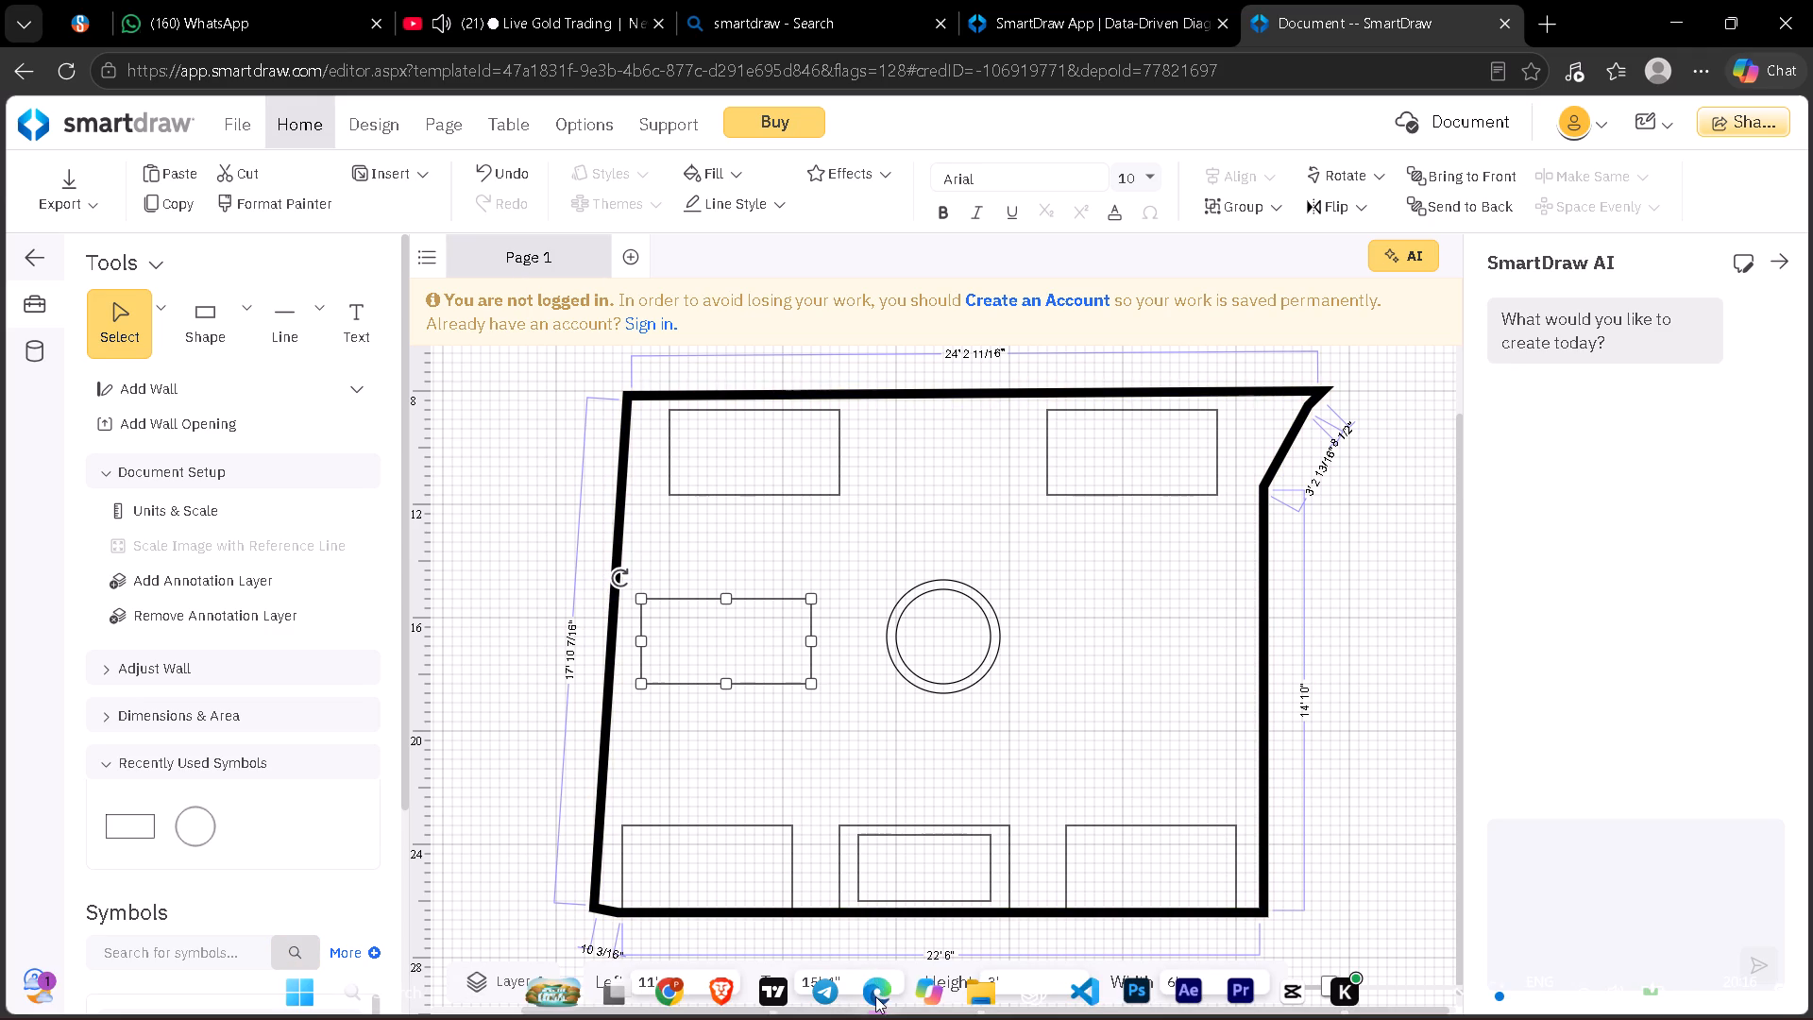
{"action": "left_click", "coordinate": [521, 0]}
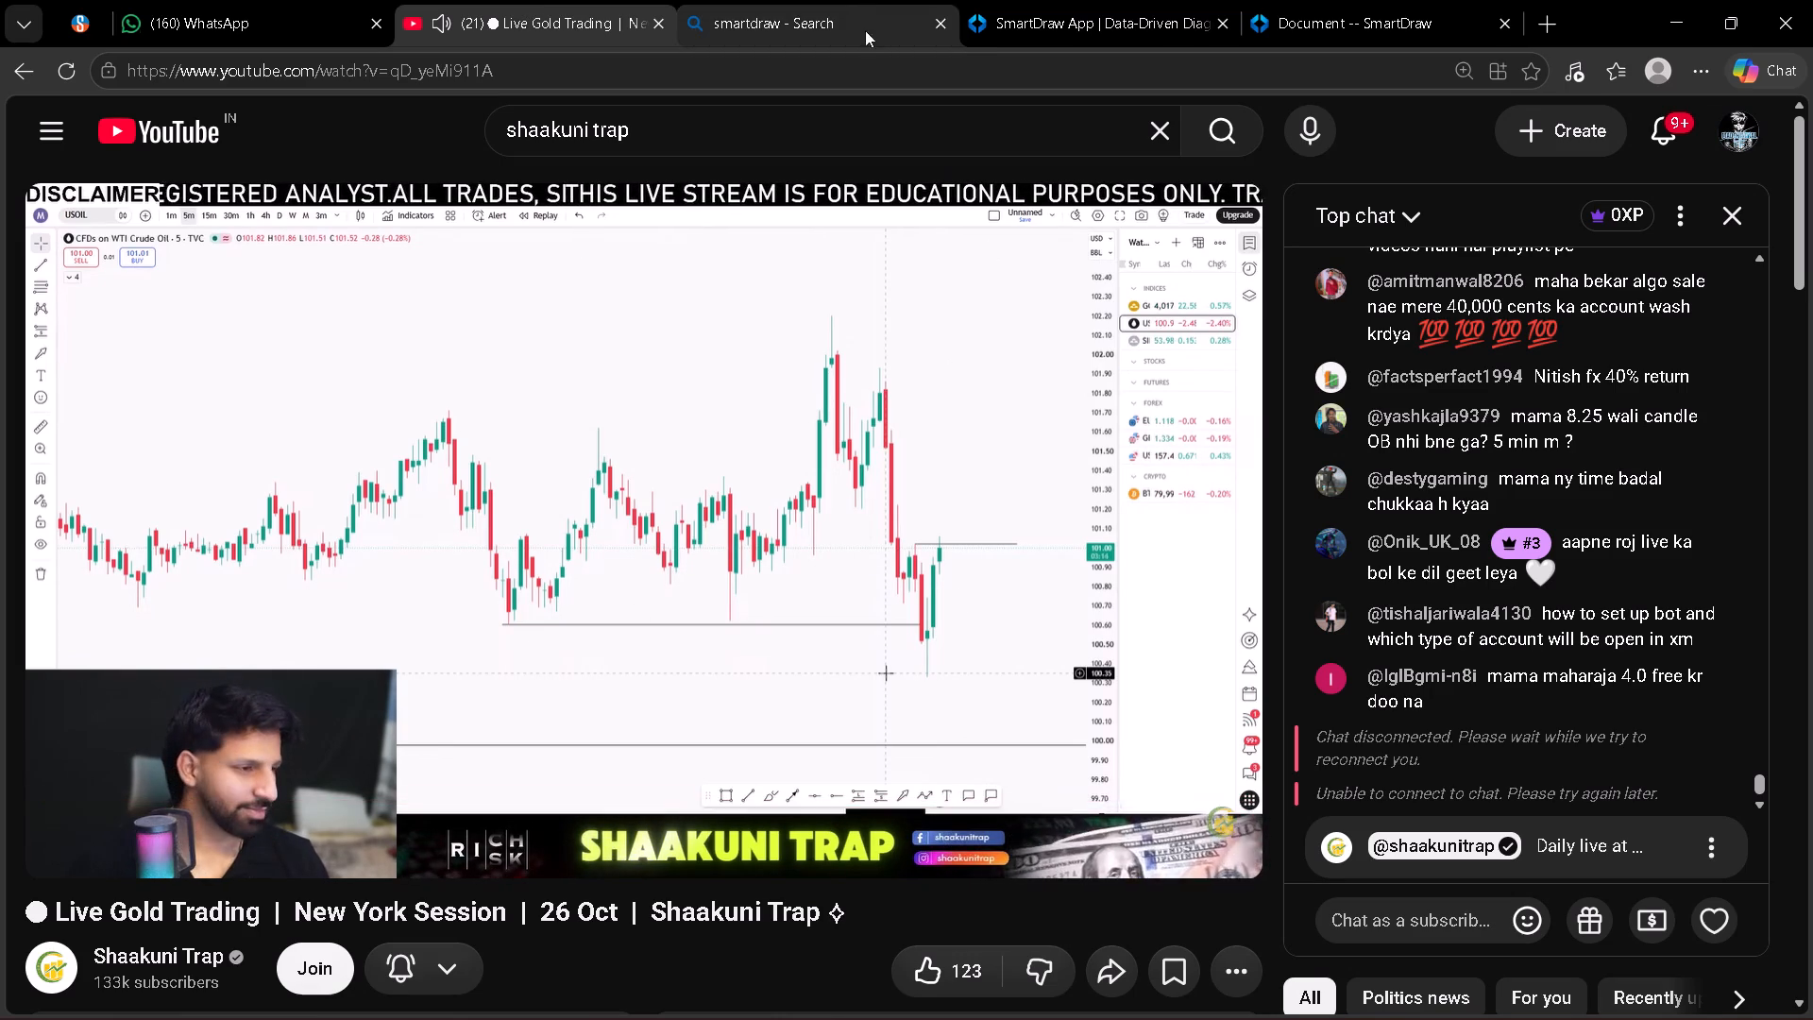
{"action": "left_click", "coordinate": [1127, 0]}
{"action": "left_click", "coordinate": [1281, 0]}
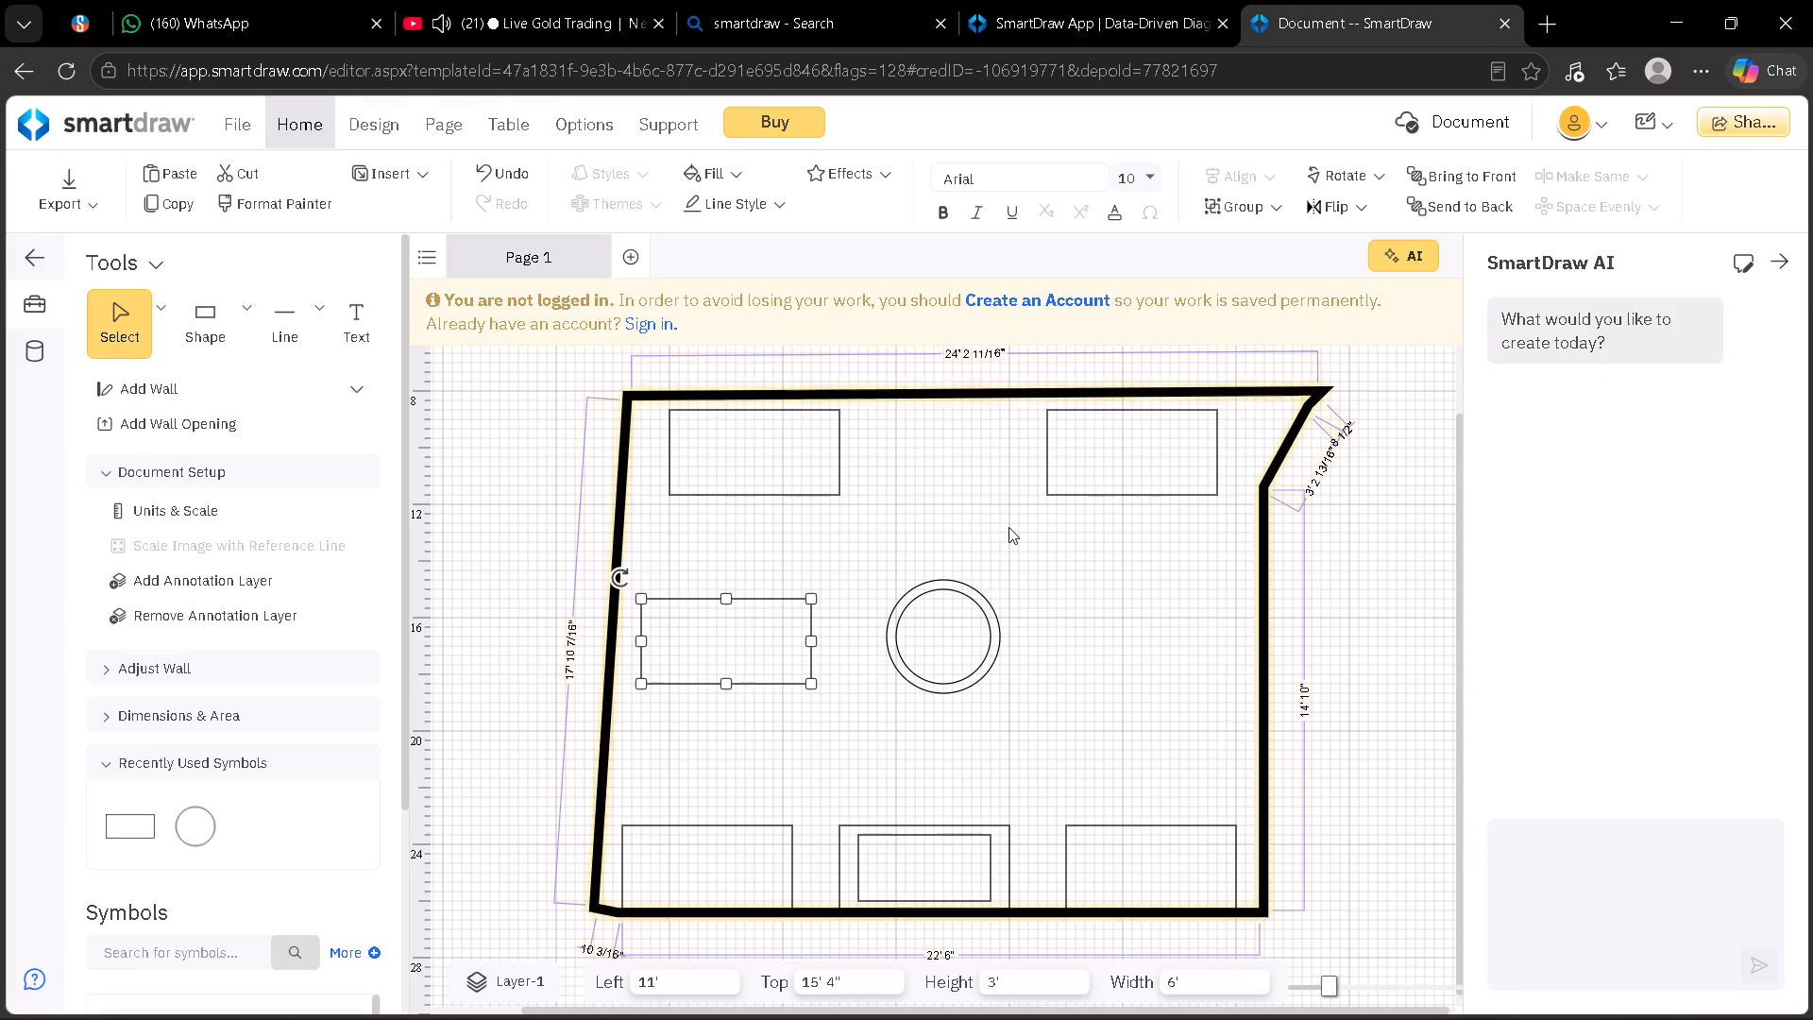
Rotate the new rectangle parallel to the slanted left wall and move it alongside, at Left 9' 1 5/16", Top 16' 3 11/16".
{"action": "left_click_drag", "start_coordinate": [627, 576], "coordinate": [620, 717]}
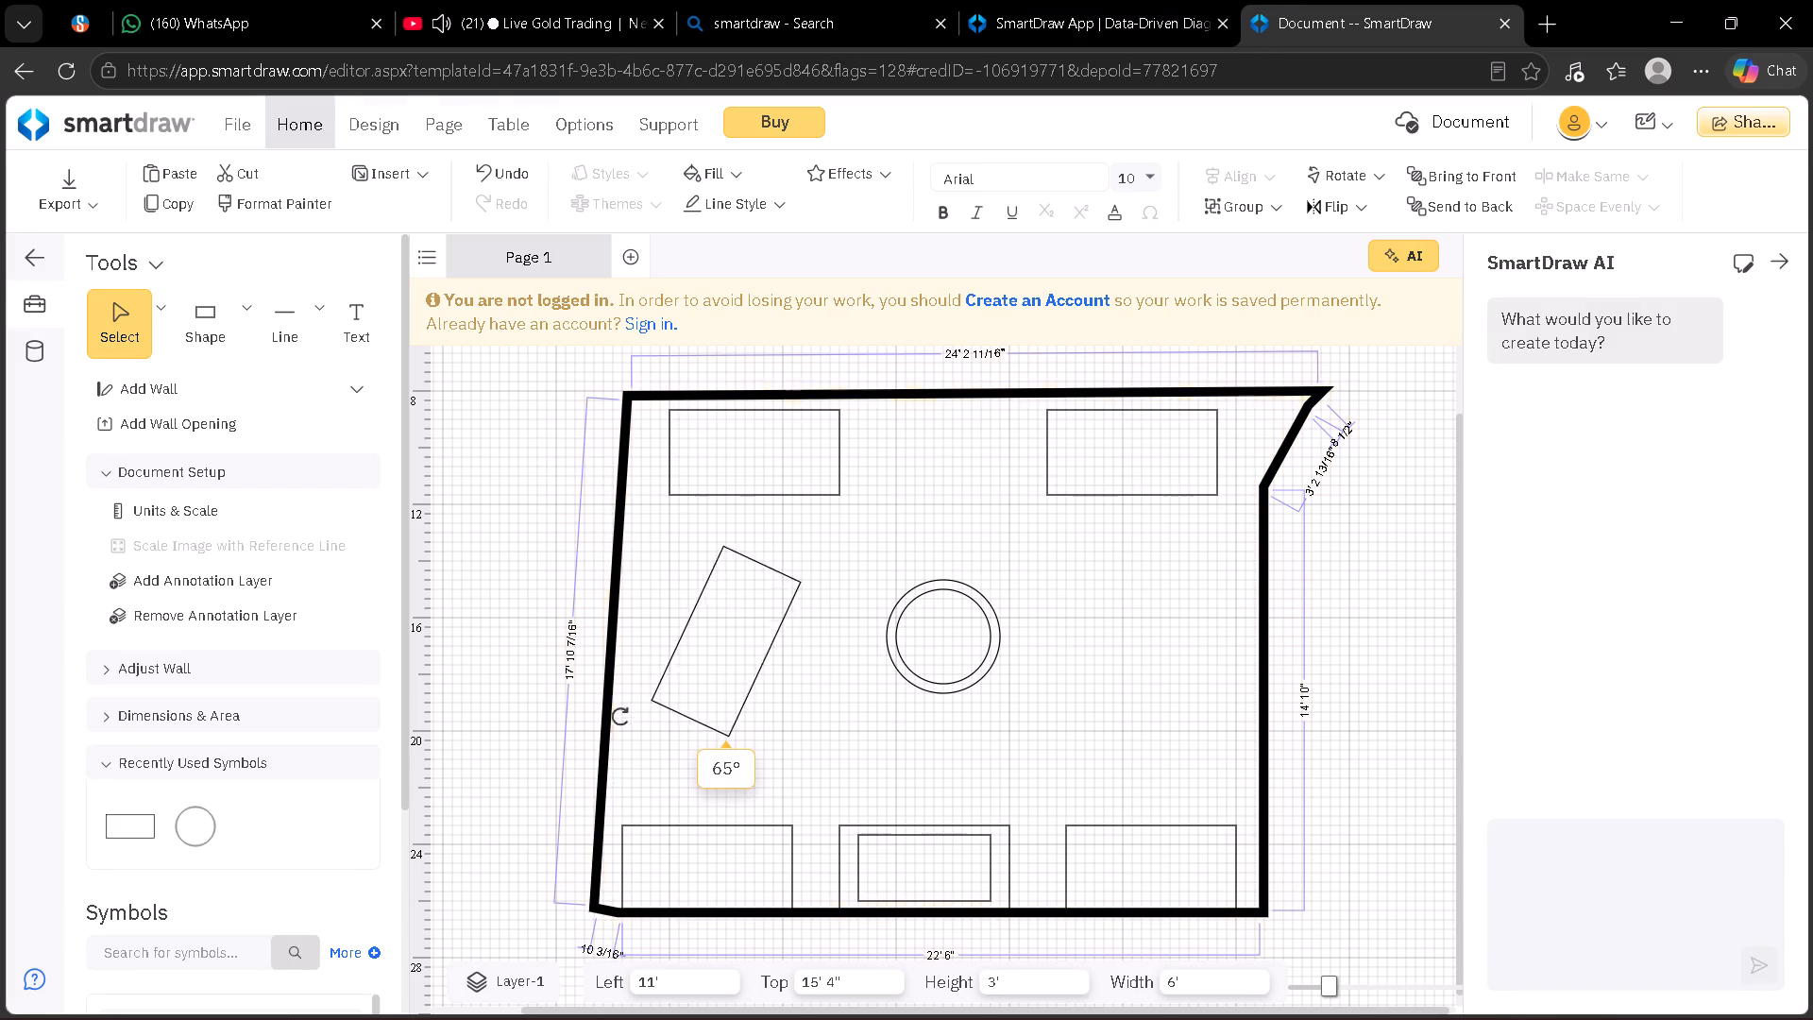
{"action": "left_click_drag", "start_coordinate": [620, 717], "coordinate": [640, 756]}
{"action": "left_click", "coordinate": [682, 700]}
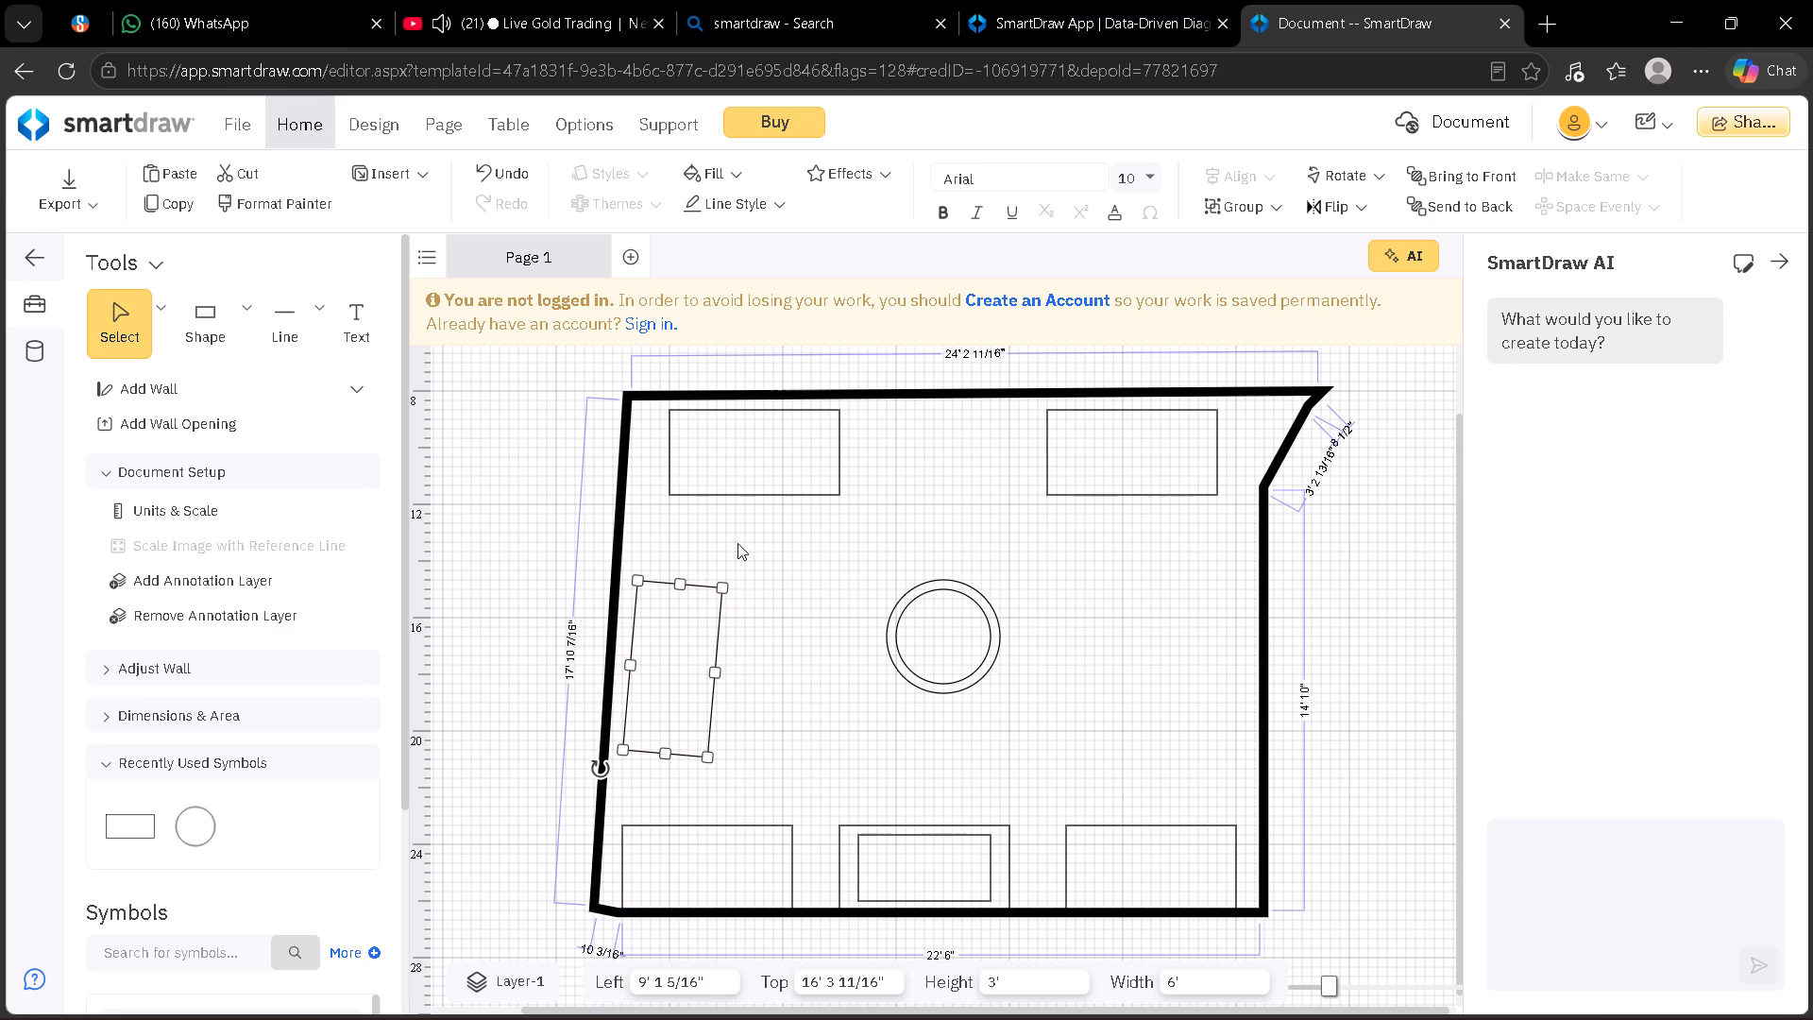
Place another 6' by 3' rectangle between the double circle and the right wall, at Left 25' 8", Top 15' 8".
{"action": "left_click", "coordinate": [246, 321]}
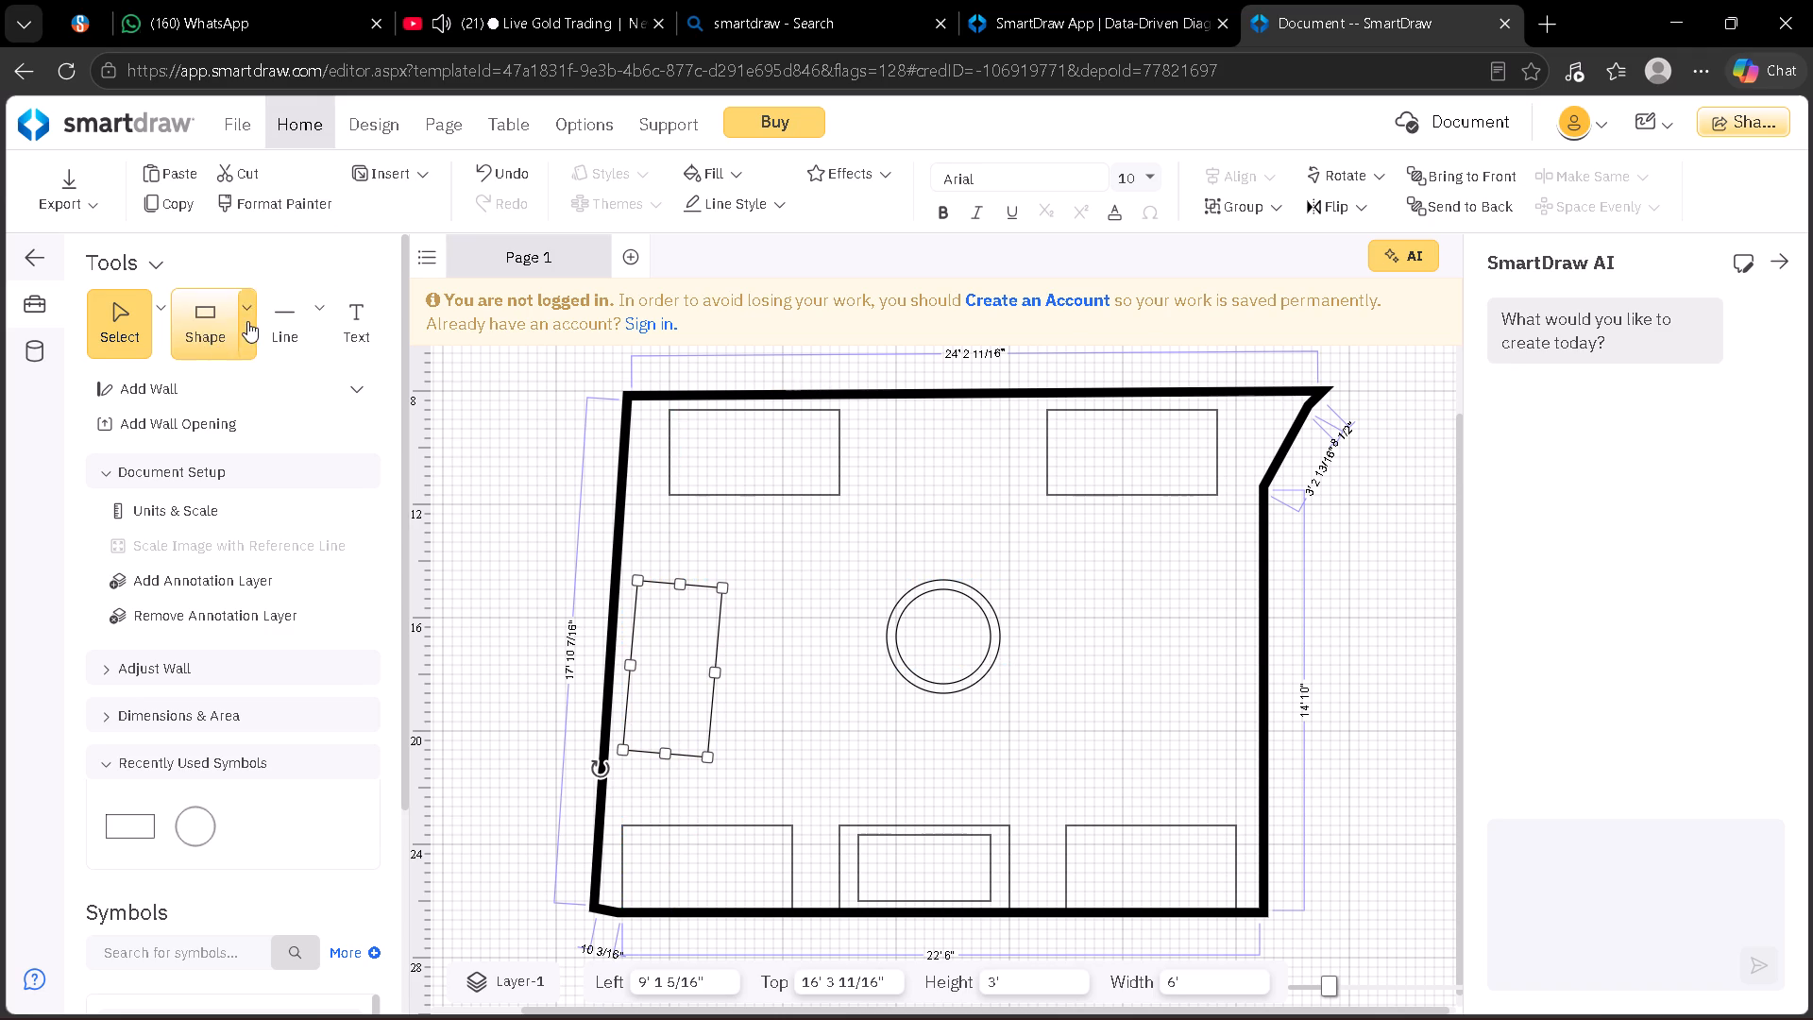
{"action": "left_click", "coordinate": [280, 416]}
{"action": "left_click", "coordinate": [1142, 655]}
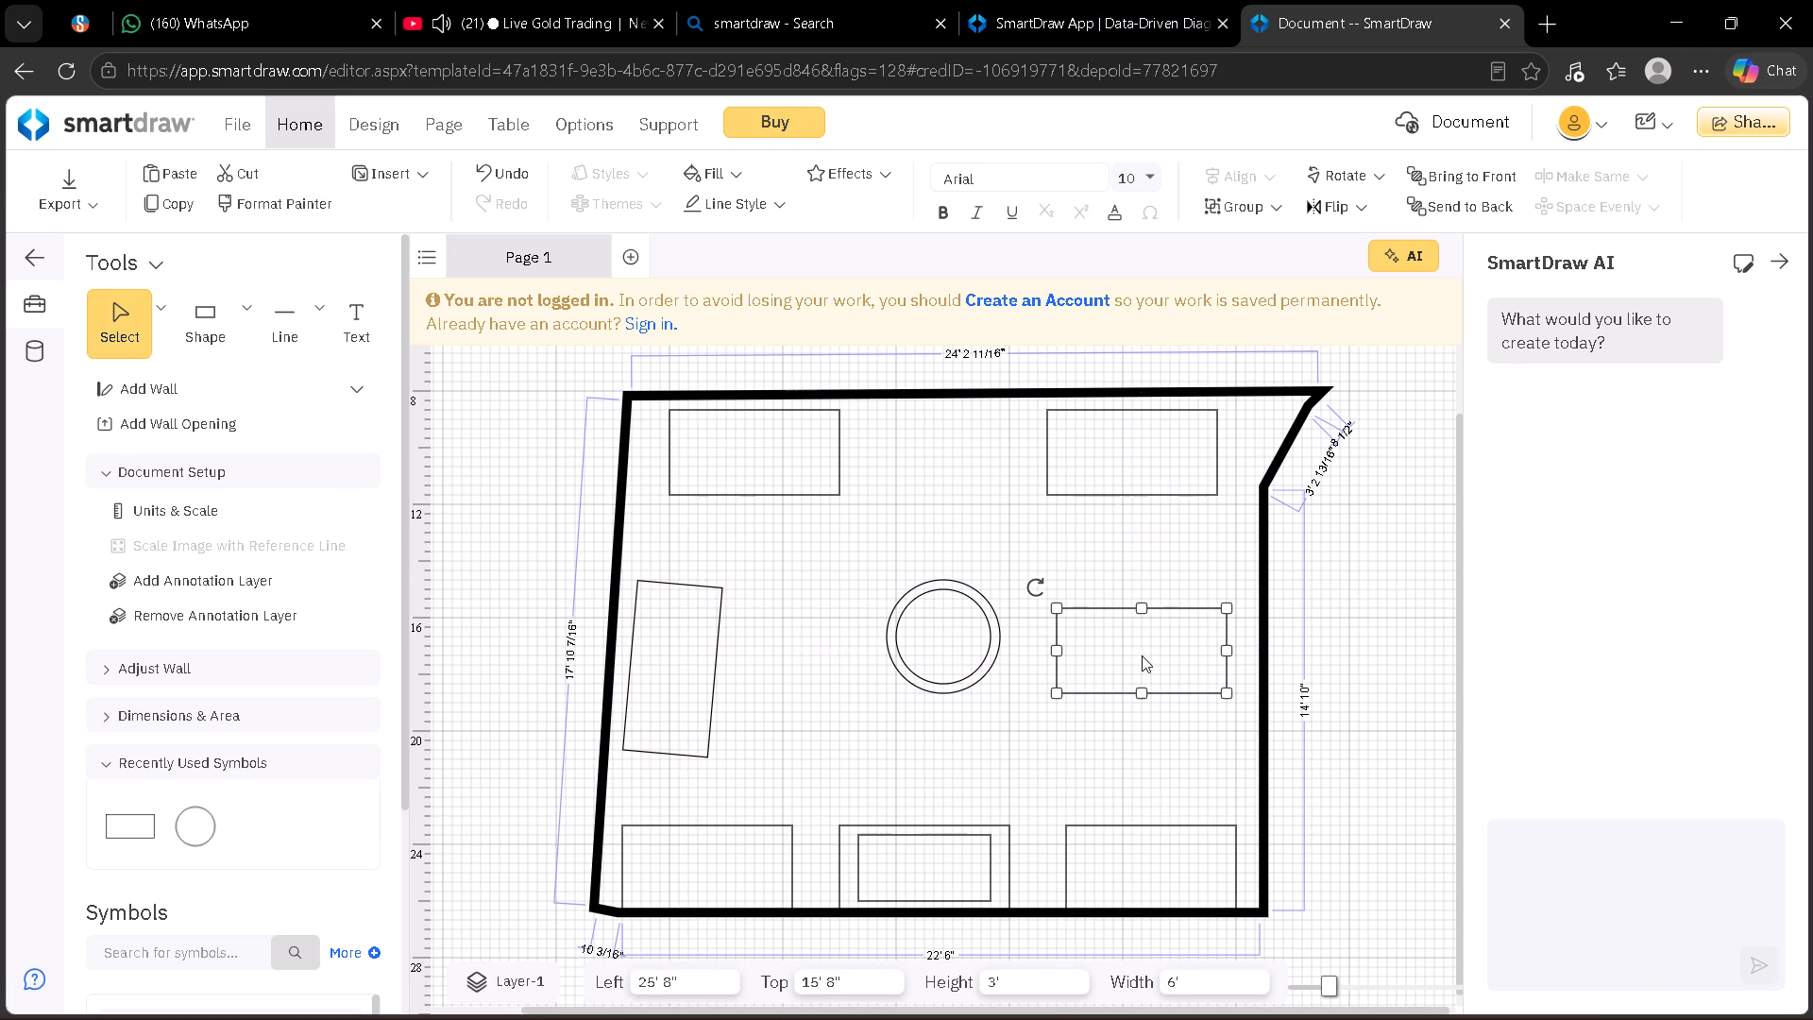
Rotate the right-hand rectangle upright and move it near the right wall, at Left 27' 5 3/4", Top 15' 10 1/4".
{"action": "left_click_drag", "start_coordinate": [1040, 593], "coordinate": [1179, 502]}
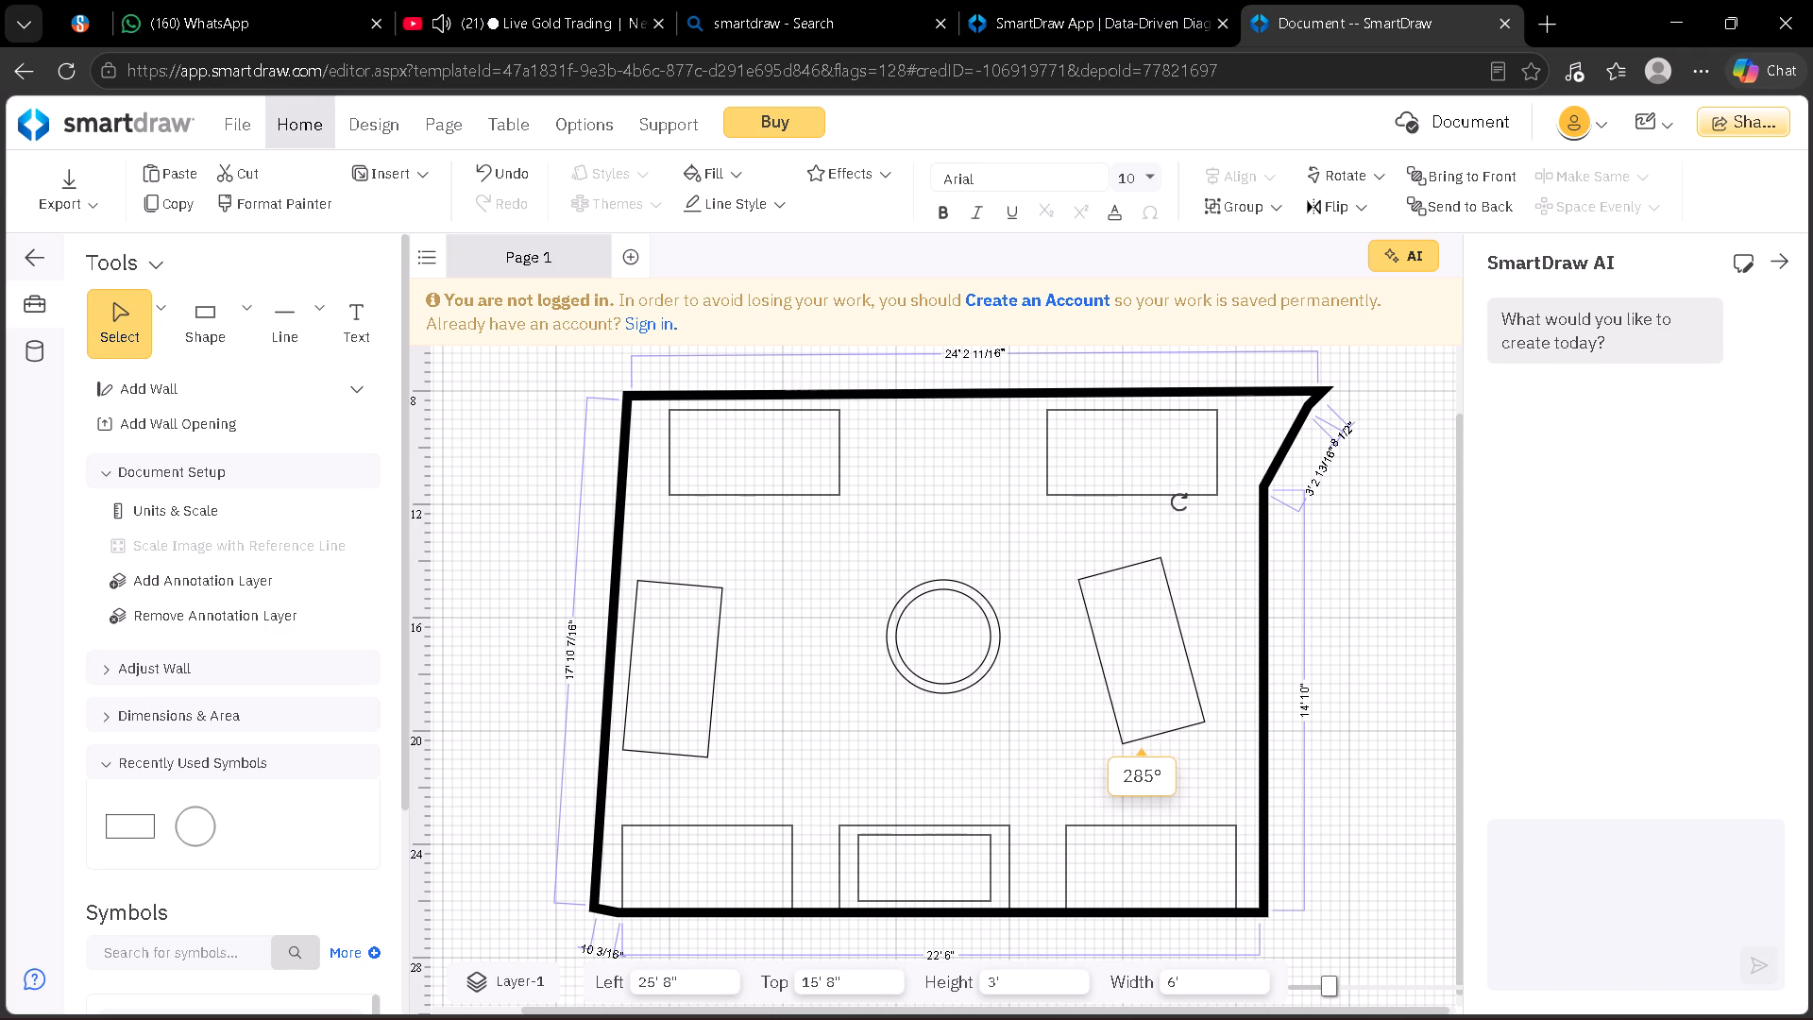
{"action": "left_click_drag", "start_coordinate": [1179, 502], "coordinate": [1223, 499]}
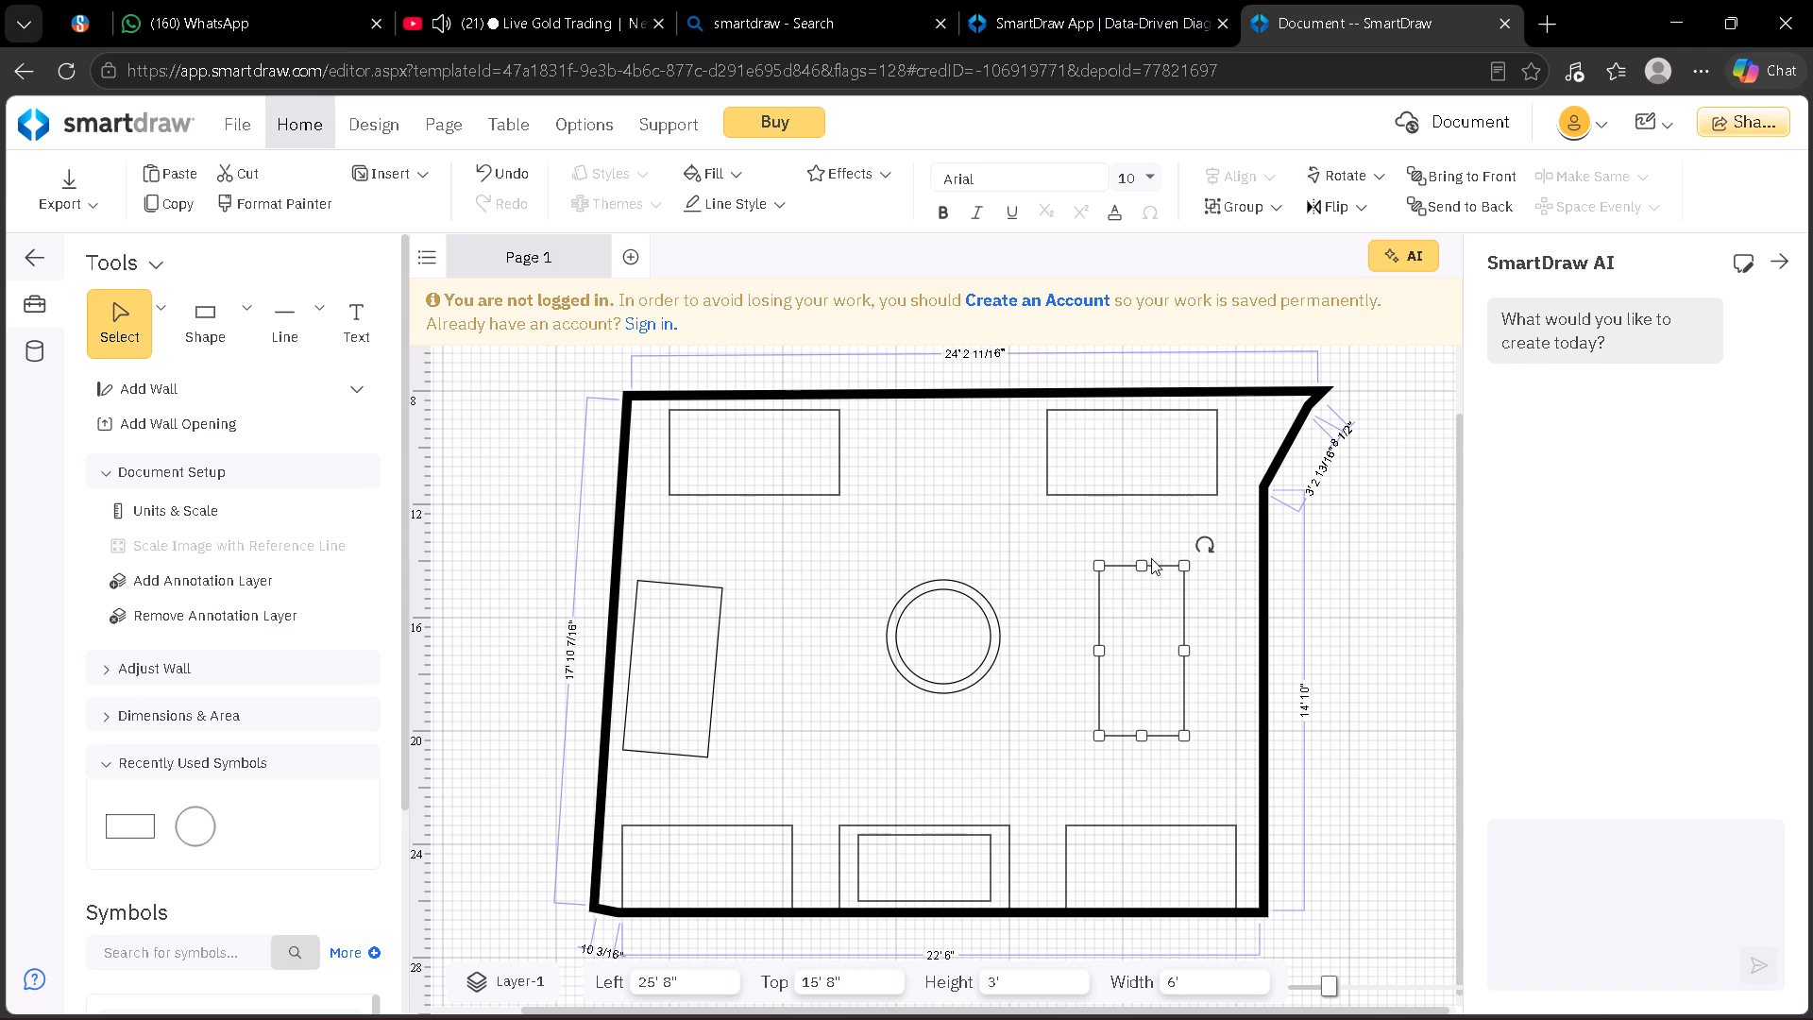
{"action": "left_click_drag", "start_coordinate": [1150, 563], "coordinate": [1195, 570]}
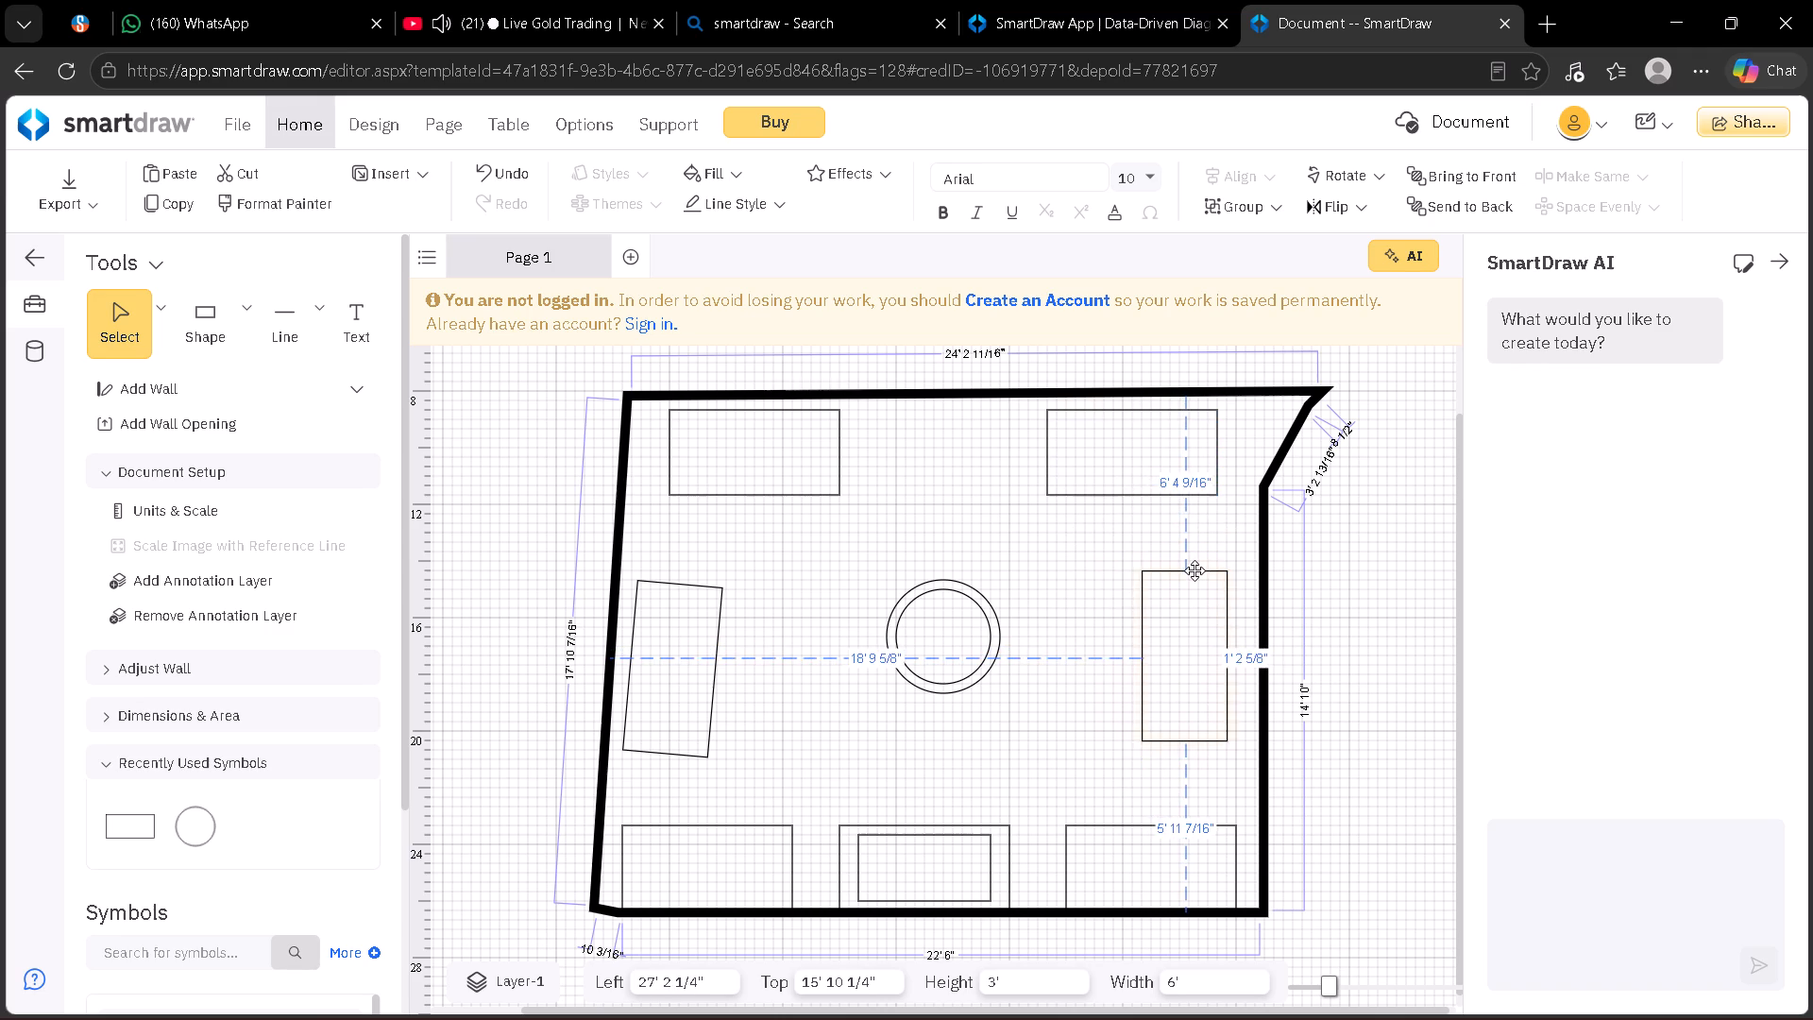
{"action": "left_click_drag", "start_coordinate": [1195, 570], "coordinate": [1197, 570]}
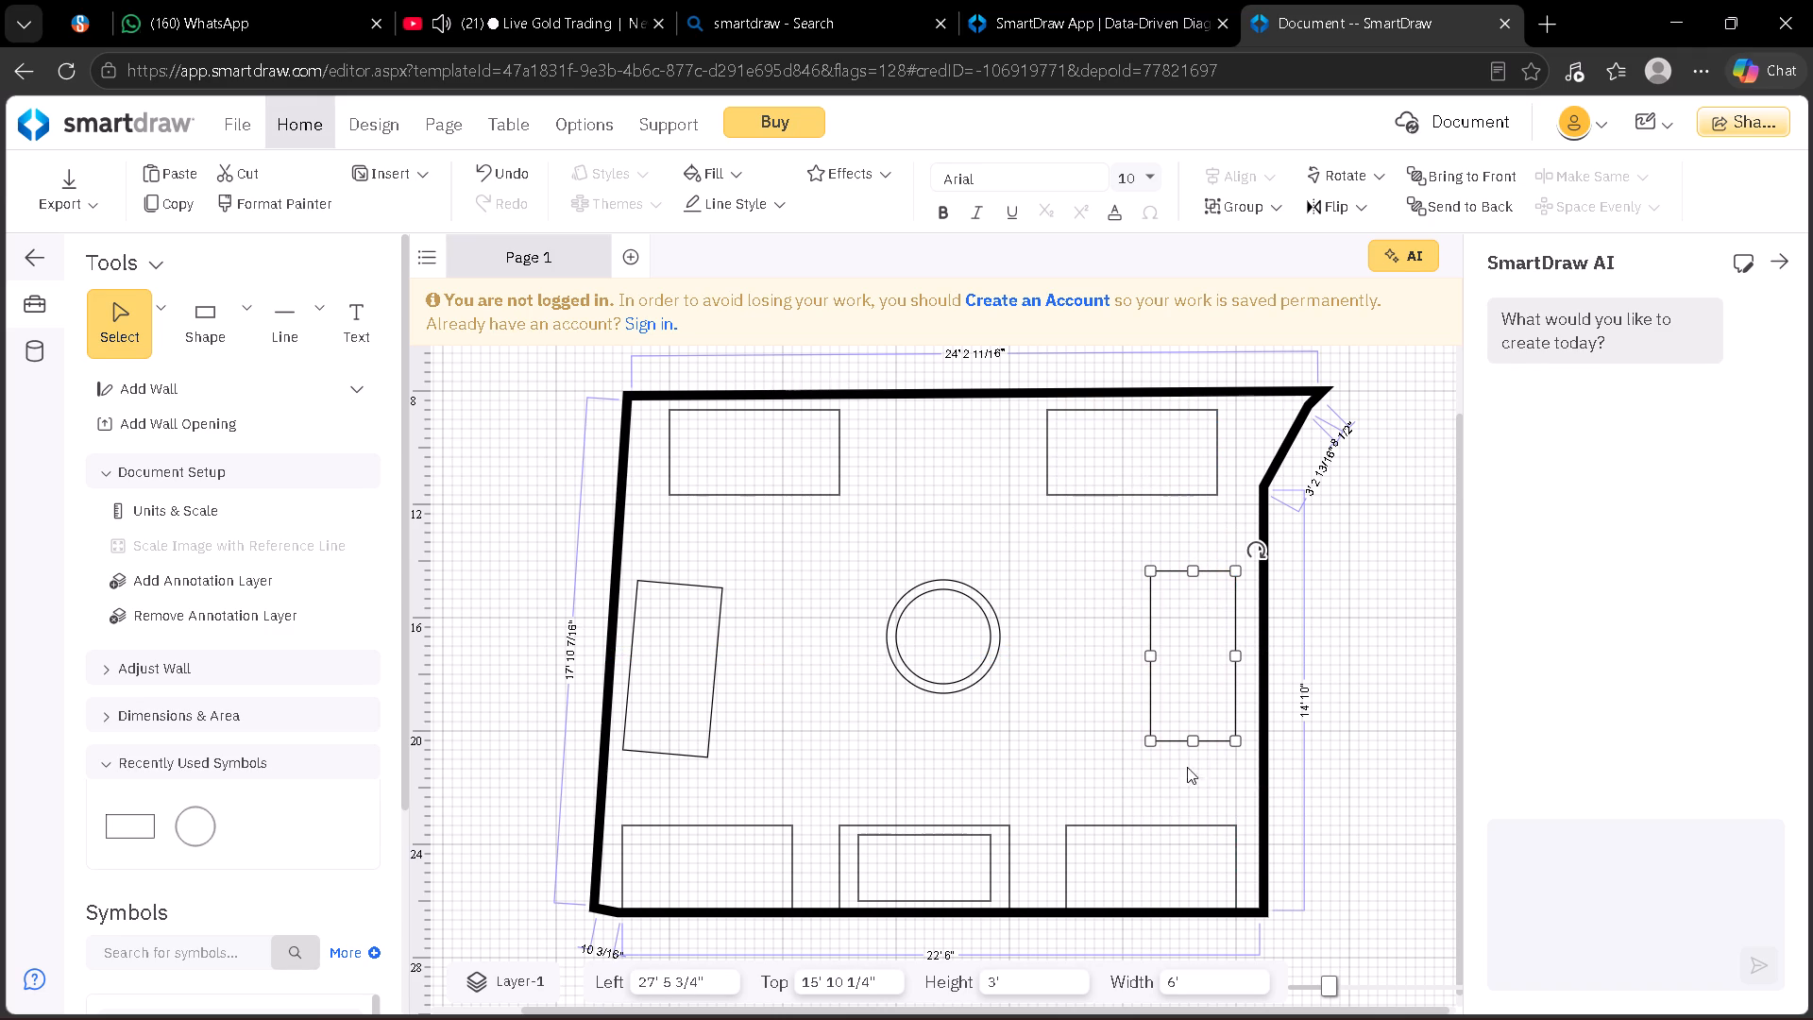
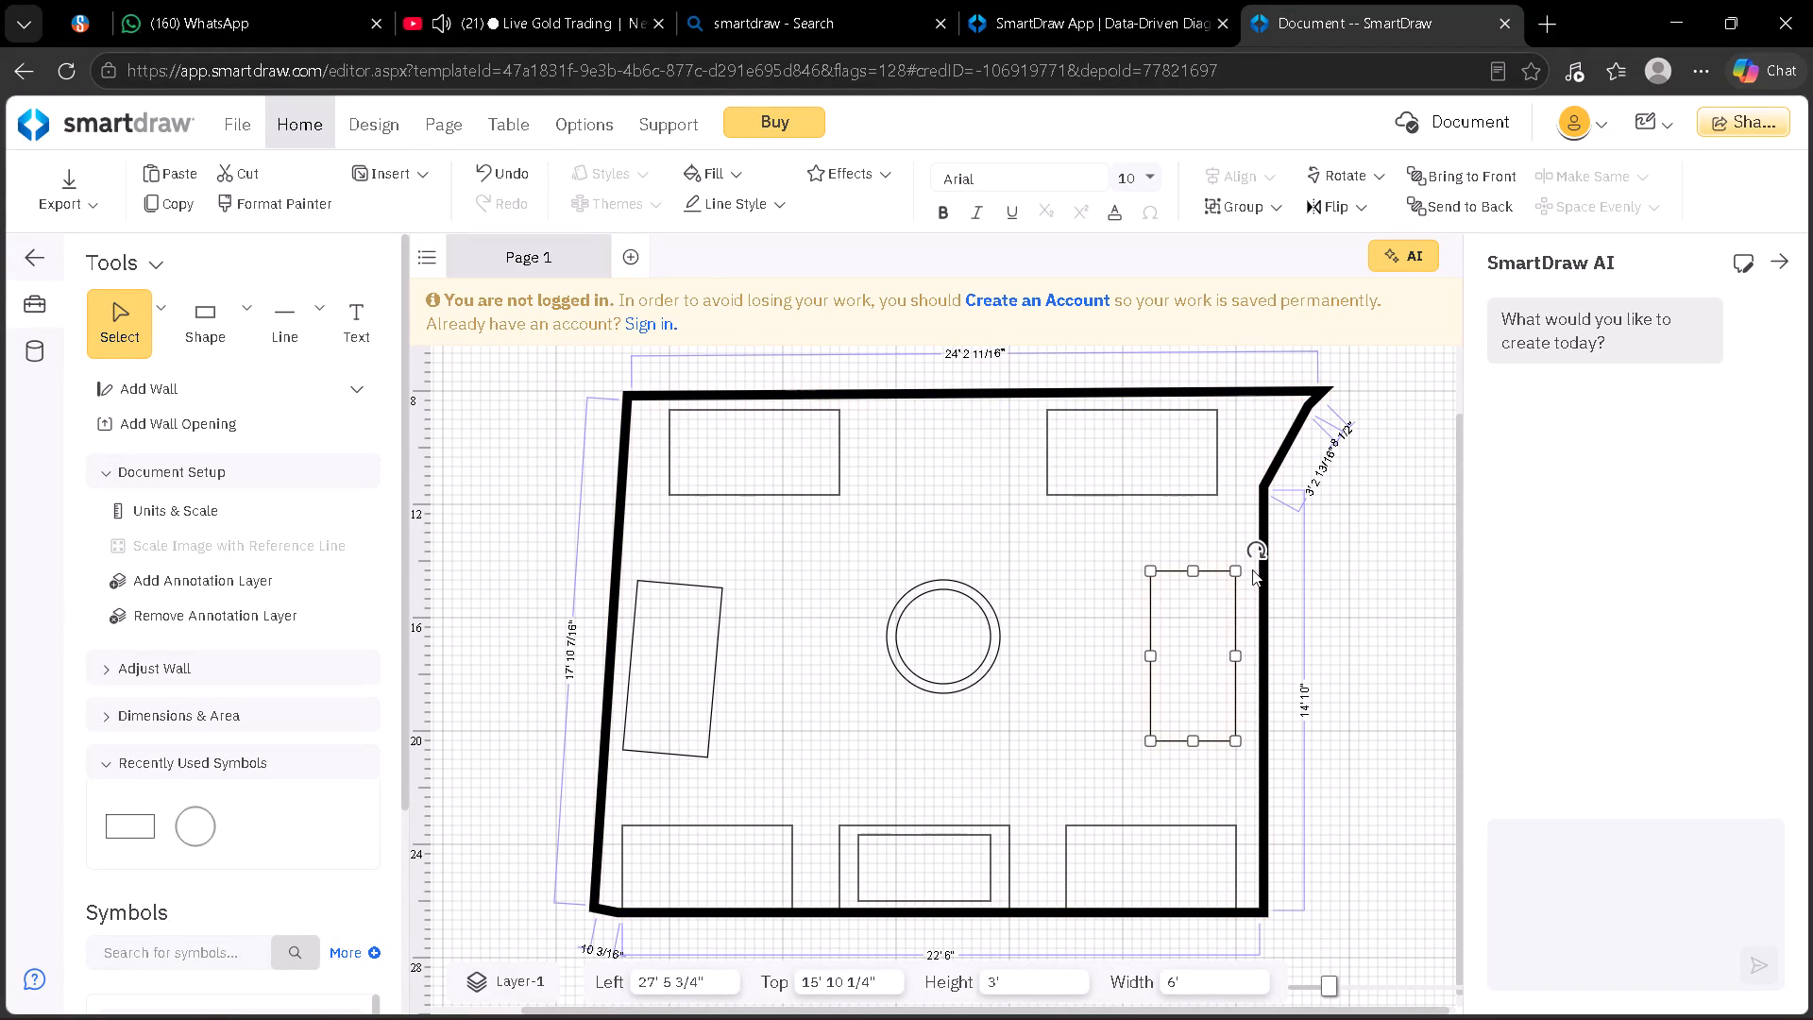
Place a 6' by 3' ellipse between the two rectangles along the top wall, at Left 18' 8", Top 8' 8".
{"action": "left_click", "coordinate": [1346, 588]}
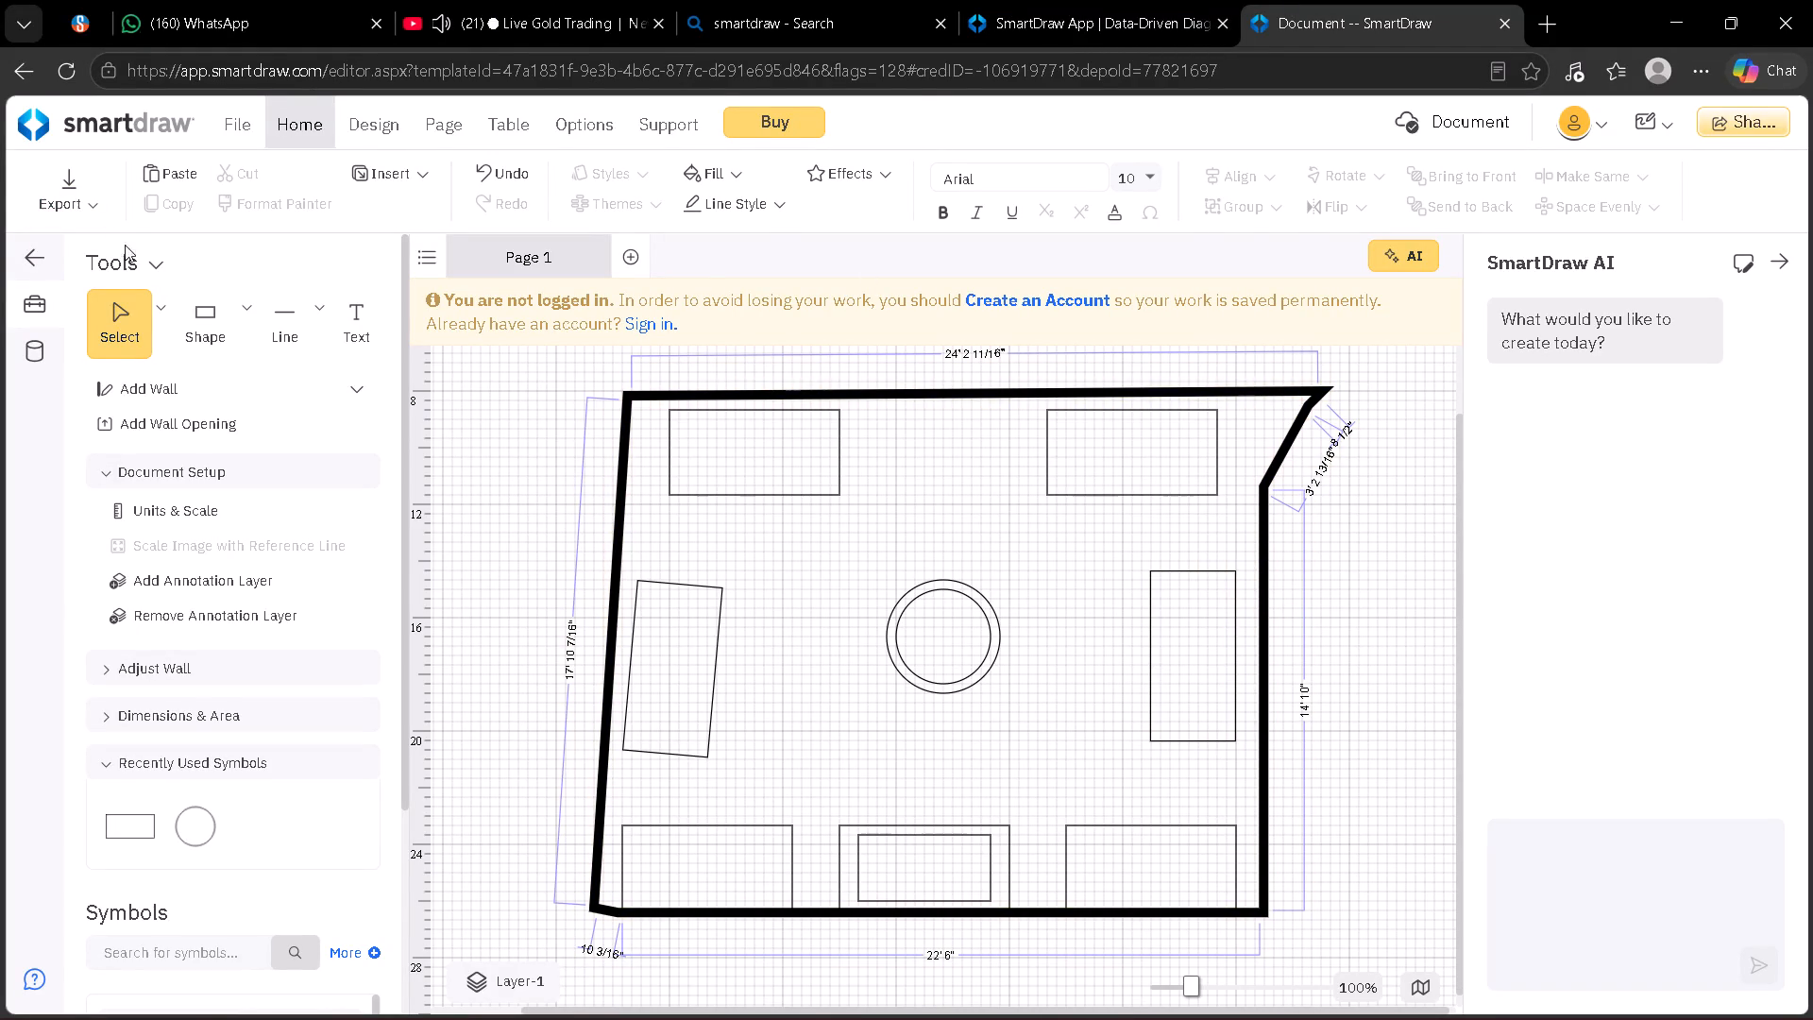
{"action": "left_click", "coordinate": [244, 314]}
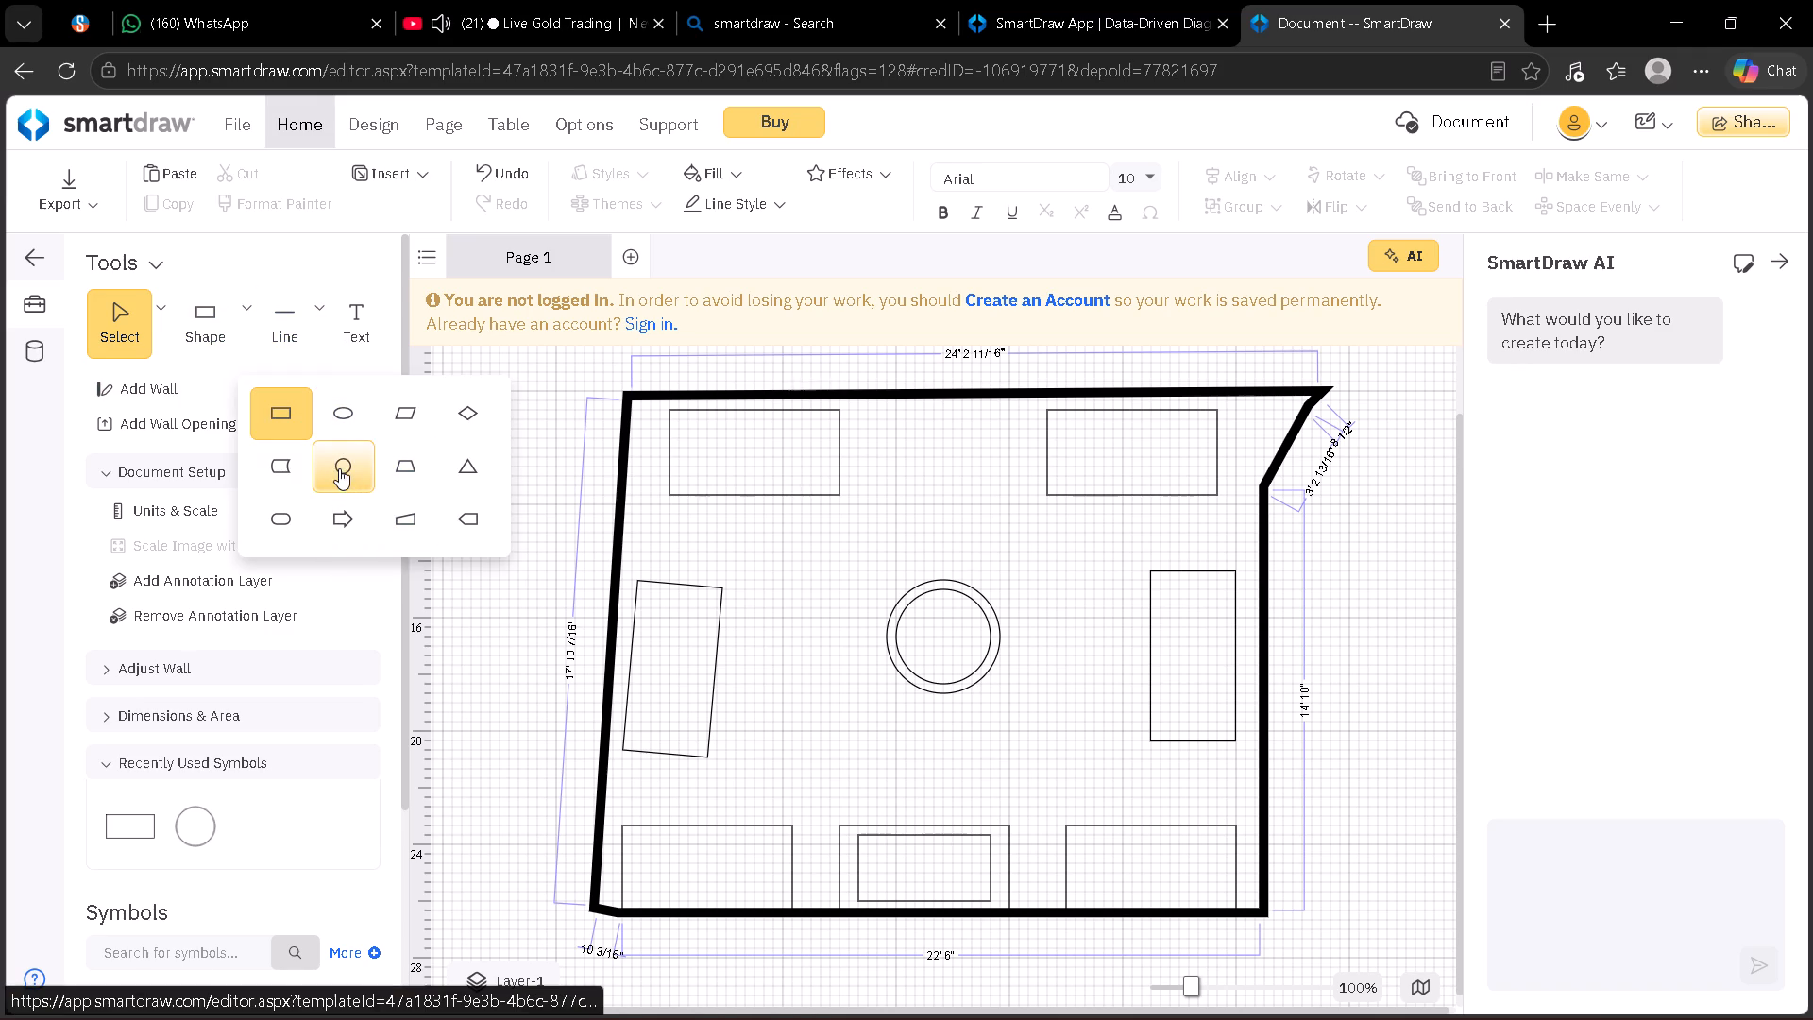
{"action": "left_click", "coordinate": [343, 419]}
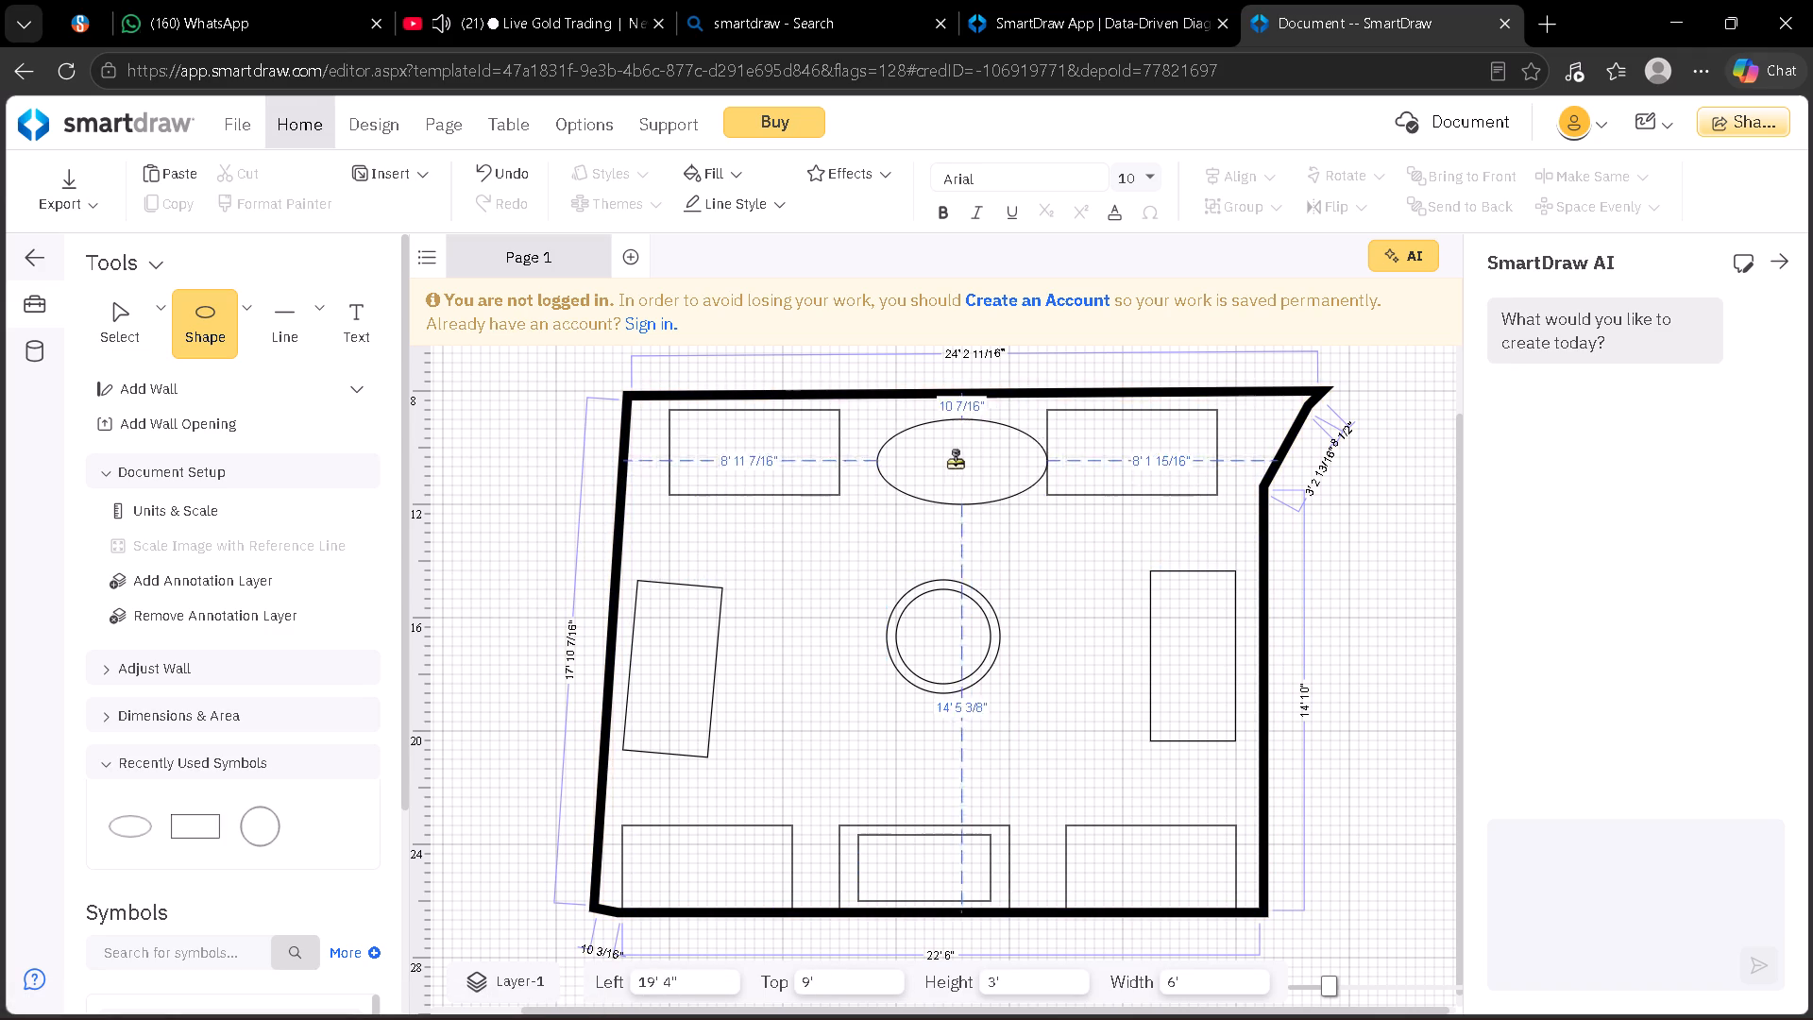
{"action": "left_click", "coordinate": [943, 454]}
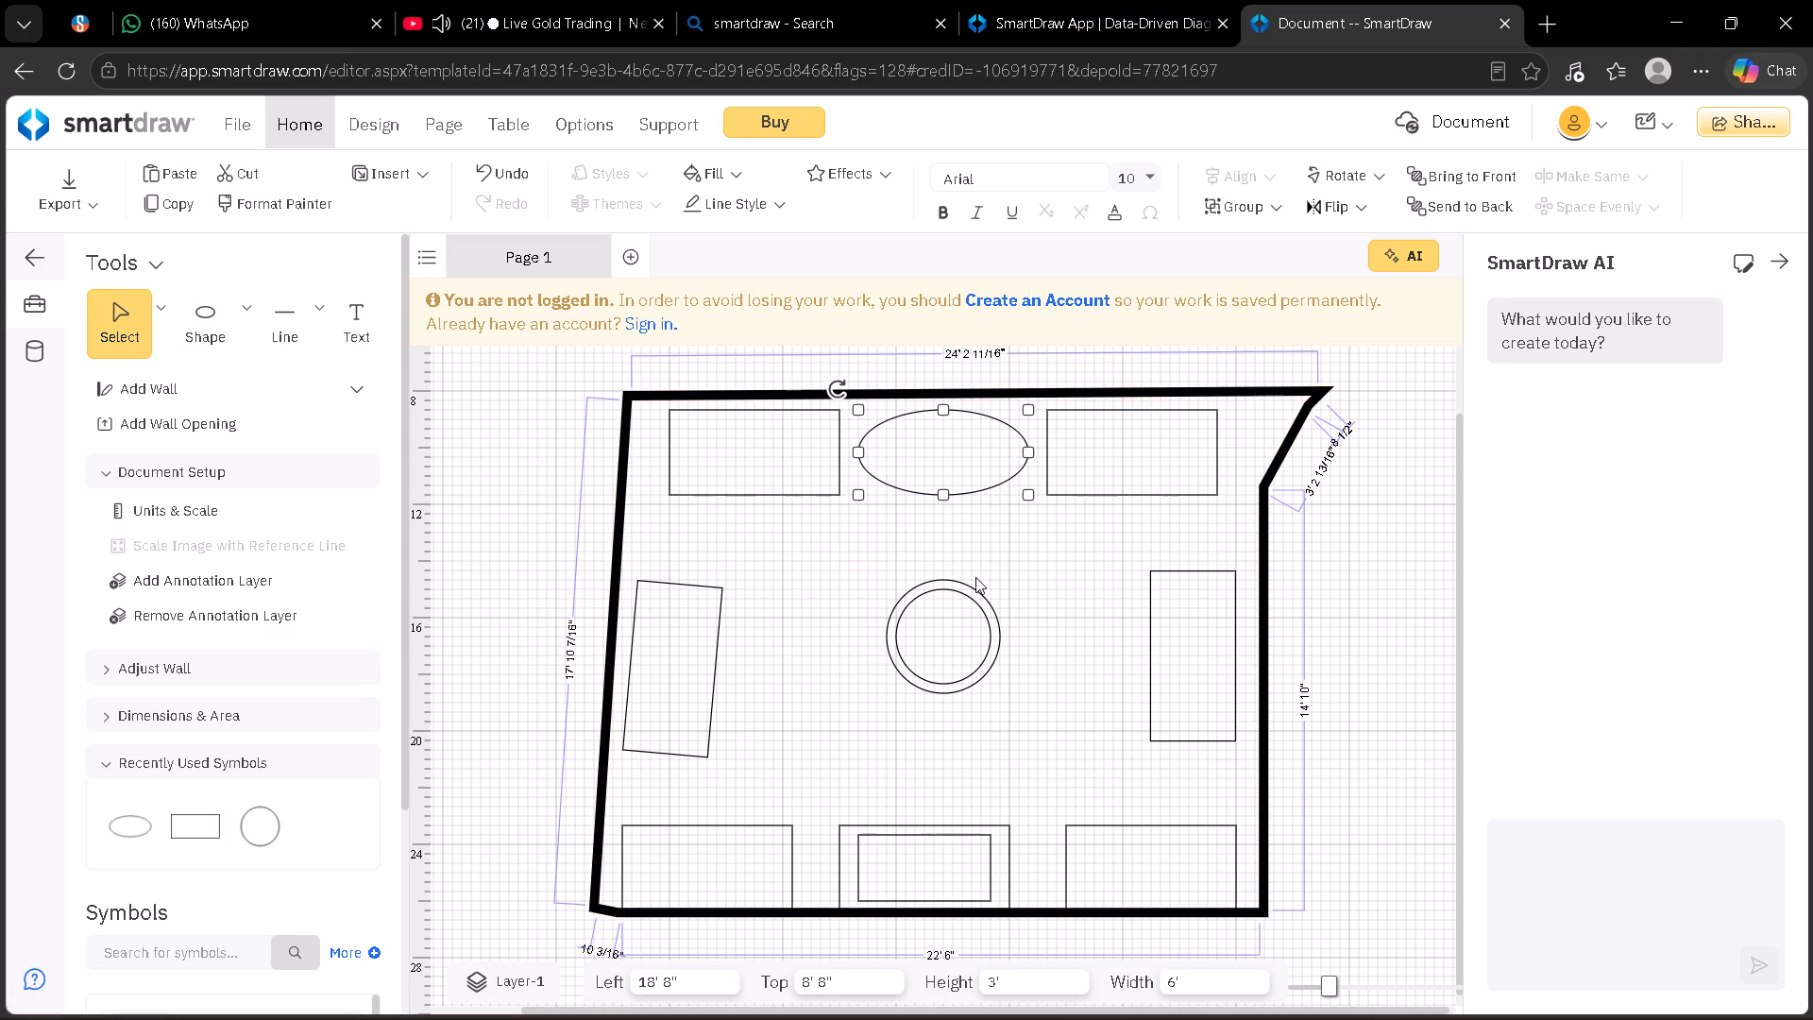
{"action": "left_click", "coordinate": [1581, 617]}
Place a 6' by 3' rectangle across the right wall beside the upright rectangle, at Left 32' 8", Top 15' 8".
{"action": "left_click", "coordinate": [245, 330]}
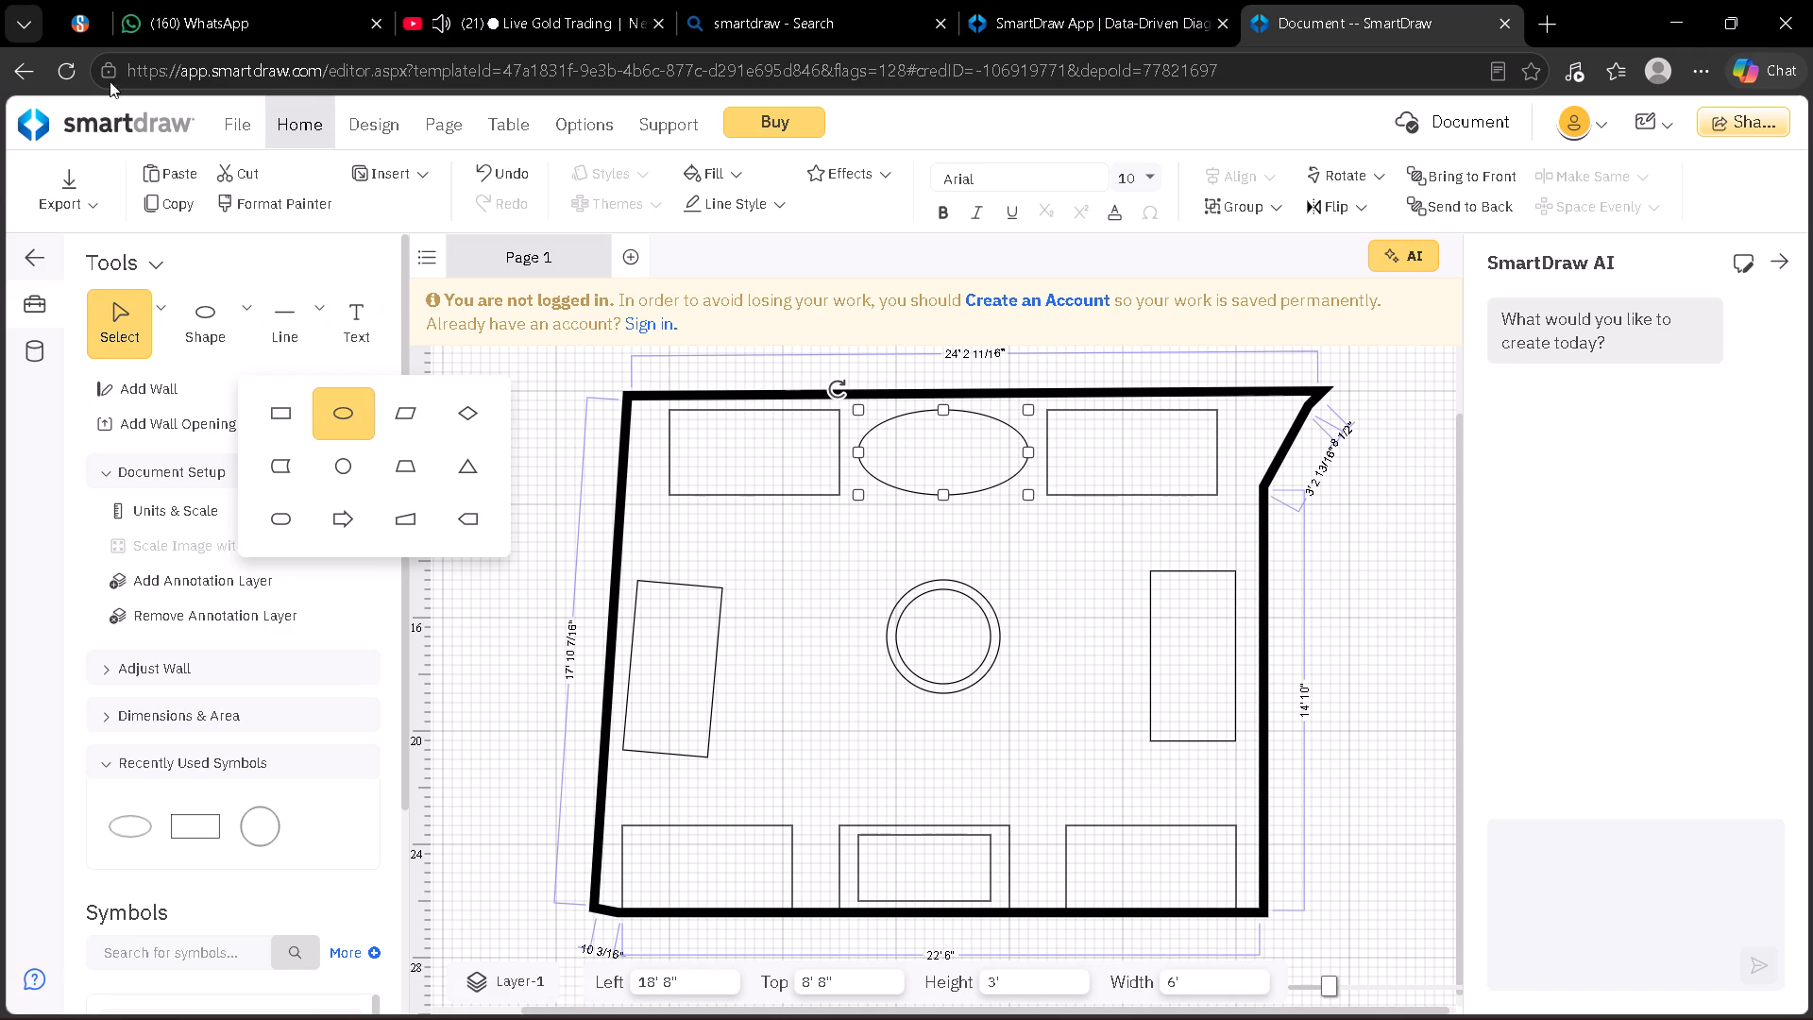
{"action": "left_click", "coordinate": [272, 399]}
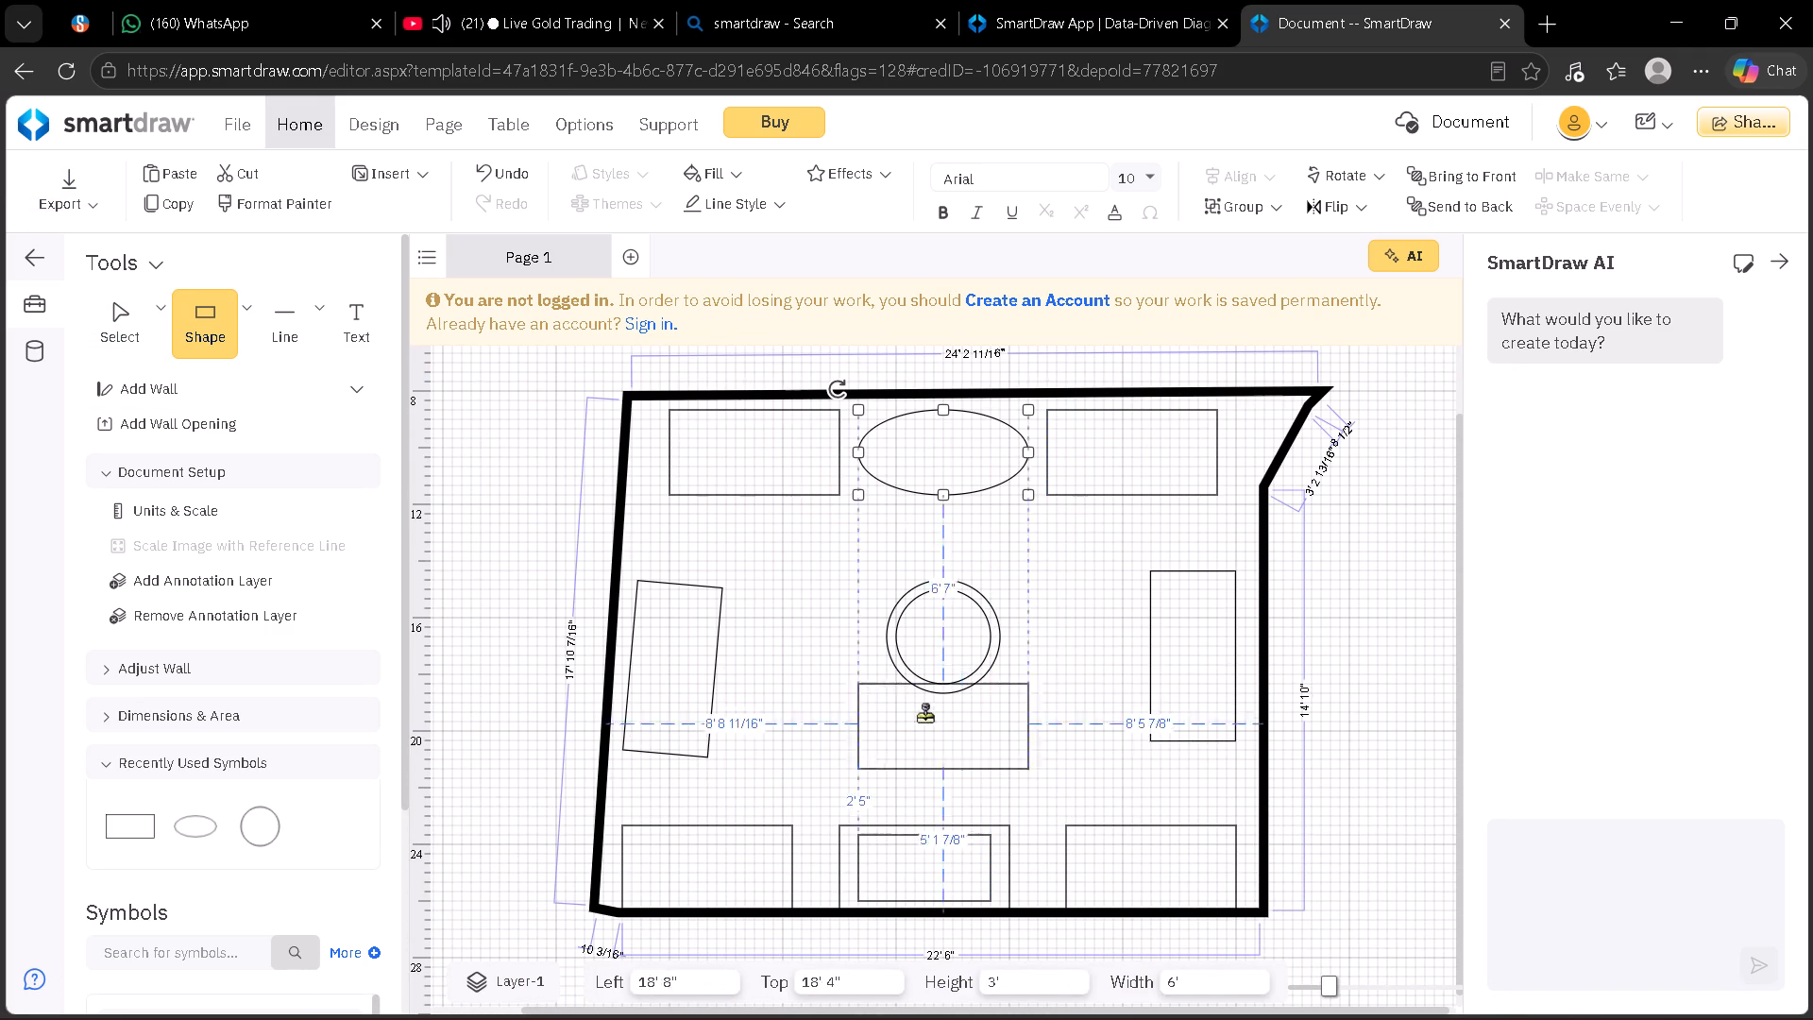
{"action": "left_click", "coordinate": [1343, 650]}
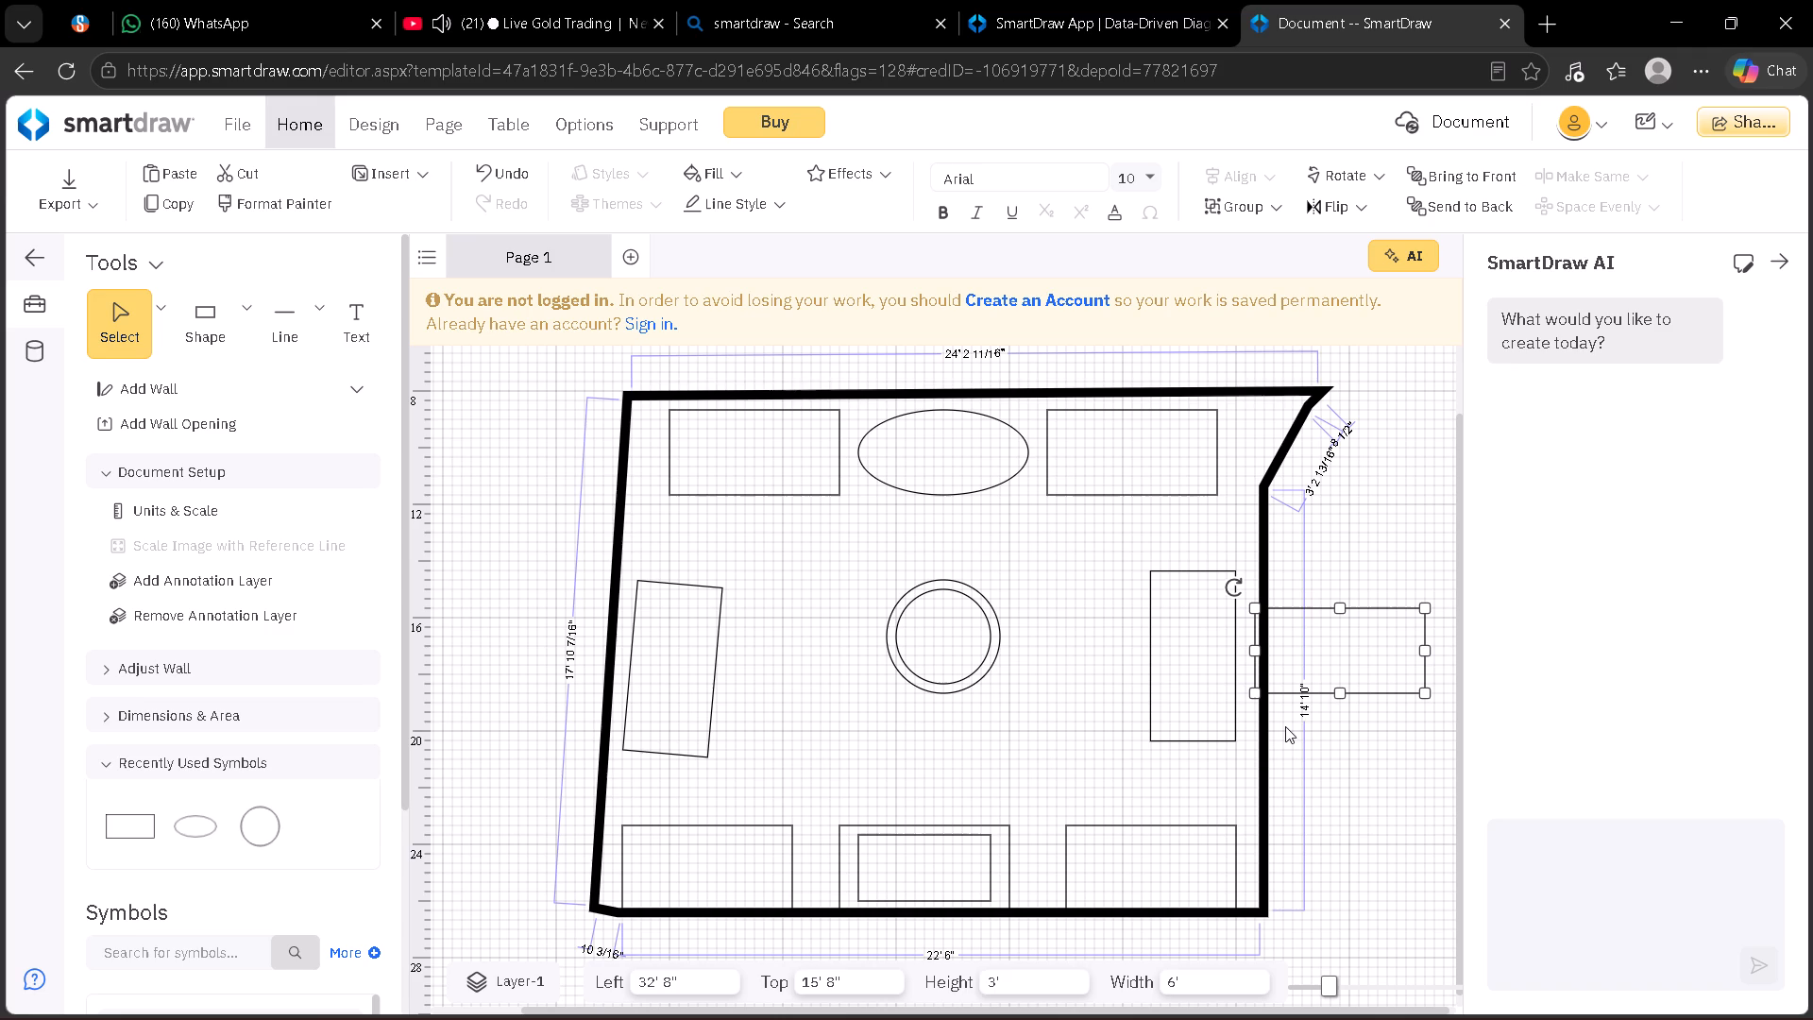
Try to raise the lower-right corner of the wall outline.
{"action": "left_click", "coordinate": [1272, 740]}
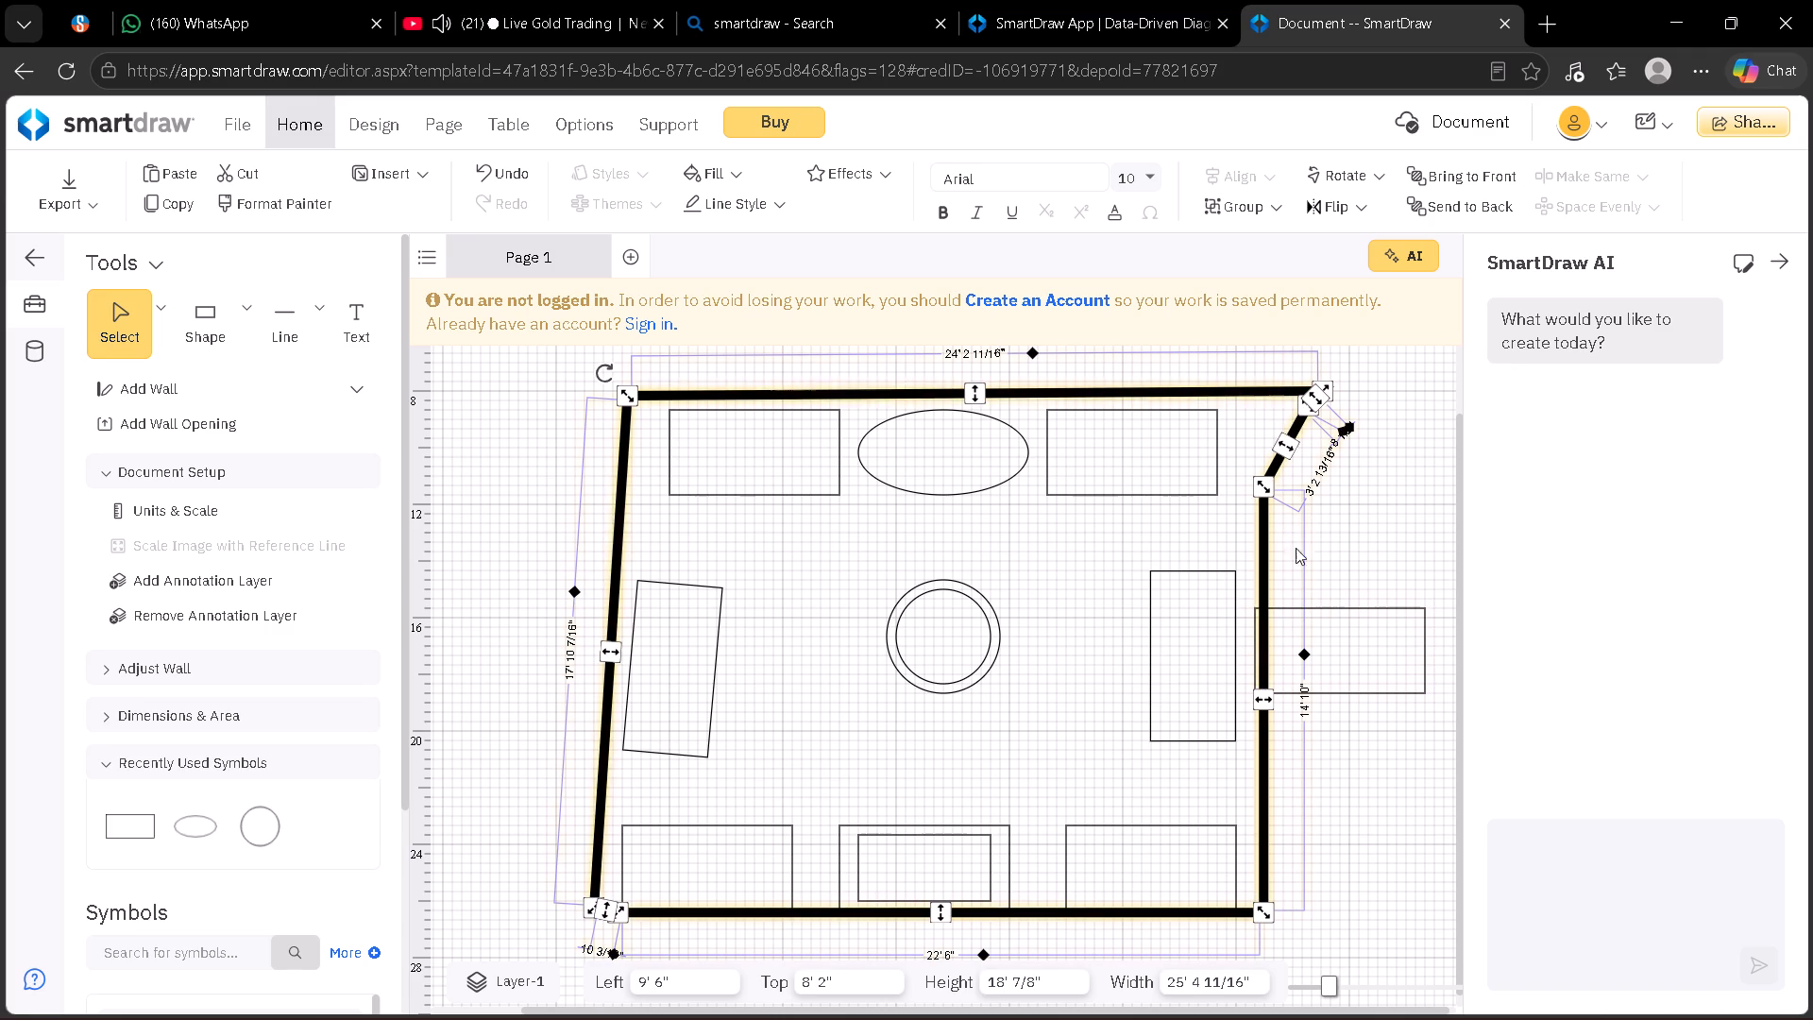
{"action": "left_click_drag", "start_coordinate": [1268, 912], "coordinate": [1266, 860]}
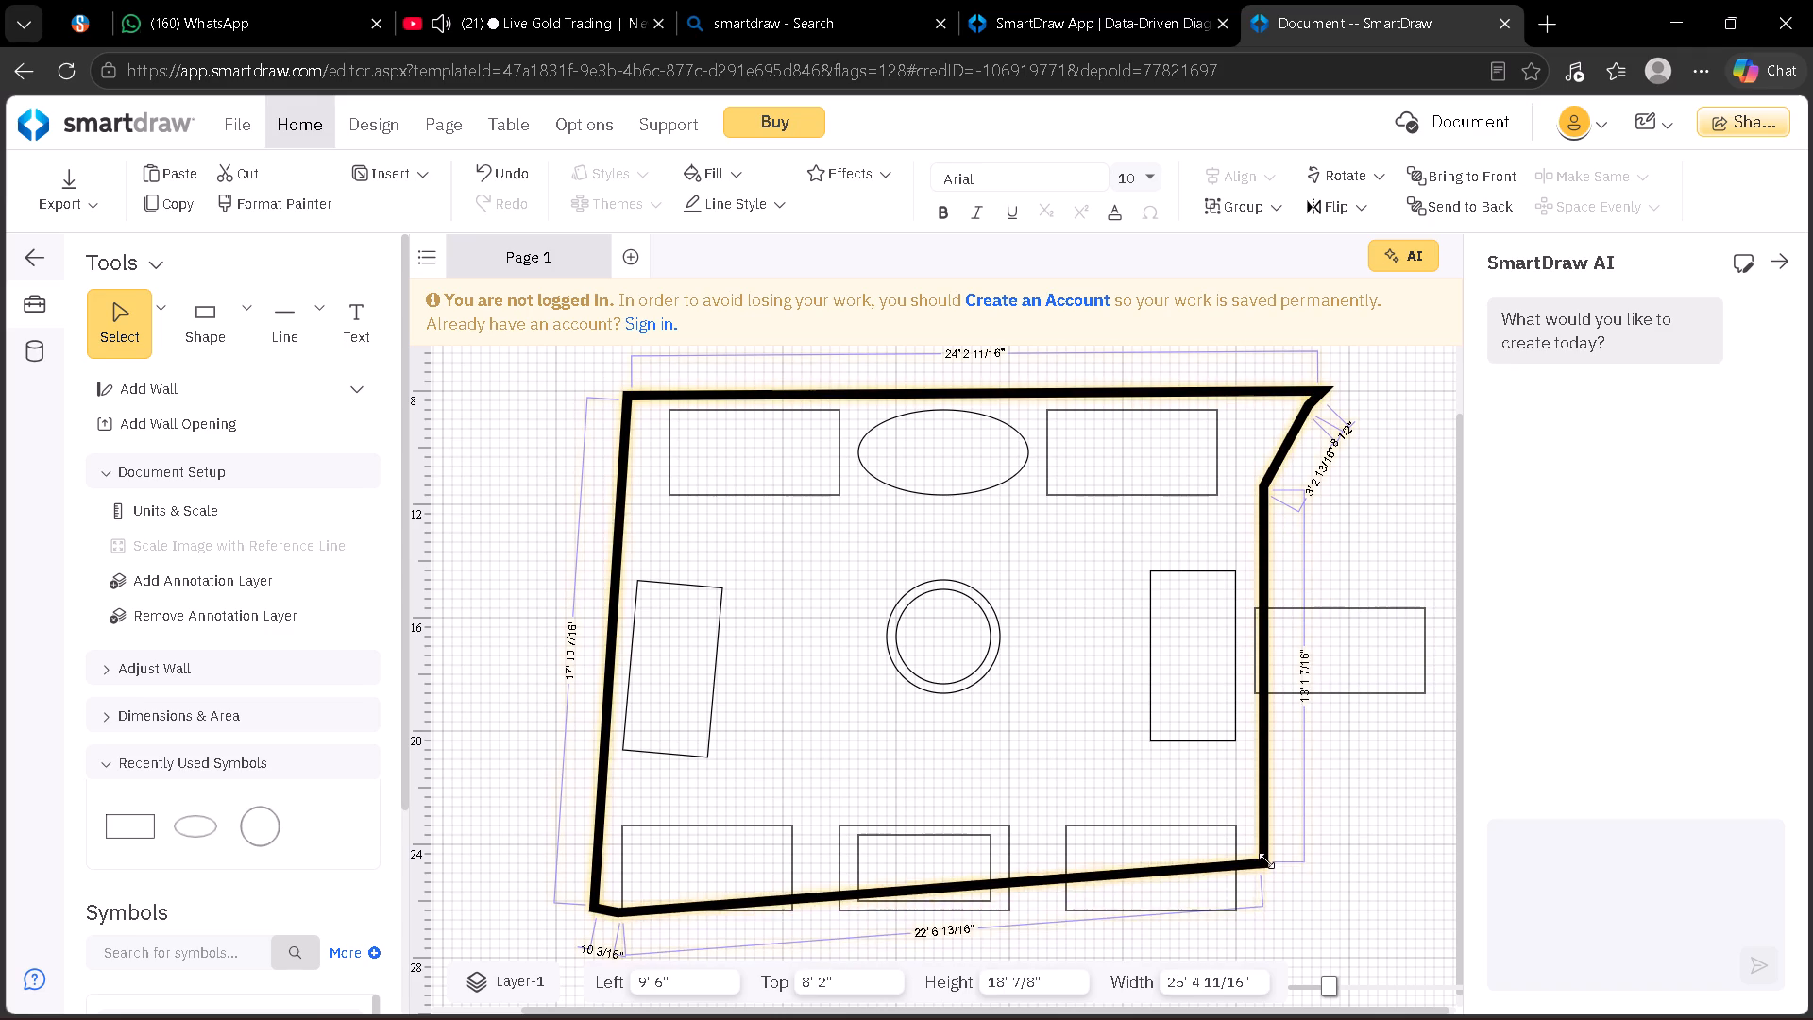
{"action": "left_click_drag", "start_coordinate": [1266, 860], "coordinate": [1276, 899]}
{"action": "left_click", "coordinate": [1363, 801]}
Move the right wall outward so the wall outline is 25' 8" wide and its bottom wall is 24' 10" long.
{"action": "left_click", "coordinate": [1266, 726]}
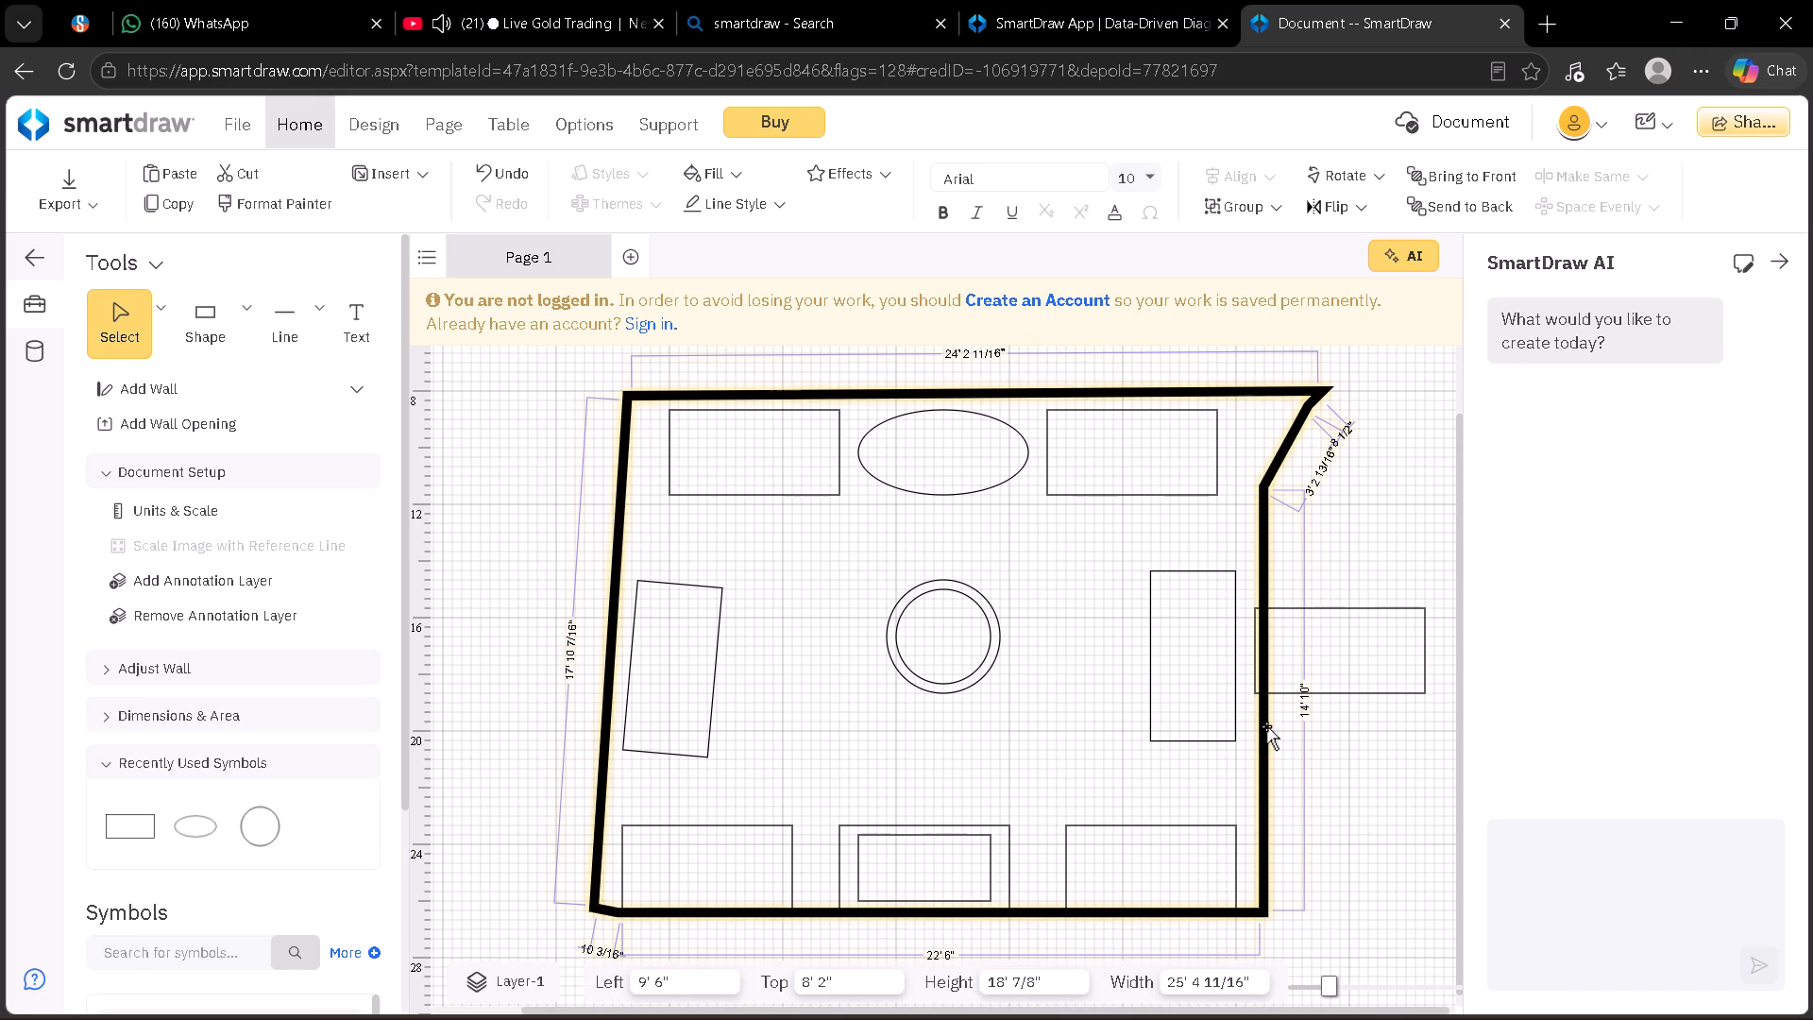
{"action": "left_click_drag", "start_coordinate": [1265, 708], "coordinate": [1358, 730]}
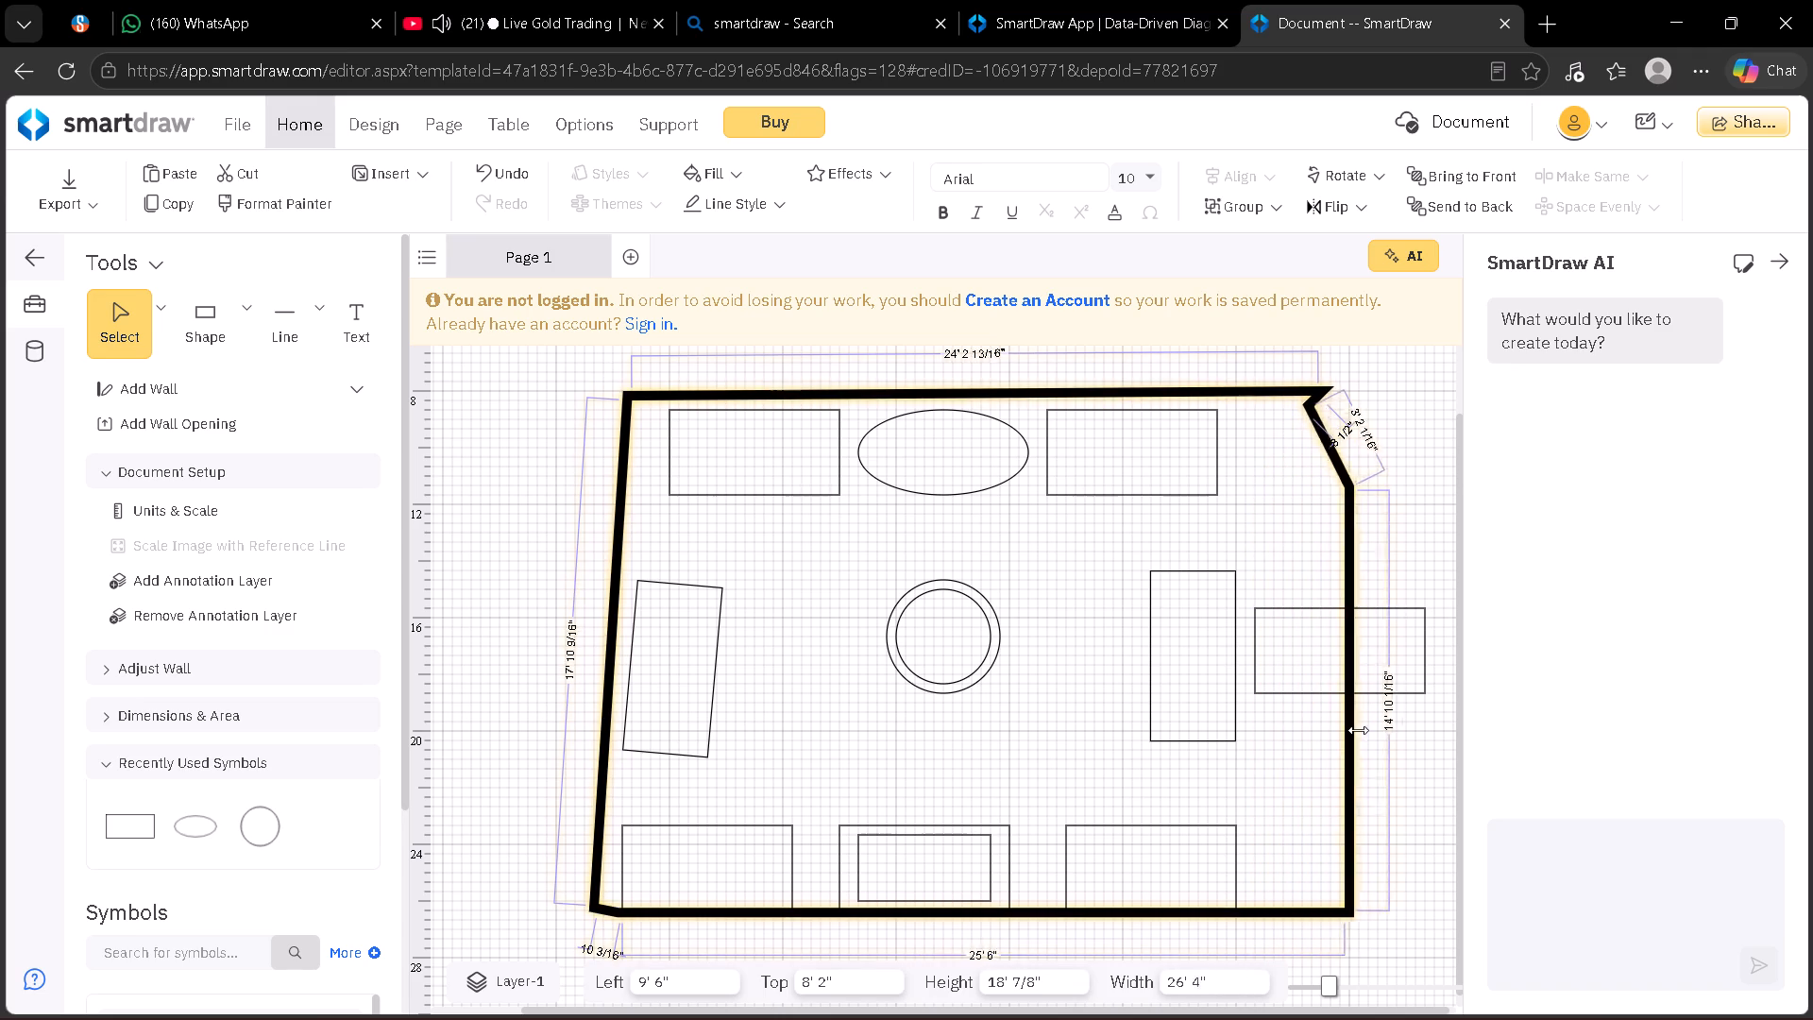
{"action": "left_click_drag", "start_coordinate": [1358, 730], "coordinate": [1433, 557]}
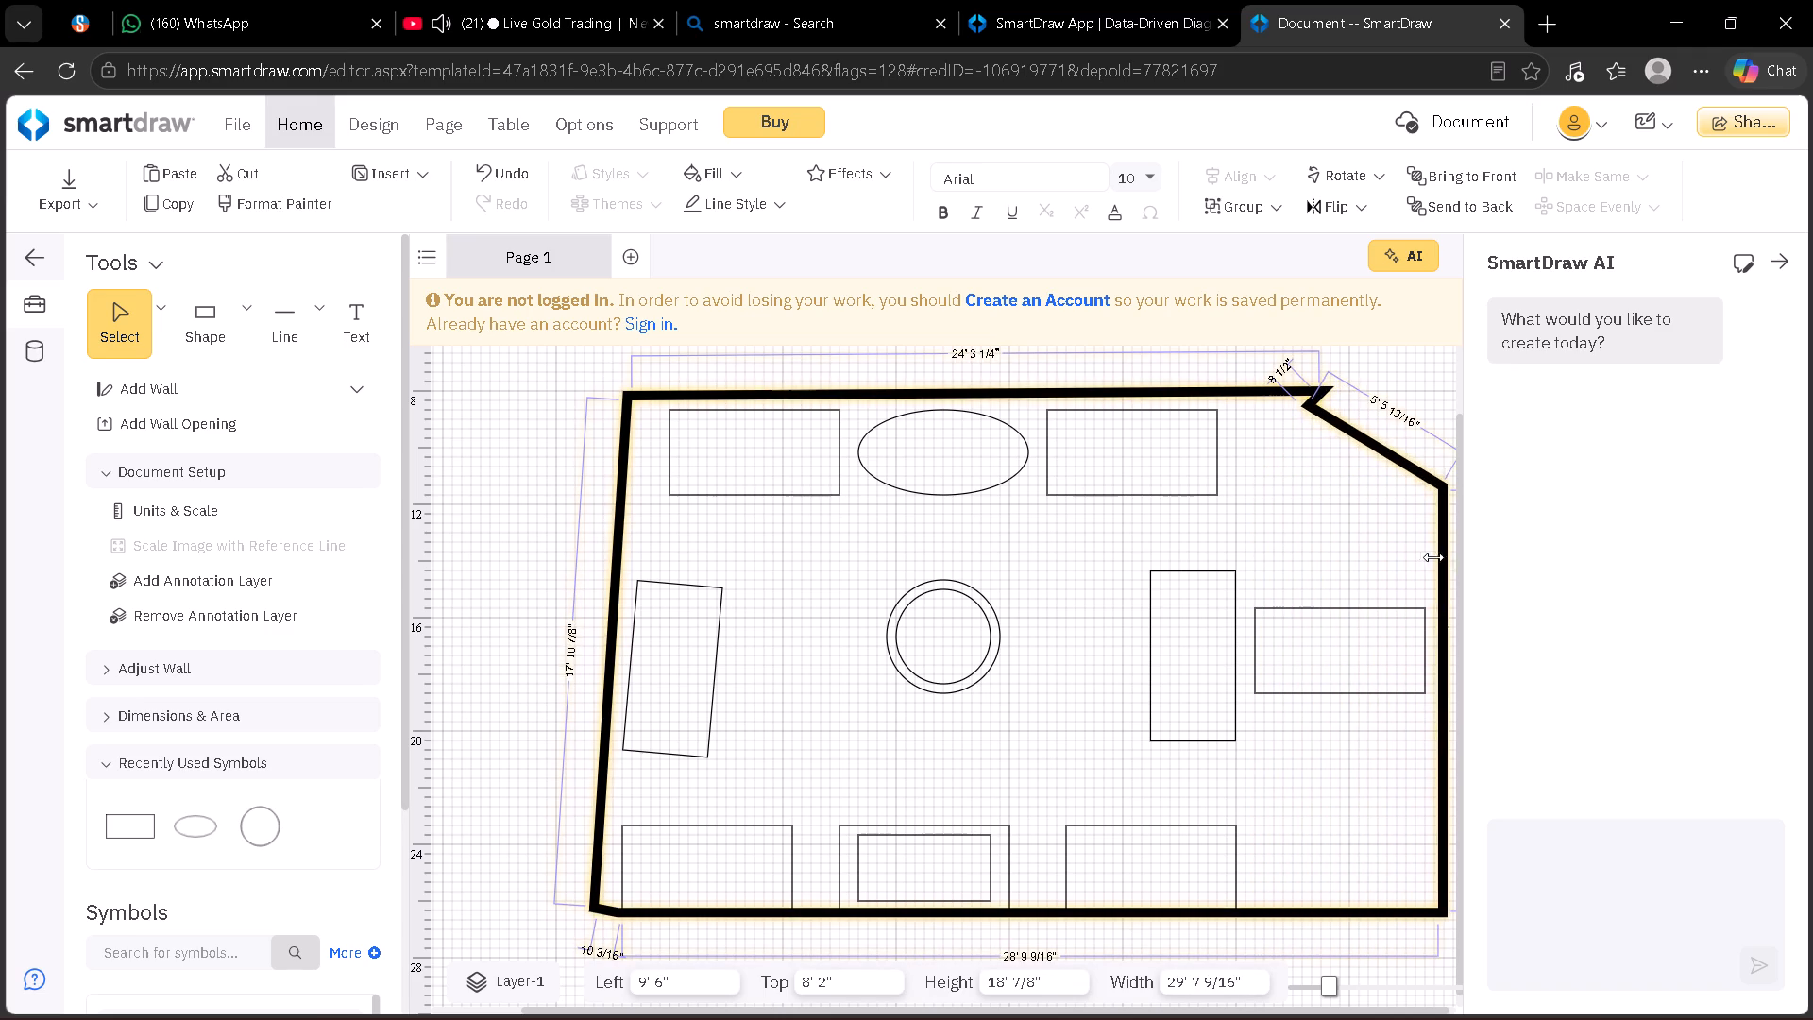
{"action": "left_click_drag", "start_coordinate": [1433, 557], "coordinate": [1331, 558]}
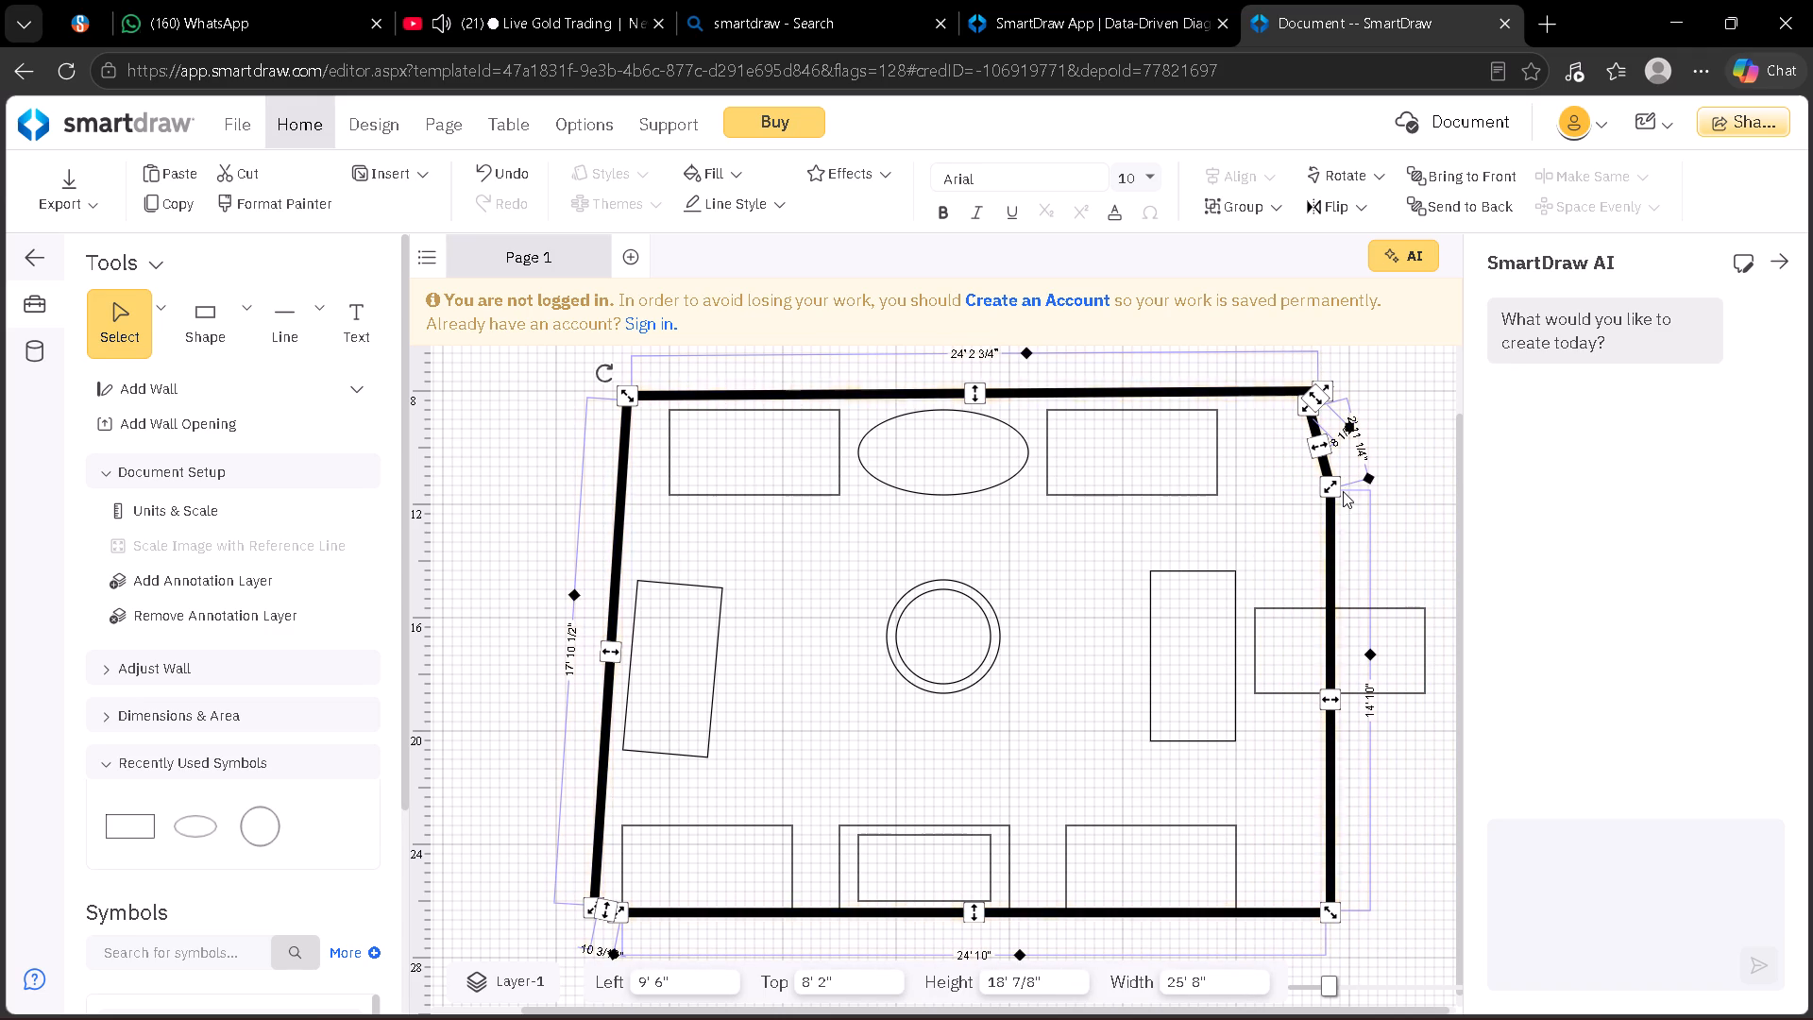
{"action": "left_click_drag", "start_coordinate": [1369, 472], "coordinate": [1348, 509]}
{"action": "left_click_drag", "start_coordinate": [1348, 509], "coordinate": [1345, 512]}
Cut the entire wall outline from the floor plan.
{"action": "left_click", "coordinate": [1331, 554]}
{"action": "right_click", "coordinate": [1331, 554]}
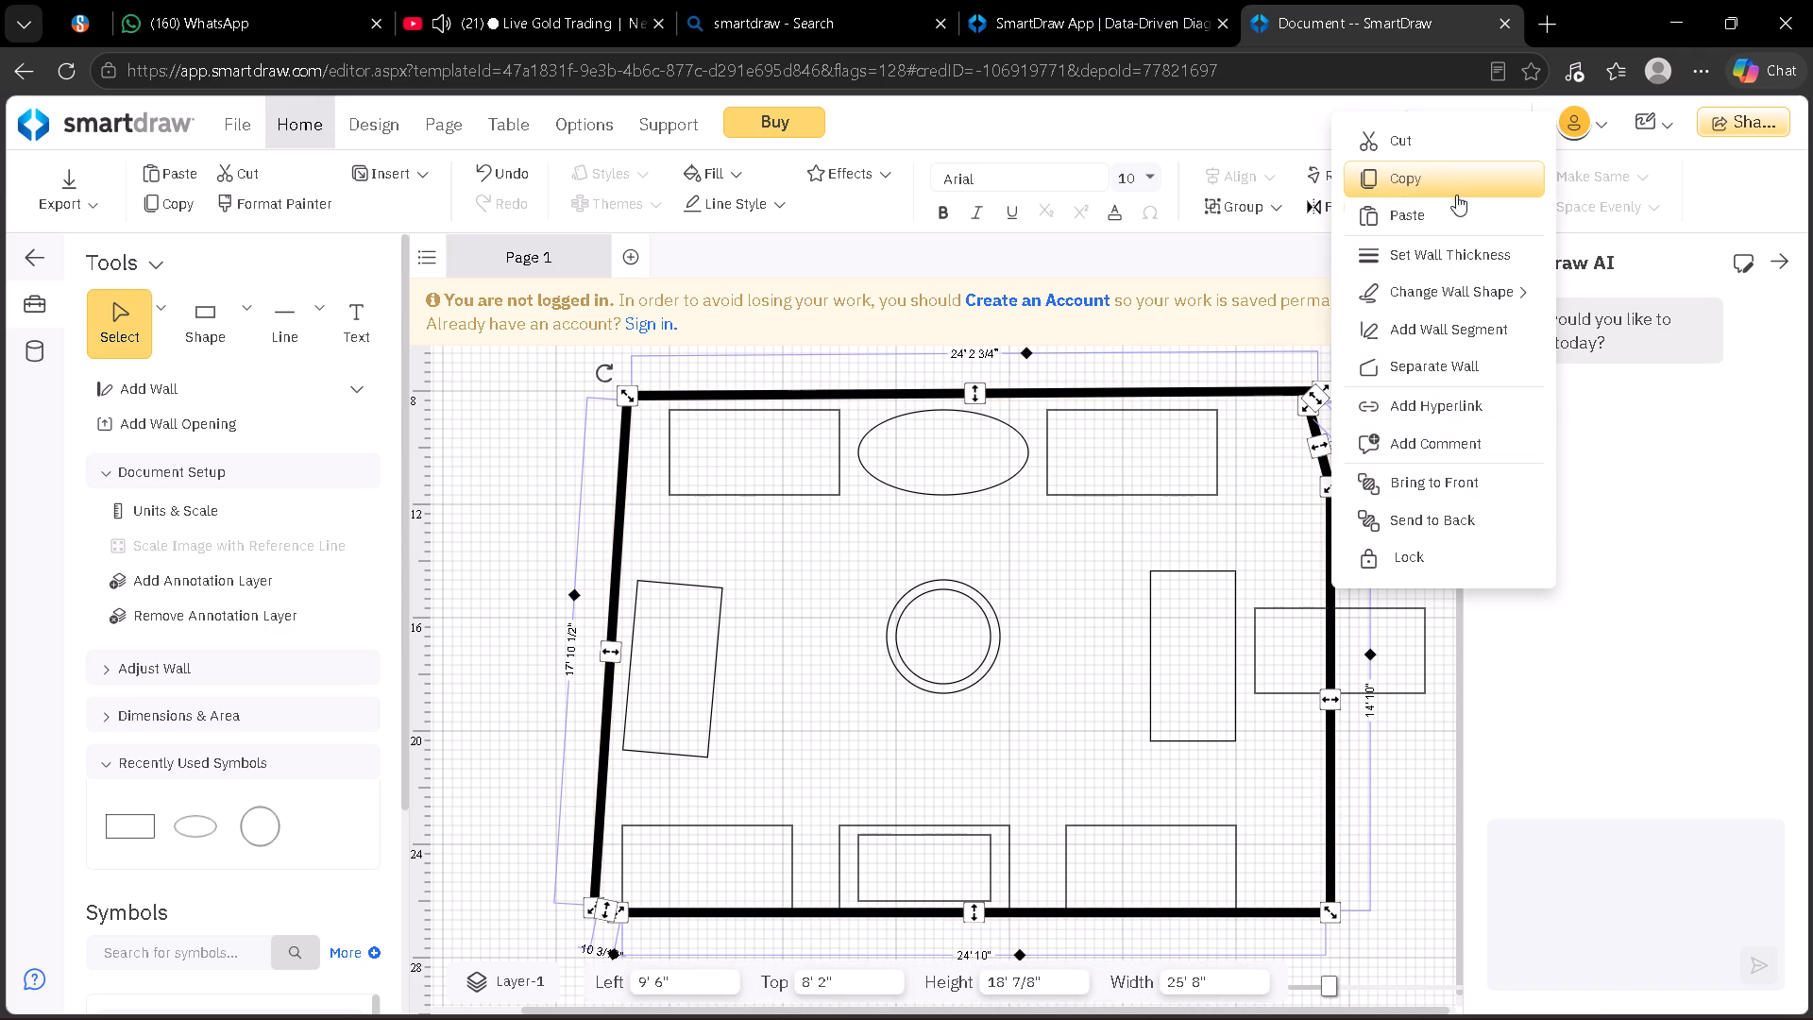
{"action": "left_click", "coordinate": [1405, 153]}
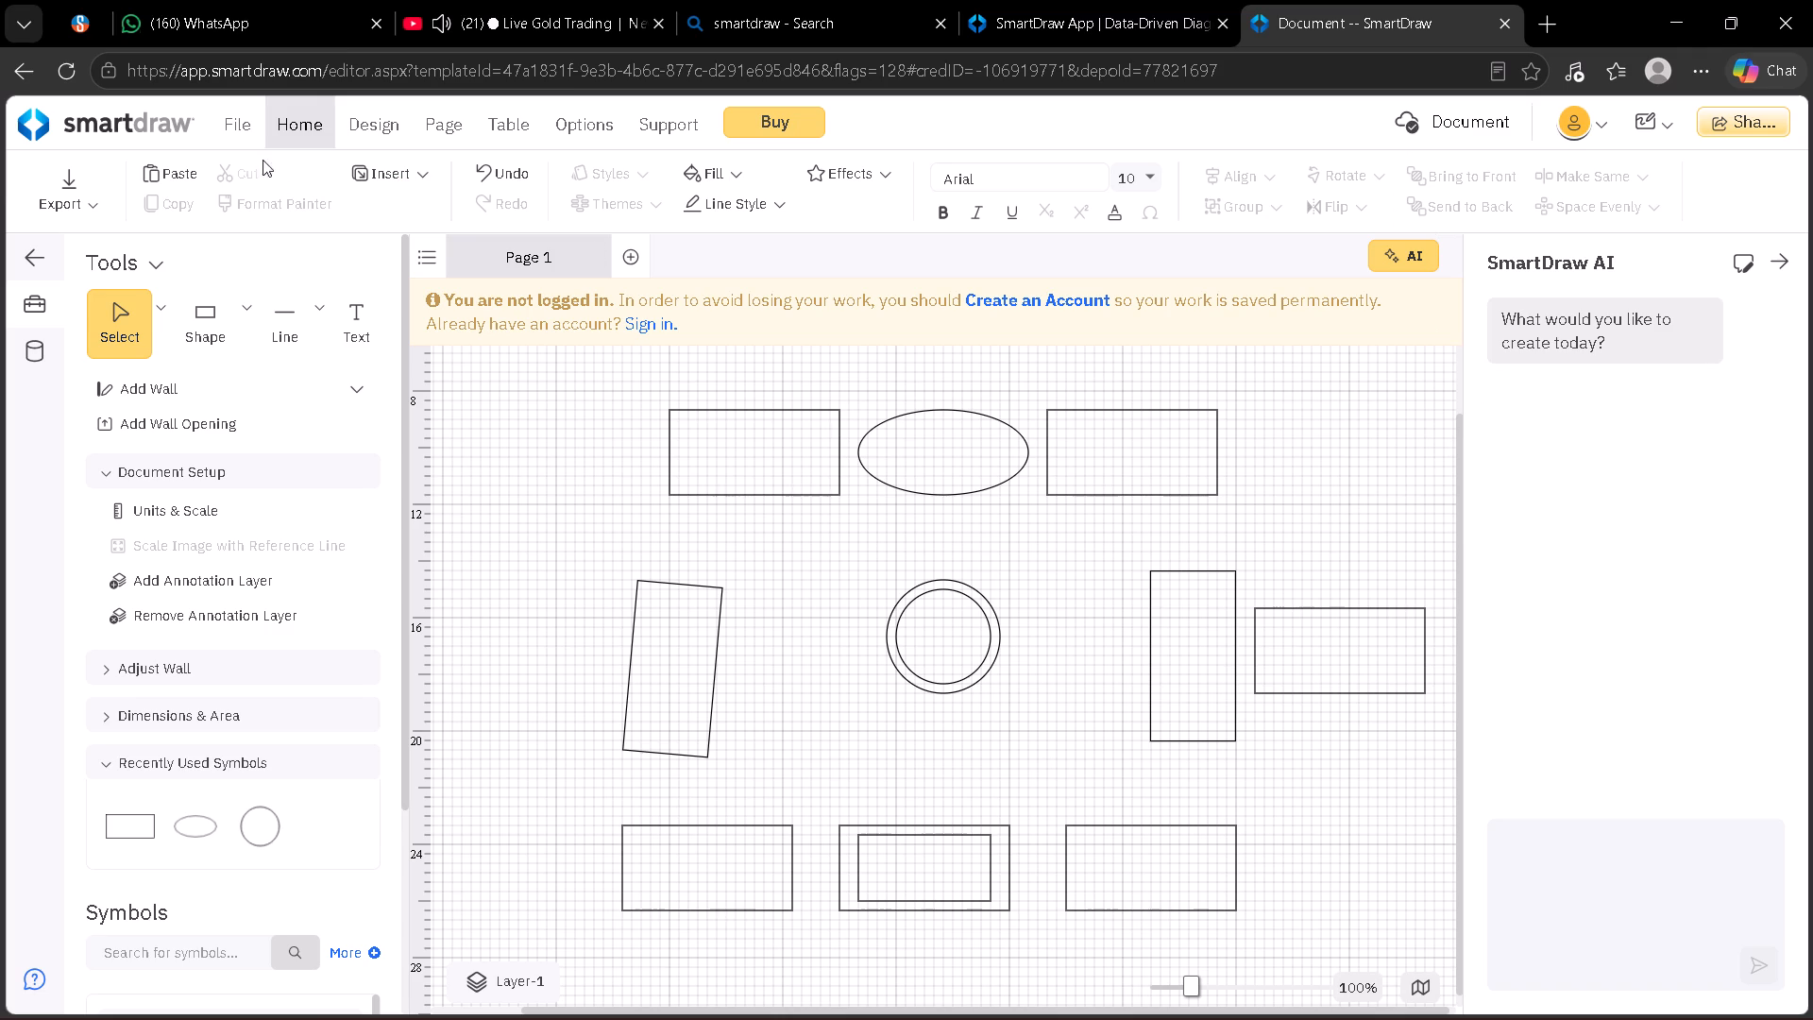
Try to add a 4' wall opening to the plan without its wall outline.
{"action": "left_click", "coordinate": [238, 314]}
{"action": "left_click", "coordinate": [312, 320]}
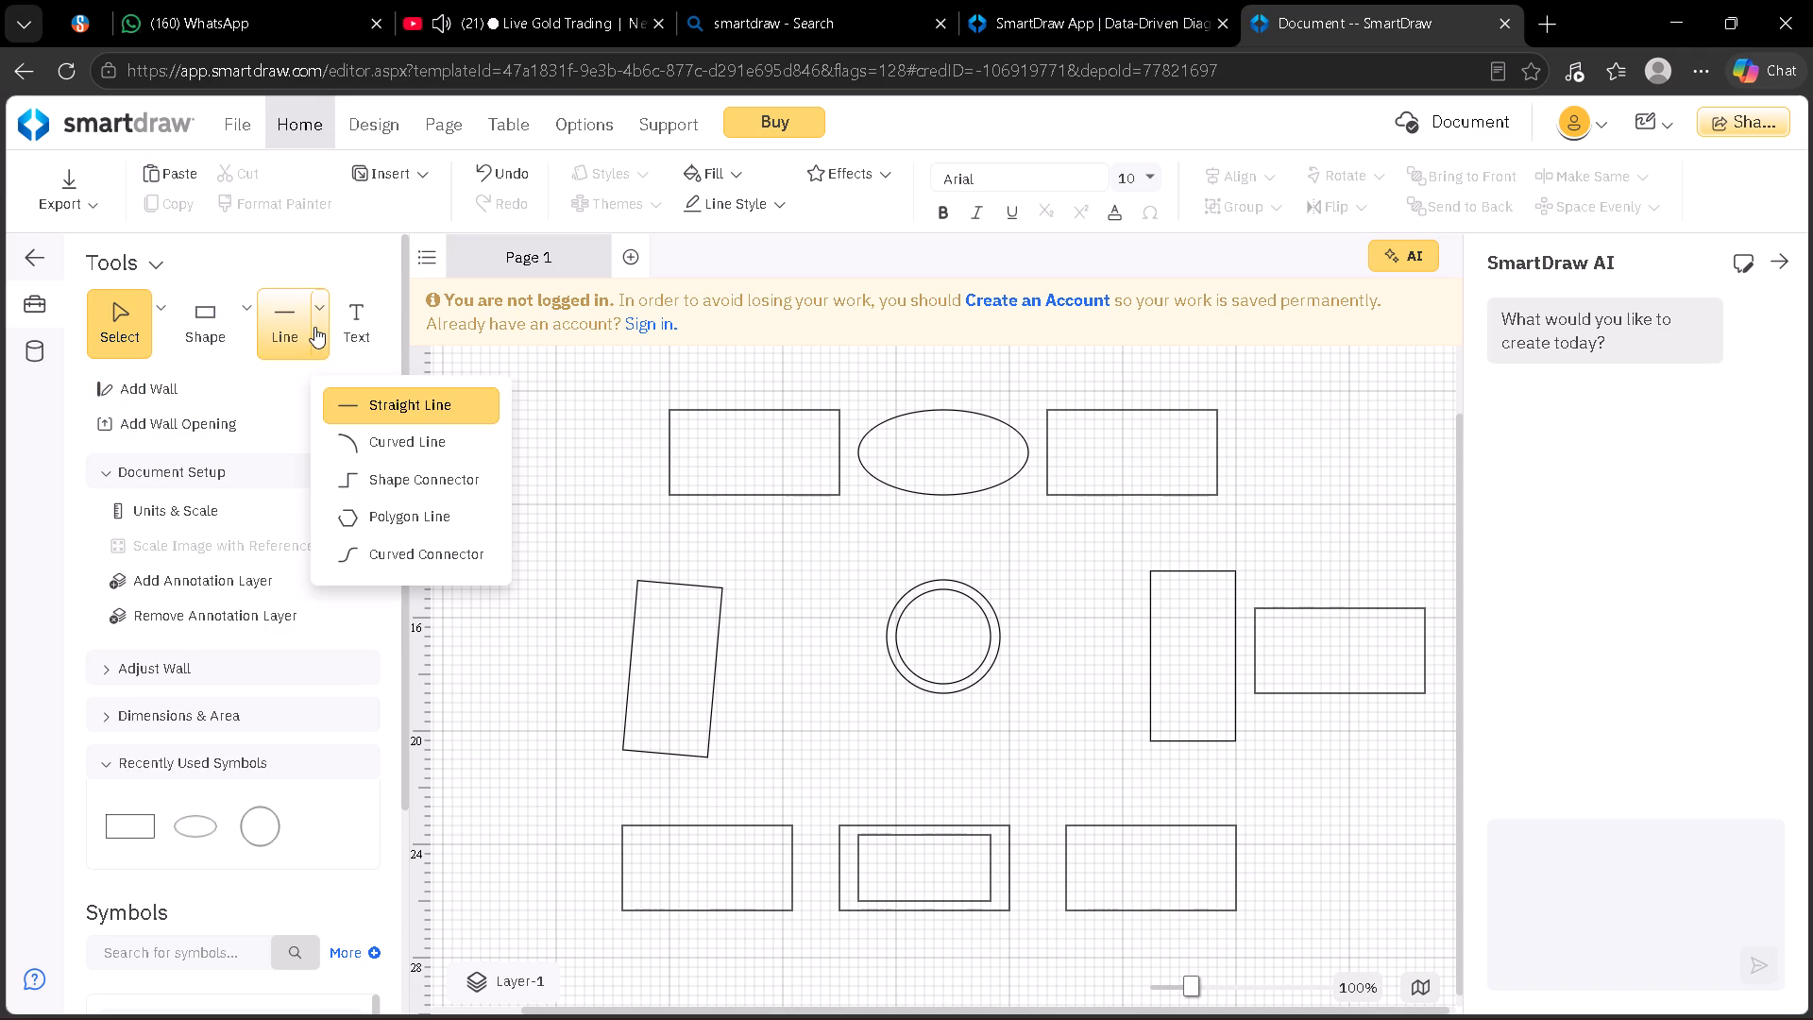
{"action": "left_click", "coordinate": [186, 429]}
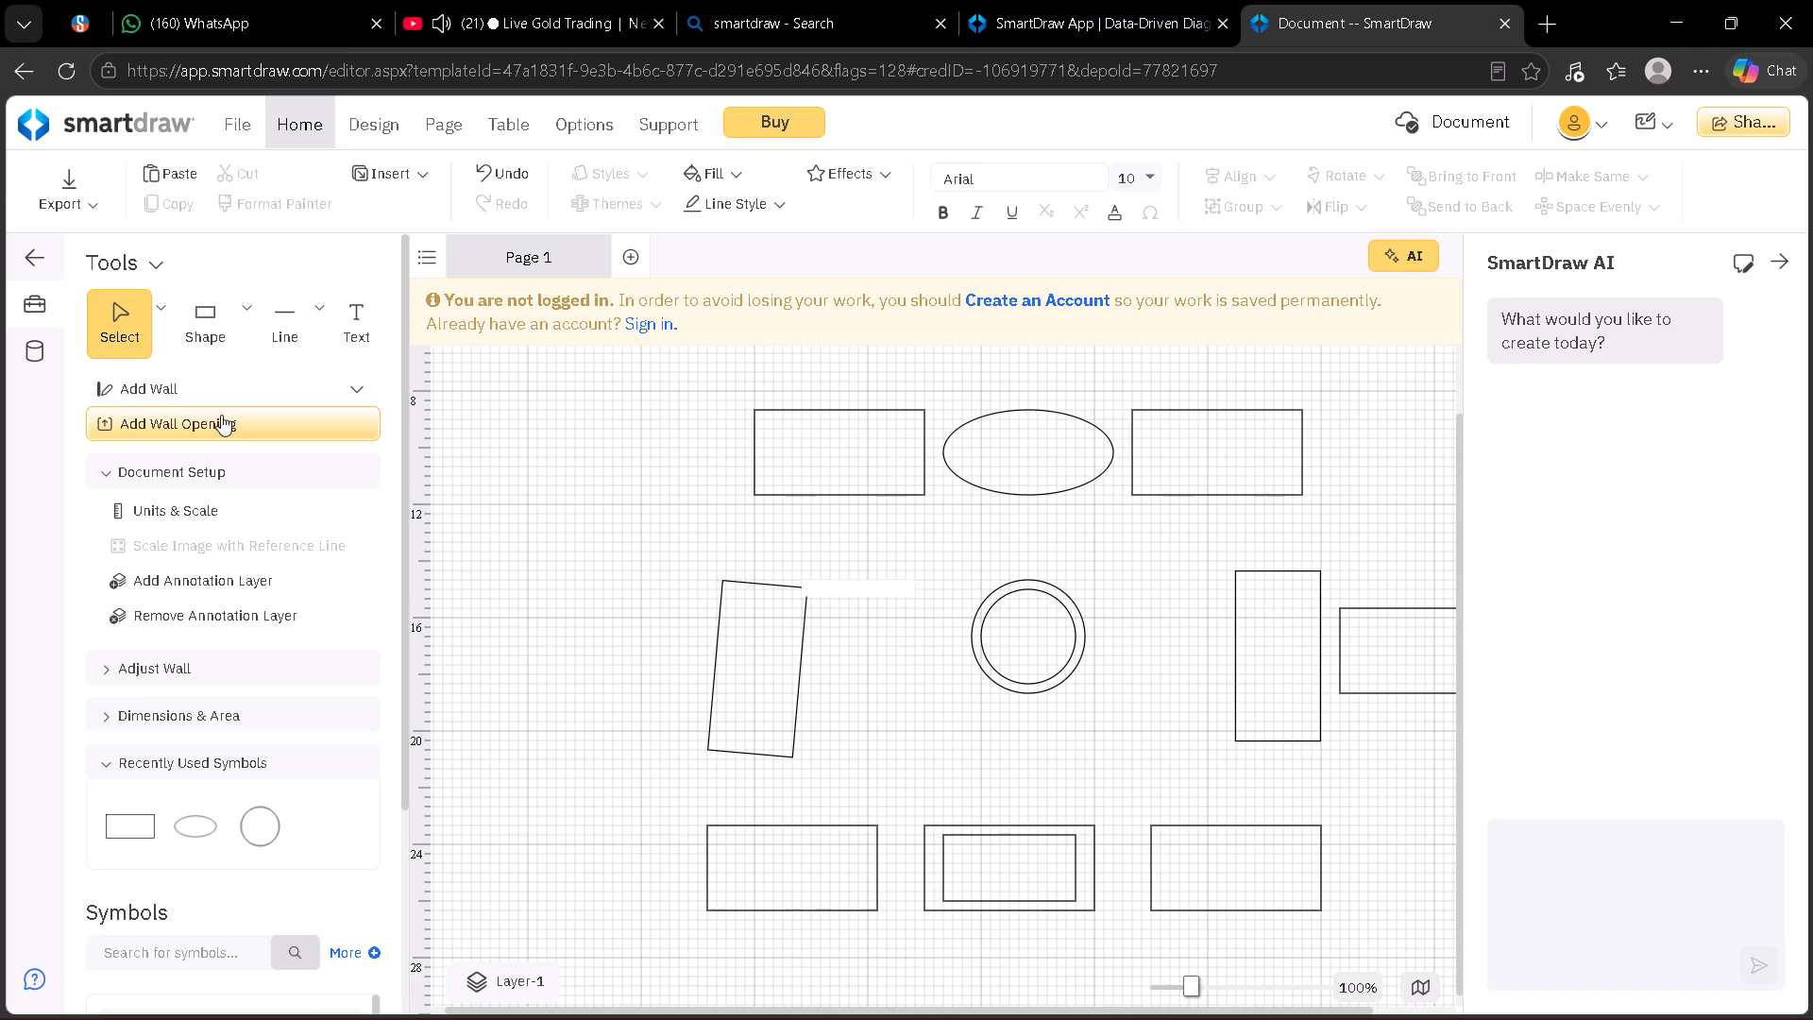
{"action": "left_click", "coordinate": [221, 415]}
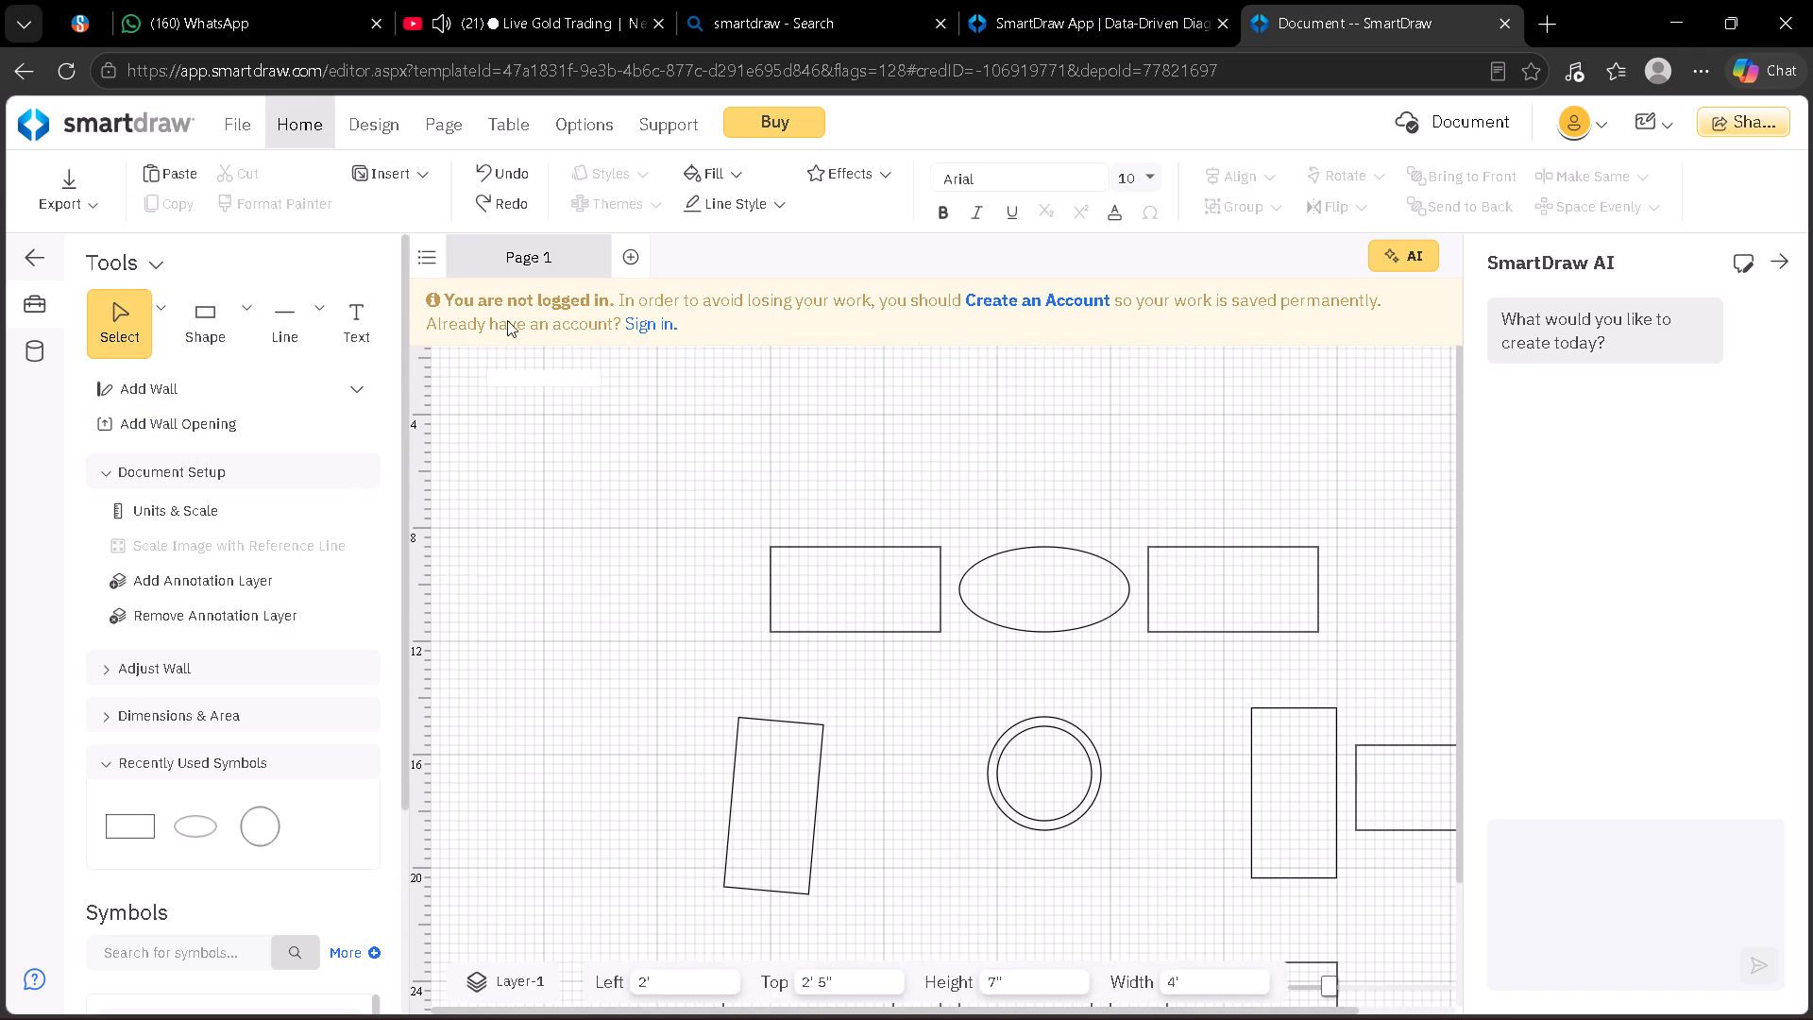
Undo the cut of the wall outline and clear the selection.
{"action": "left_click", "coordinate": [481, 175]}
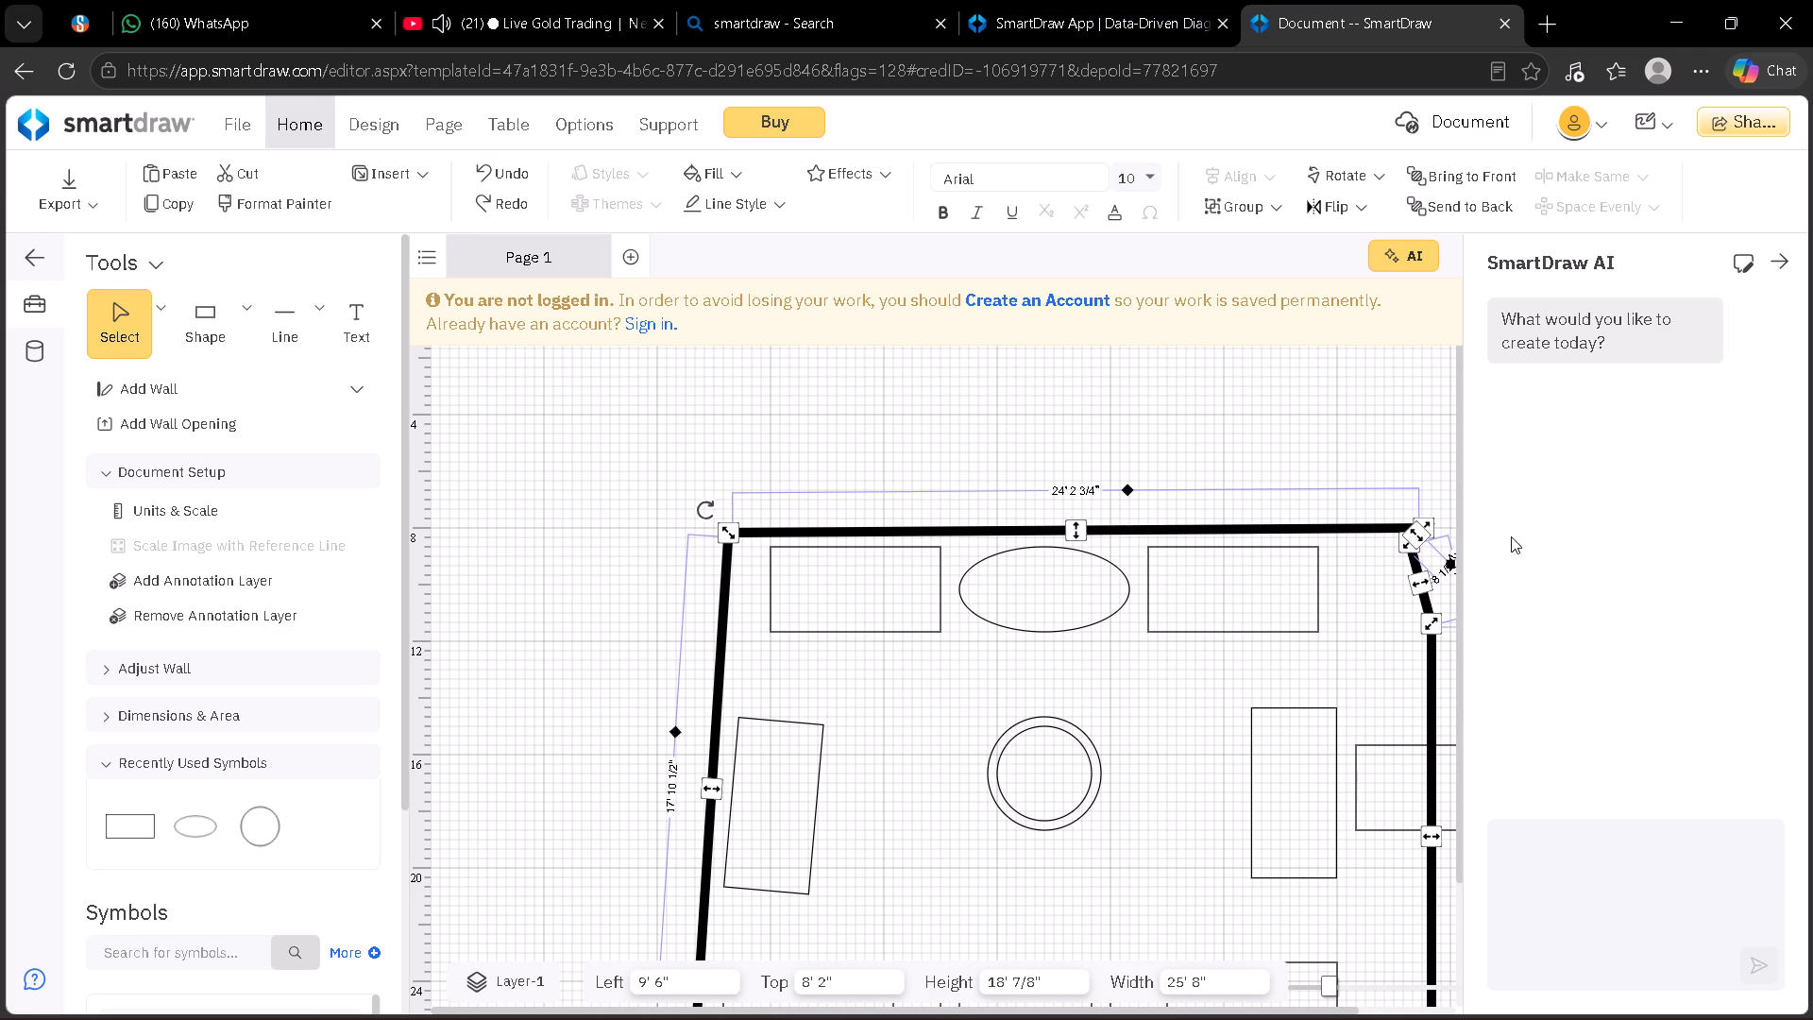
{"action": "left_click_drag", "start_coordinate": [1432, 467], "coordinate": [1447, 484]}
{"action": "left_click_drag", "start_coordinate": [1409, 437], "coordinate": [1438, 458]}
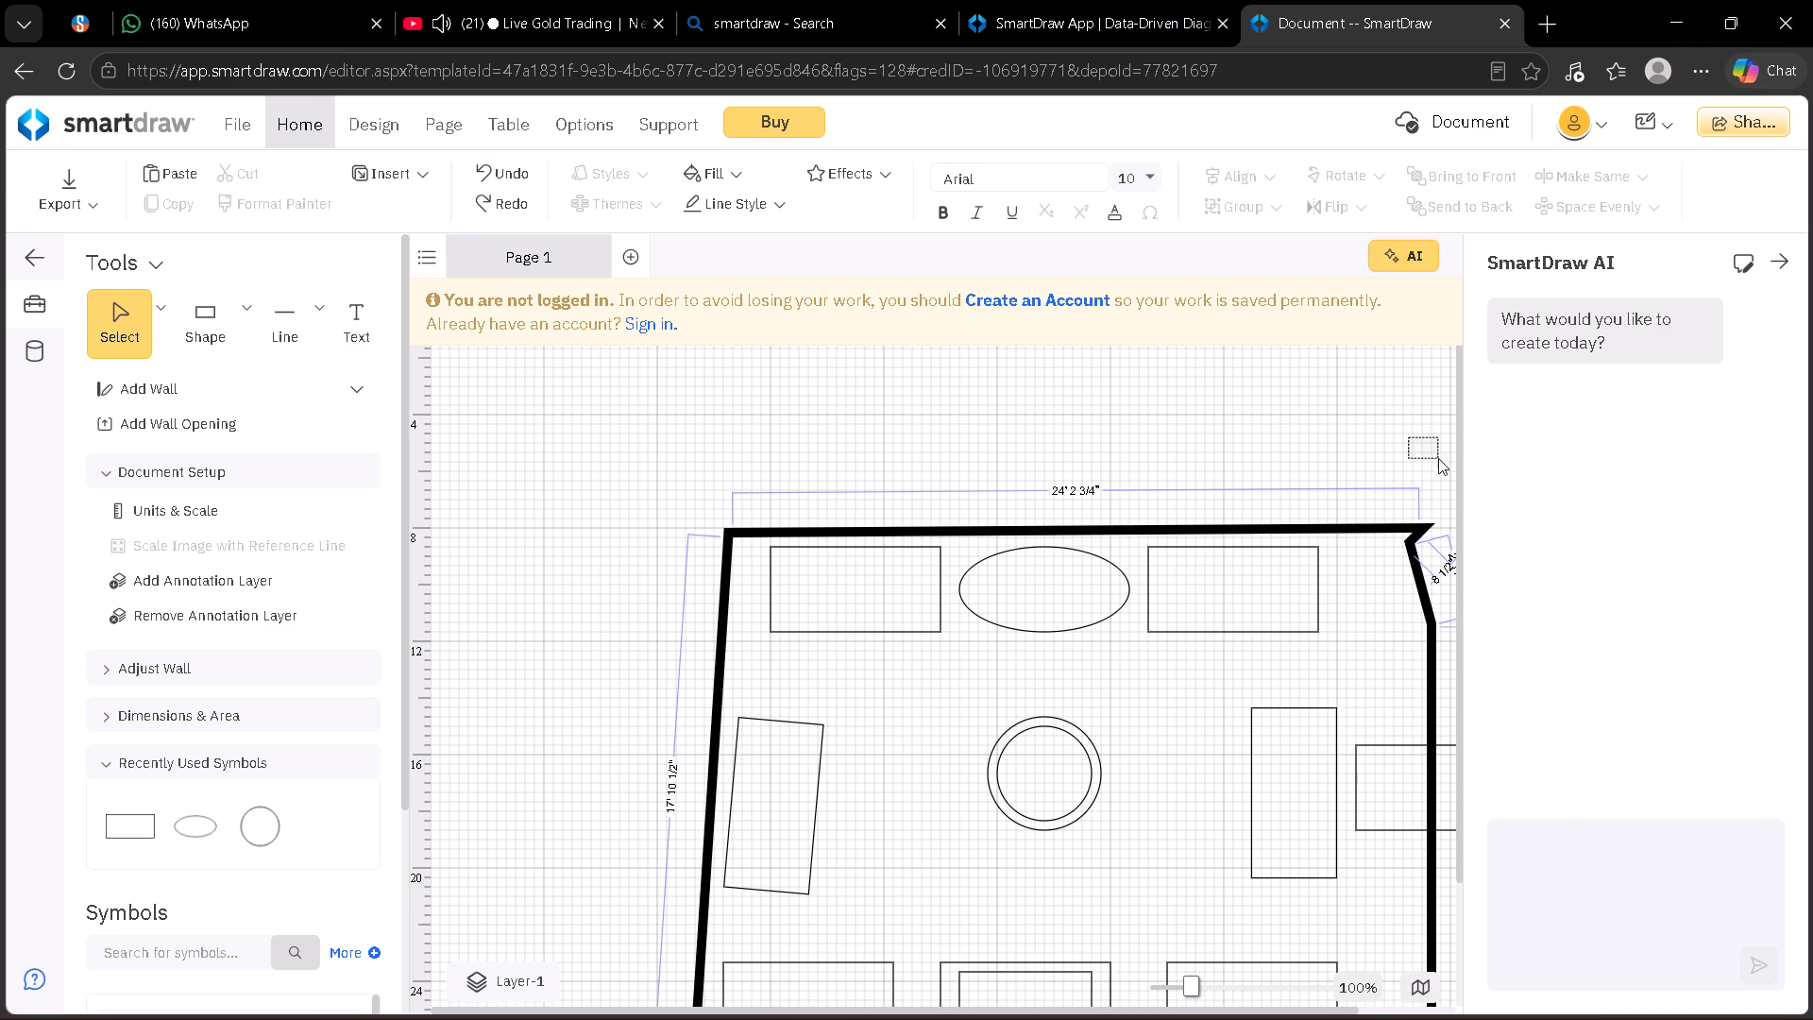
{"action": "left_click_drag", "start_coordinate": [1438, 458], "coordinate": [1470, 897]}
Add a 4' wall opening in the right wall where the horizontal rectangle crosses it, at Left 33' 4", Top 17' 4 7/16".
{"action": "scroll", "coordinate": [1431, 835], "scroll_direction": "down", "scroll_amount": 2}
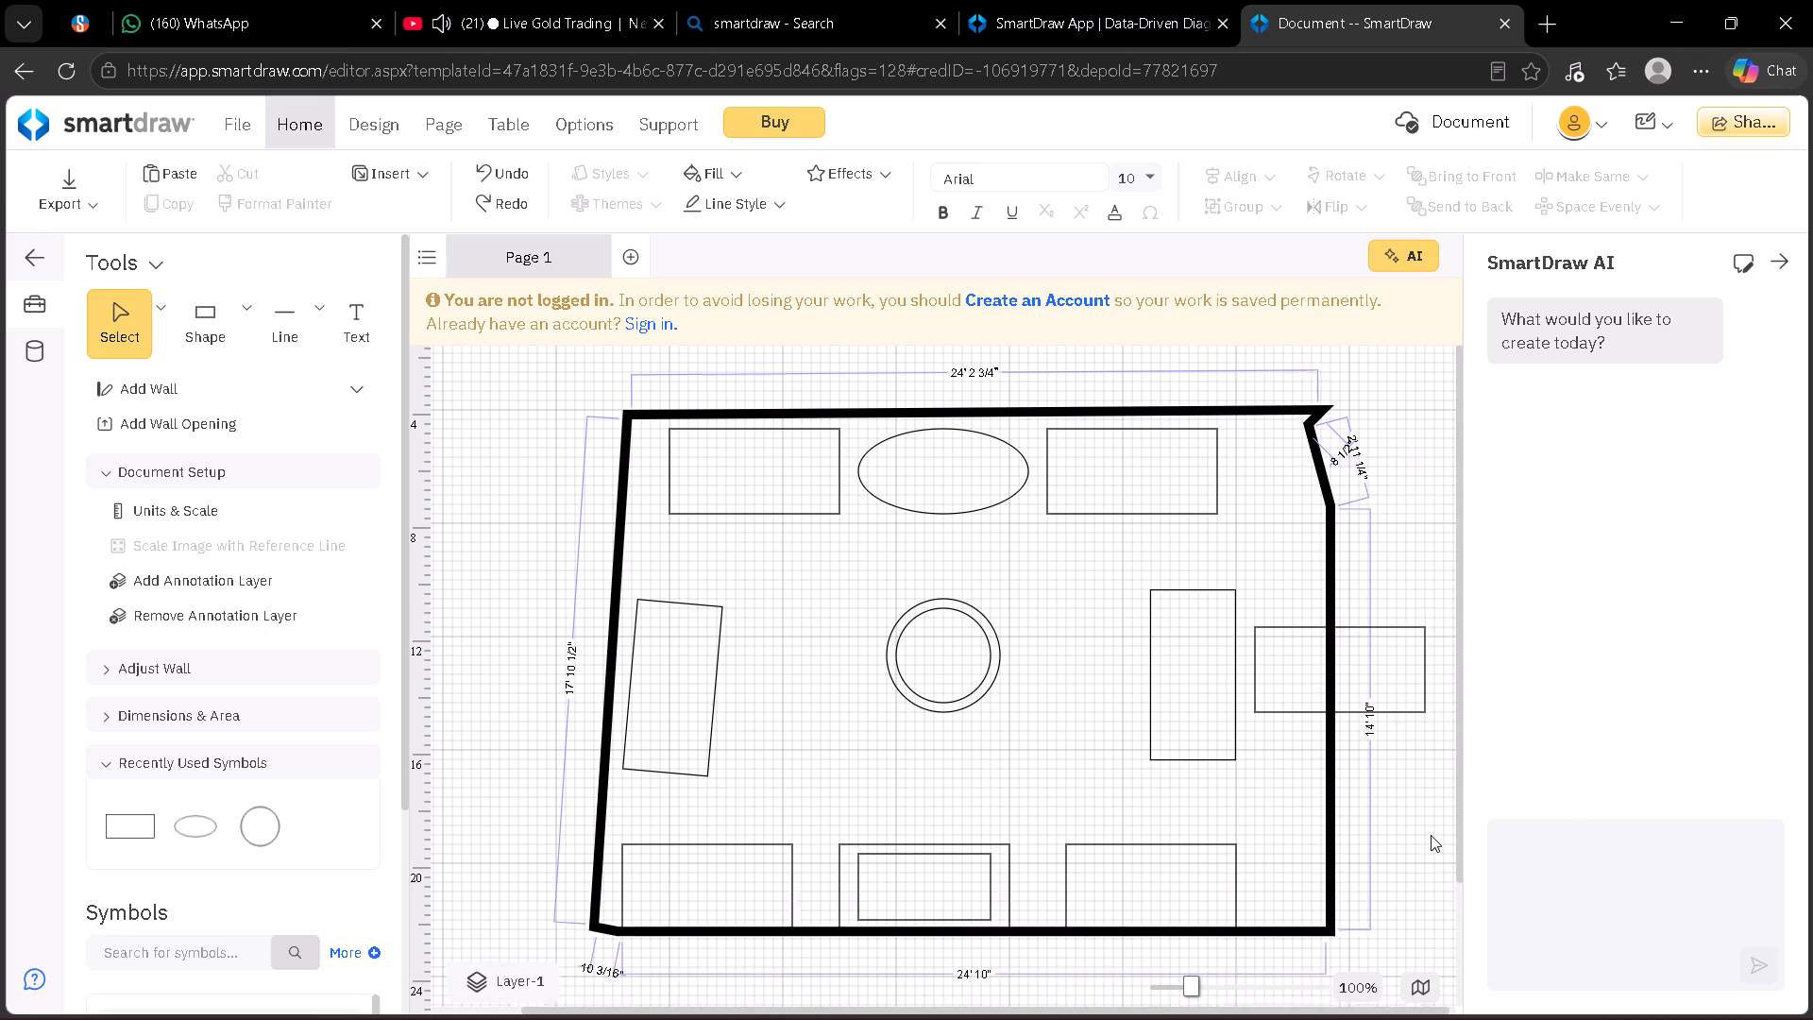
{"action": "scroll", "coordinate": [1431, 835], "scroll_direction": "down", "scroll_amount": 2}
{"action": "left_click", "coordinate": [280, 415]}
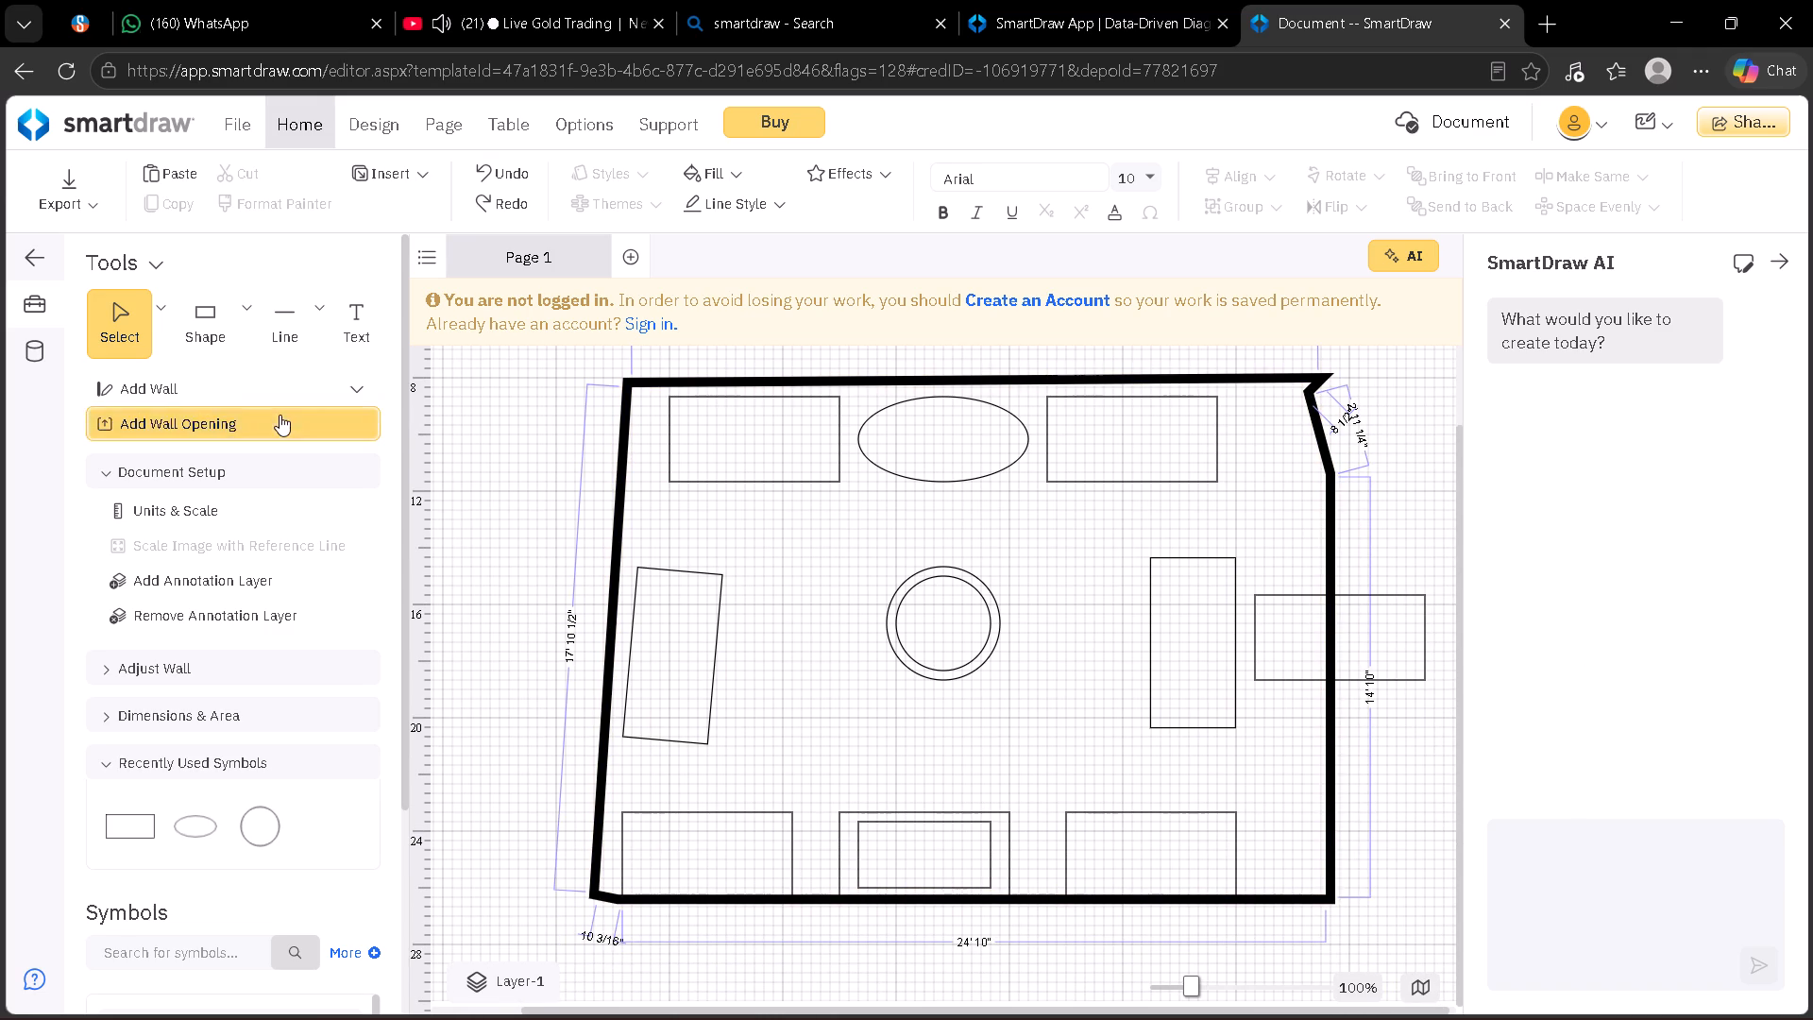
{"action": "left_click", "coordinate": [1340, 670]}
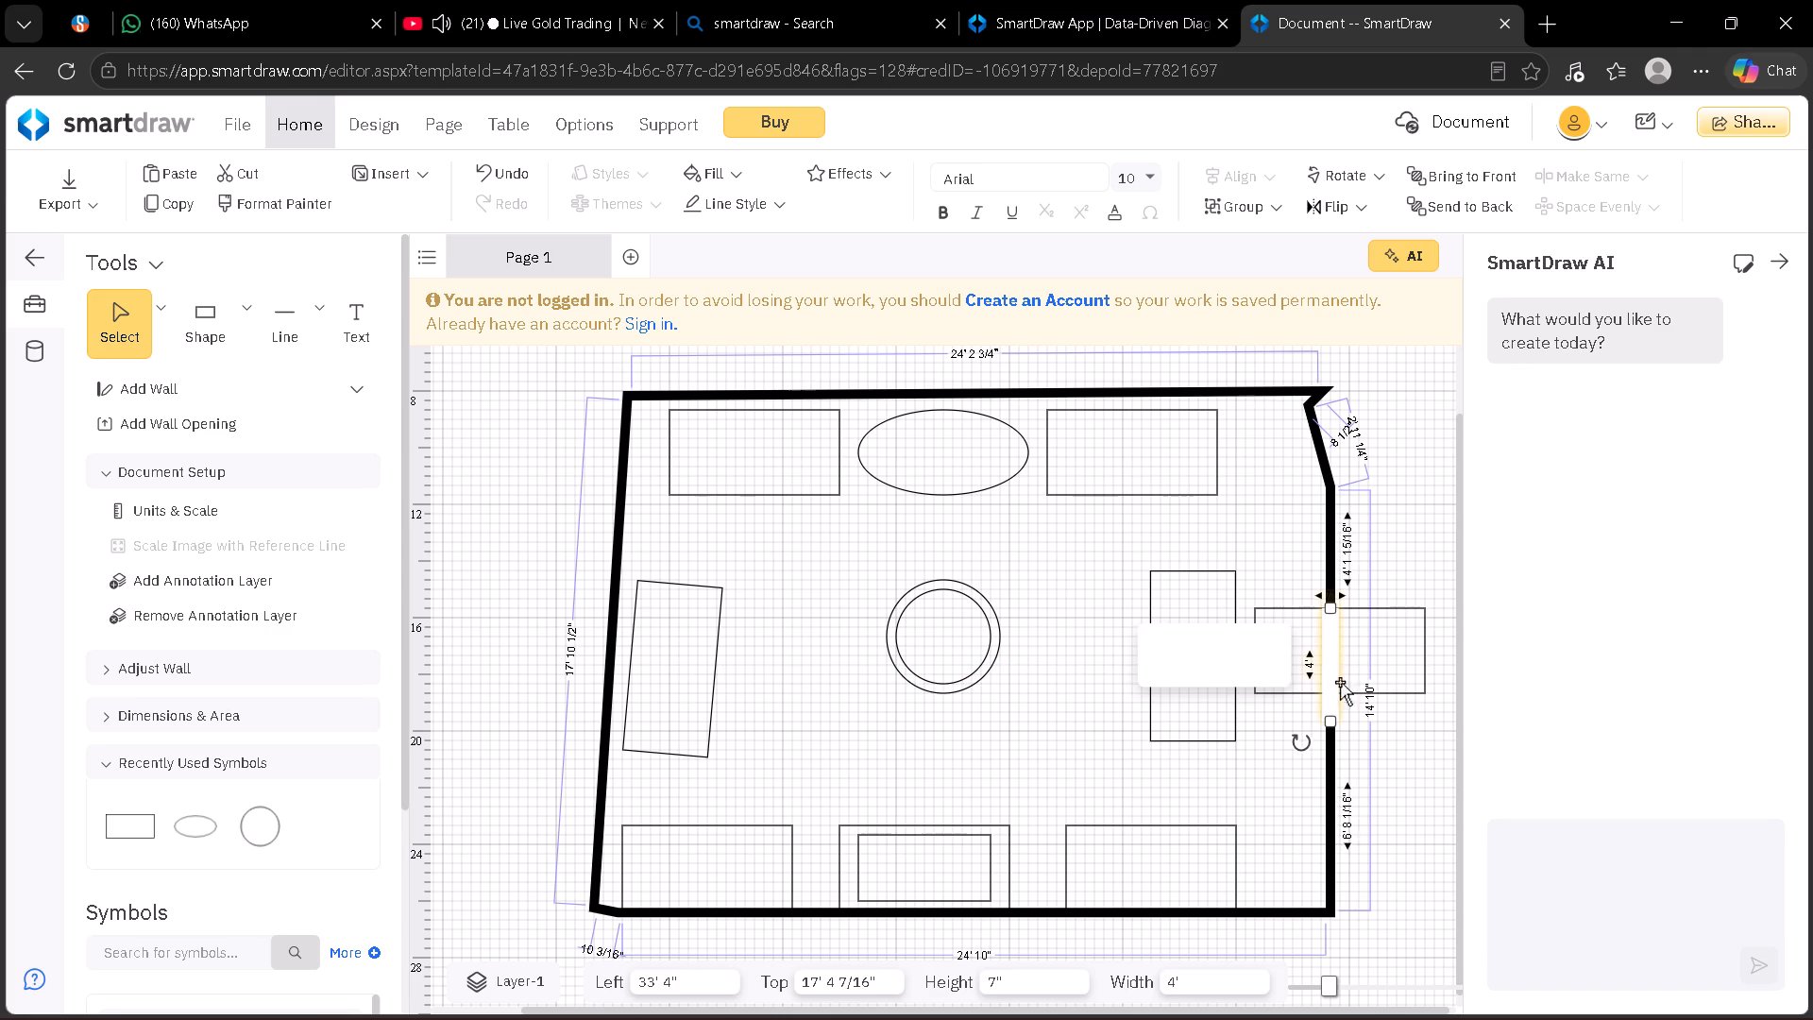
{"action": "left_click", "coordinate": [1617, 671]}
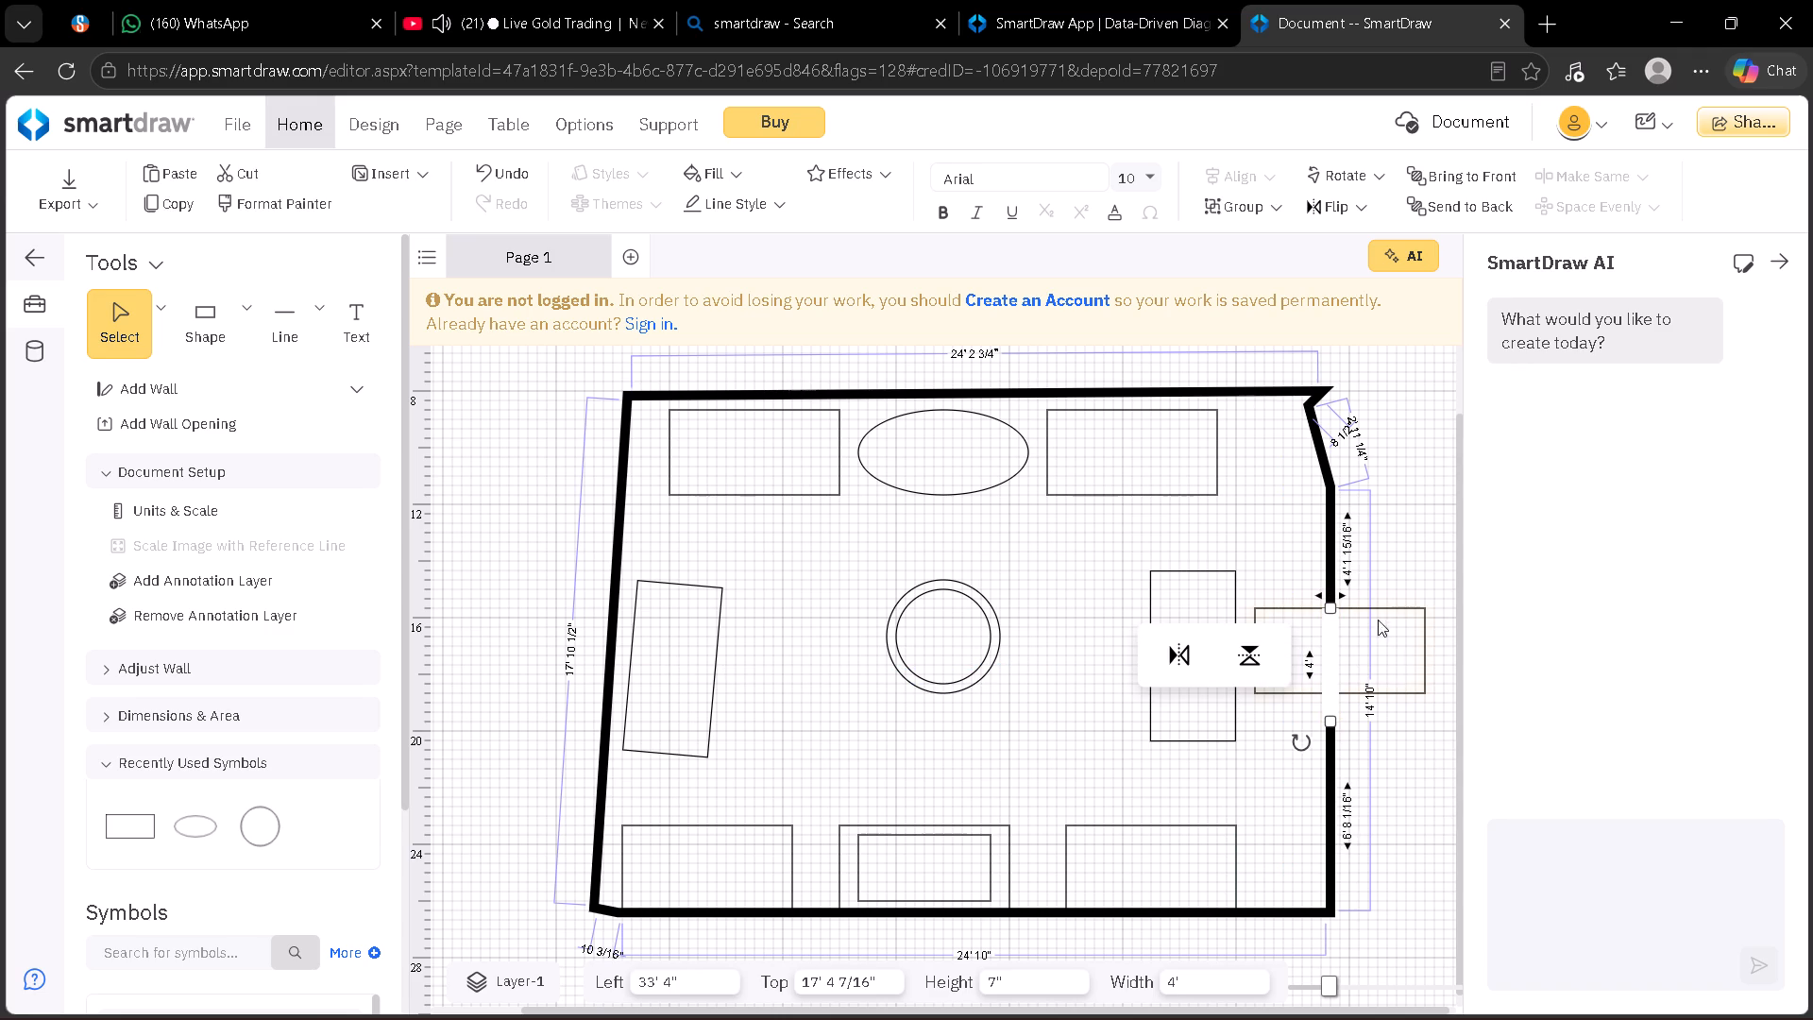
Widen the right wall's opening to 7' 11", with Left at 31' 4 1/2".
{"action": "left_click_drag", "start_coordinate": [1333, 609], "coordinate": [1338, 562]}
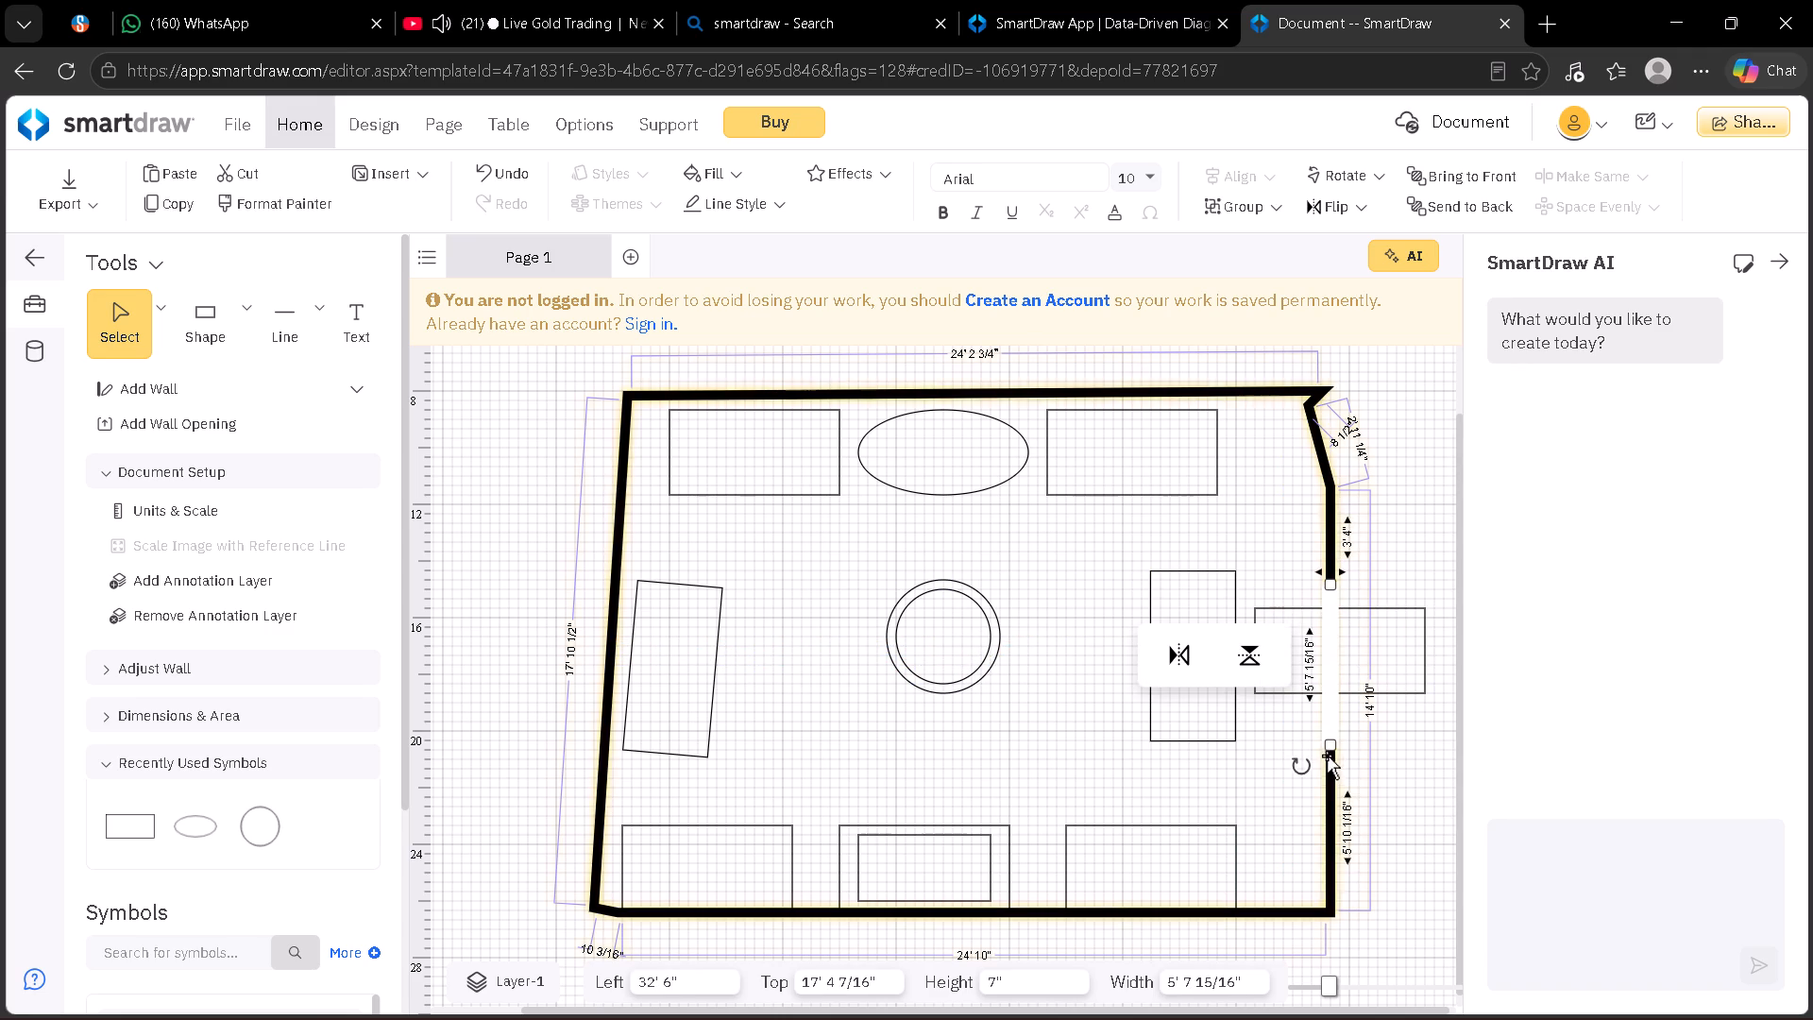
{"action": "left_click_drag", "start_coordinate": [1335, 742], "coordinate": [1338, 767]}
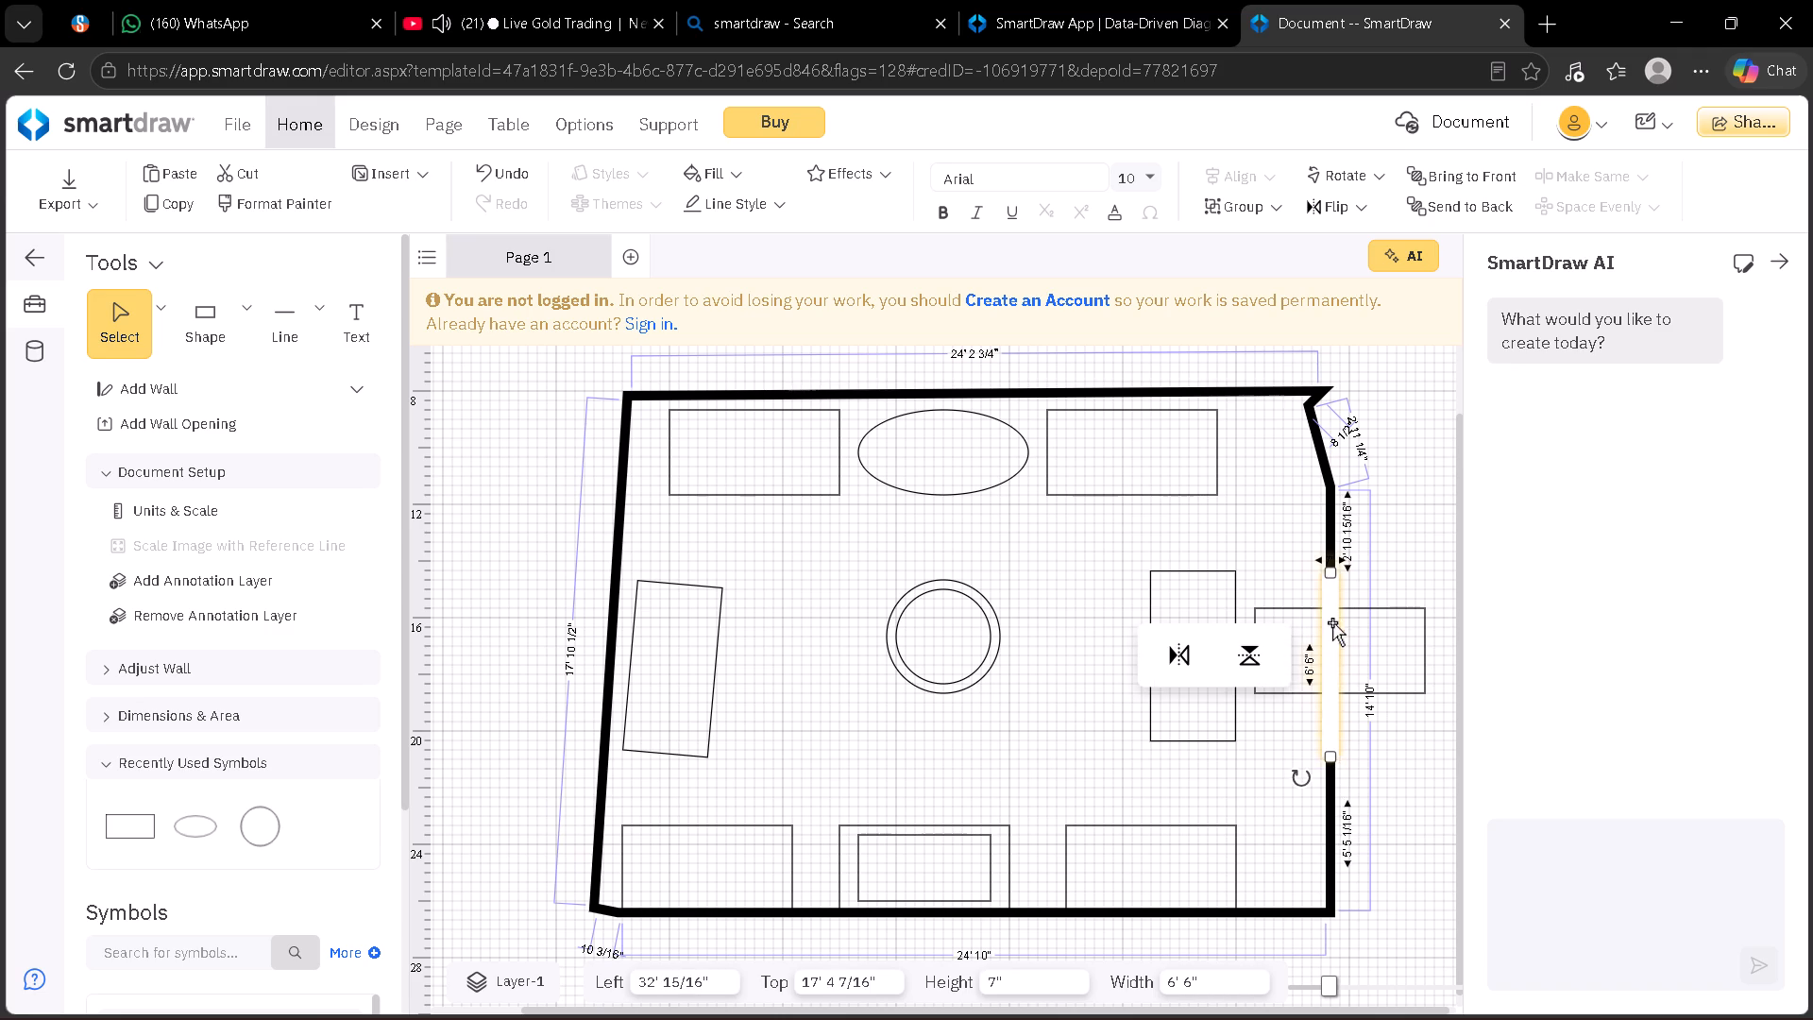
{"action": "left_click_drag", "start_coordinate": [1332, 573], "coordinate": [1332, 532]}
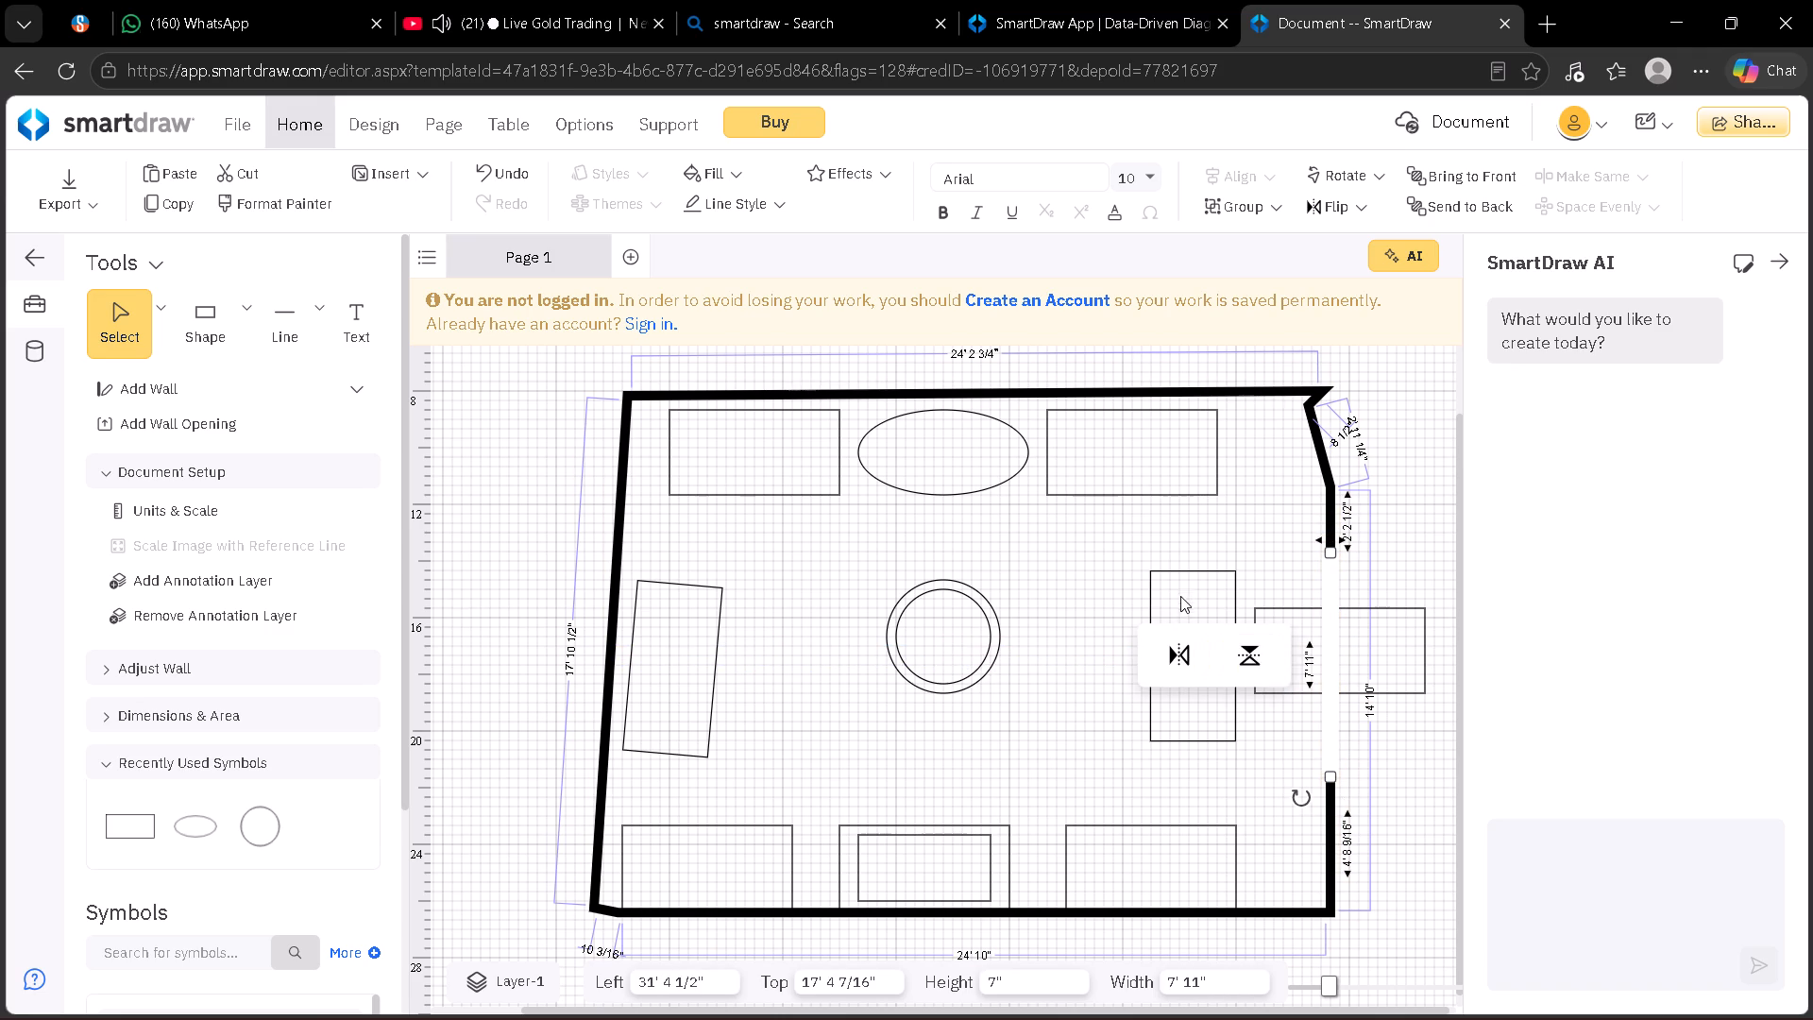
Rotate the upright rectangle near the right wall to horizontal and move it to Left 26' 7 3/4", Top 15' 8 1/4".
{"action": "left_click", "coordinate": [1193, 569]}
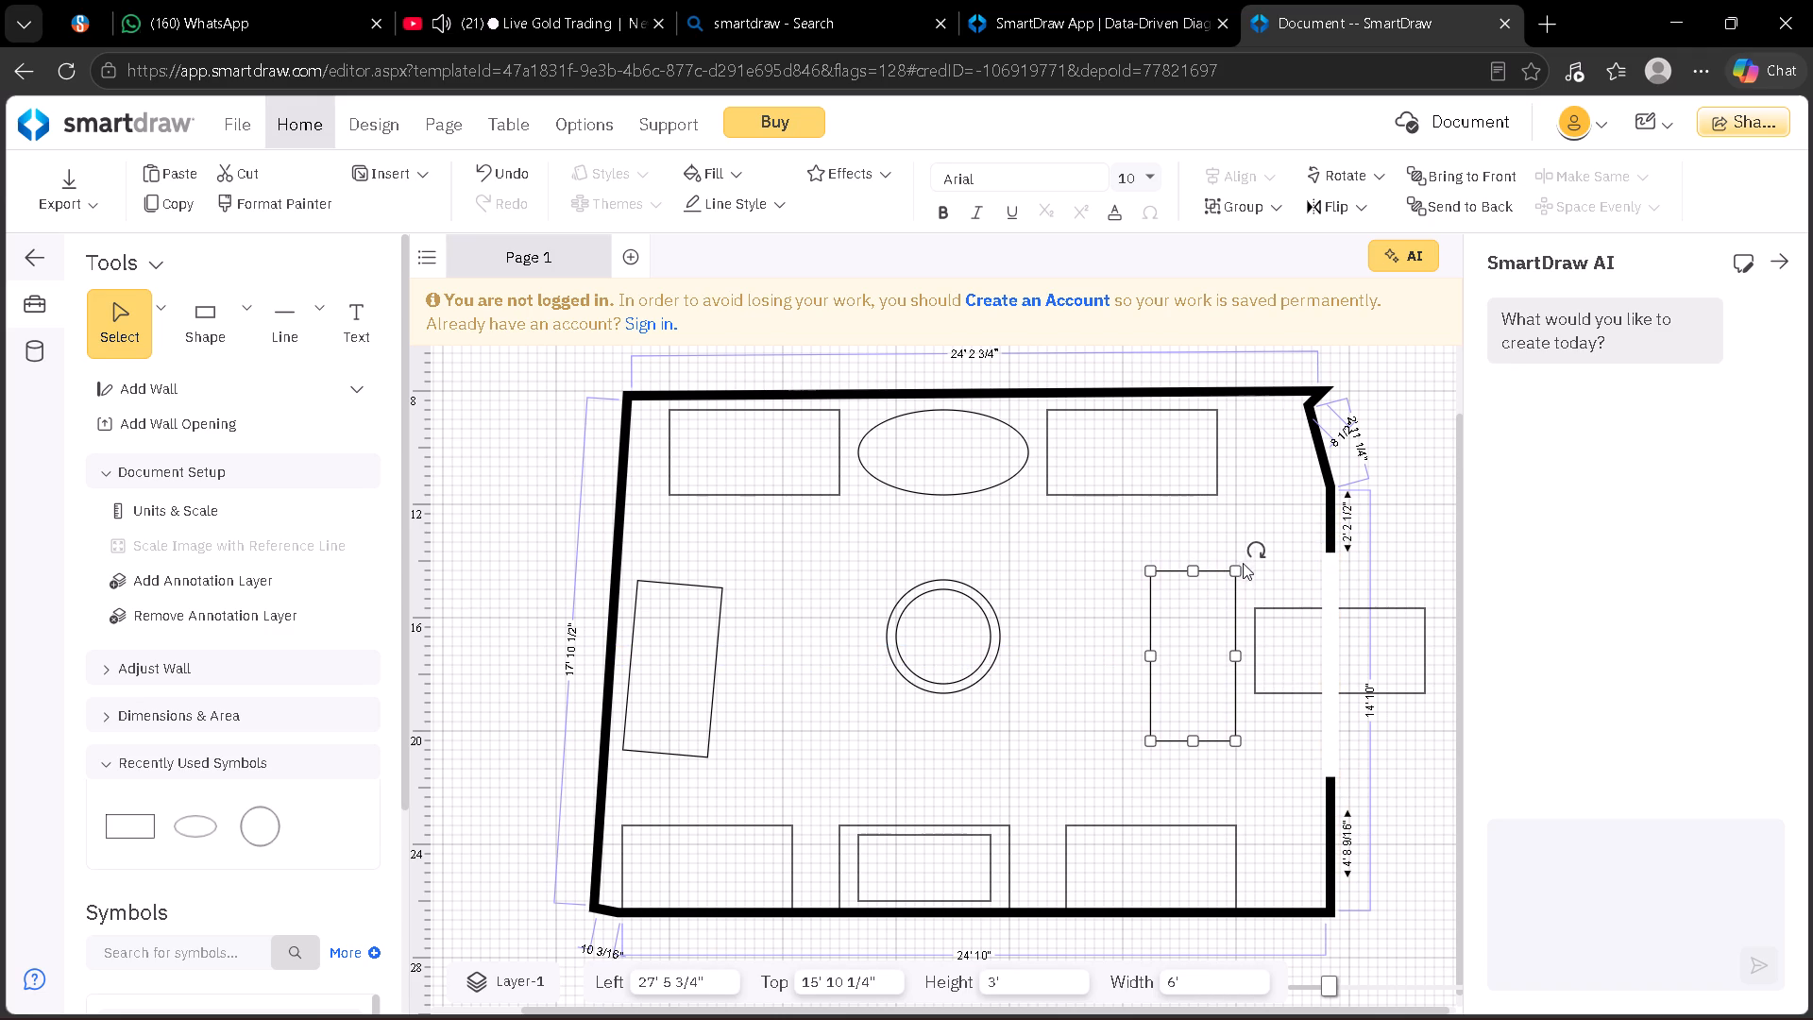
{"action": "left_click_drag", "start_coordinate": [1218, 569], "coordinate": [1195, 579]}
{"action": "left_click_drag", "start_coordinate": [1235, 562], "coordinate": [1275, 607]}
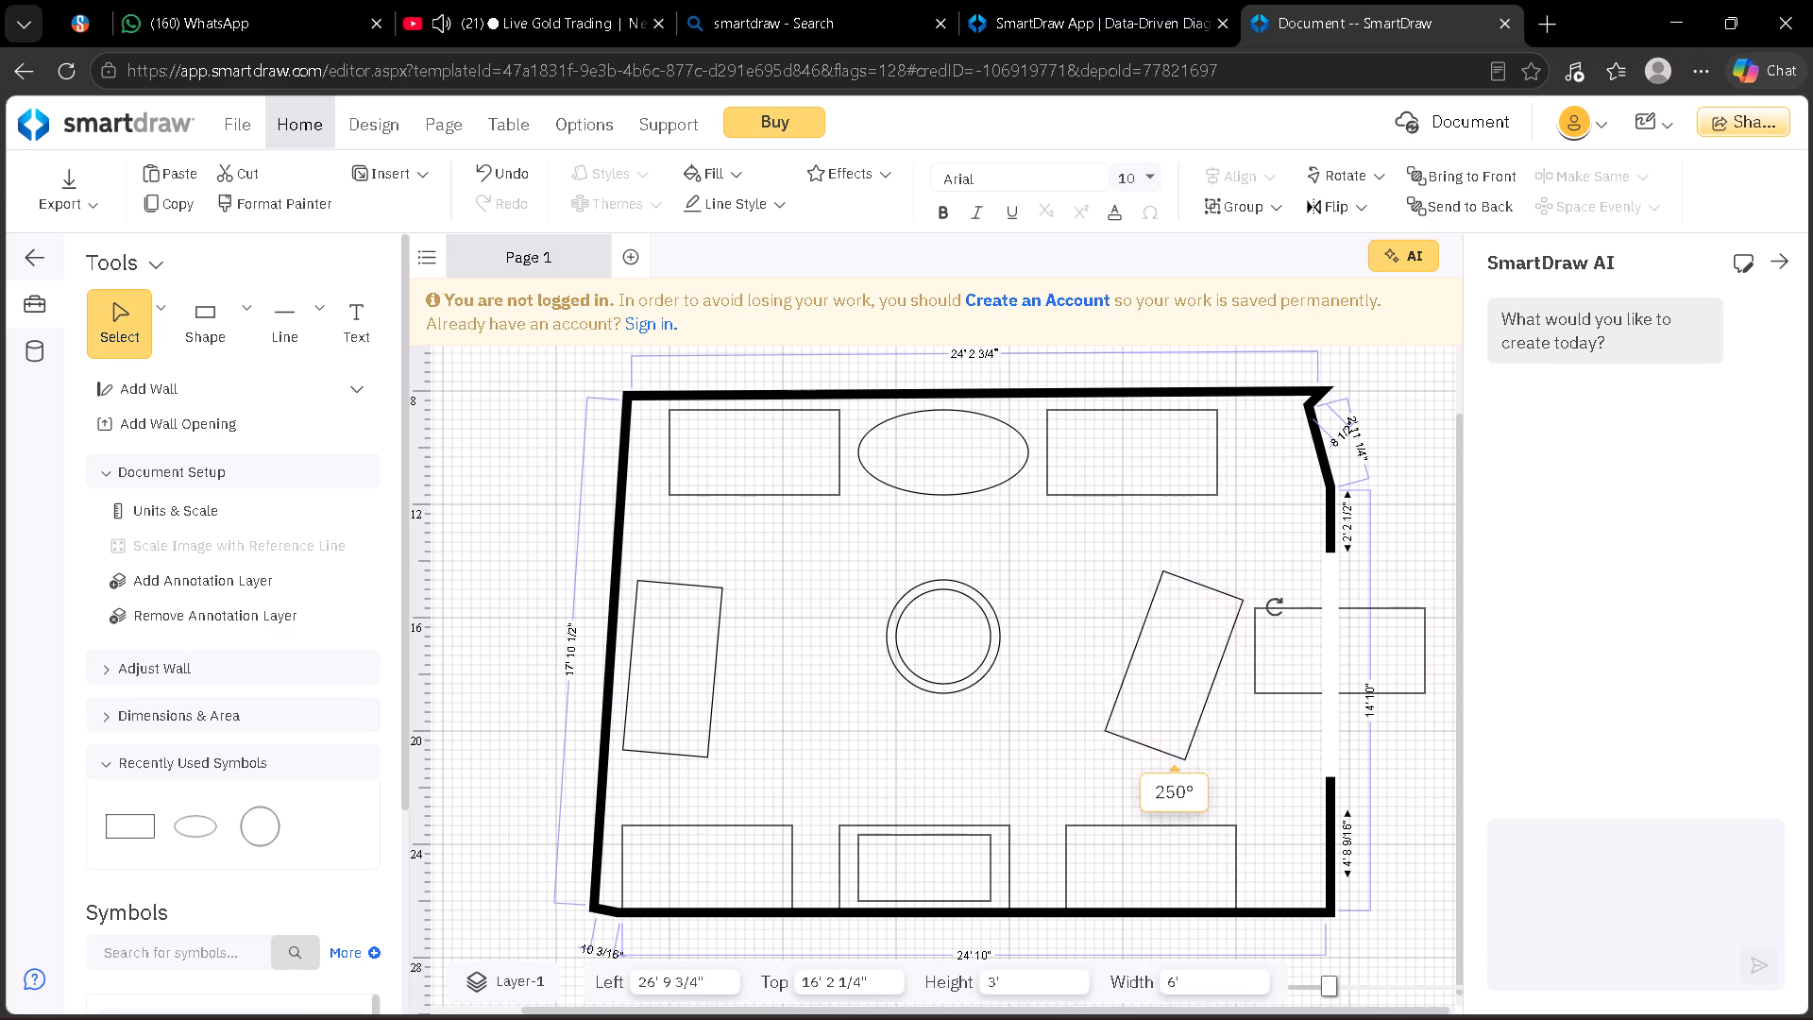
{"action": "left_click_drag", "start_coordinate": [1275, 607], "coordinate": [1270, 707]}
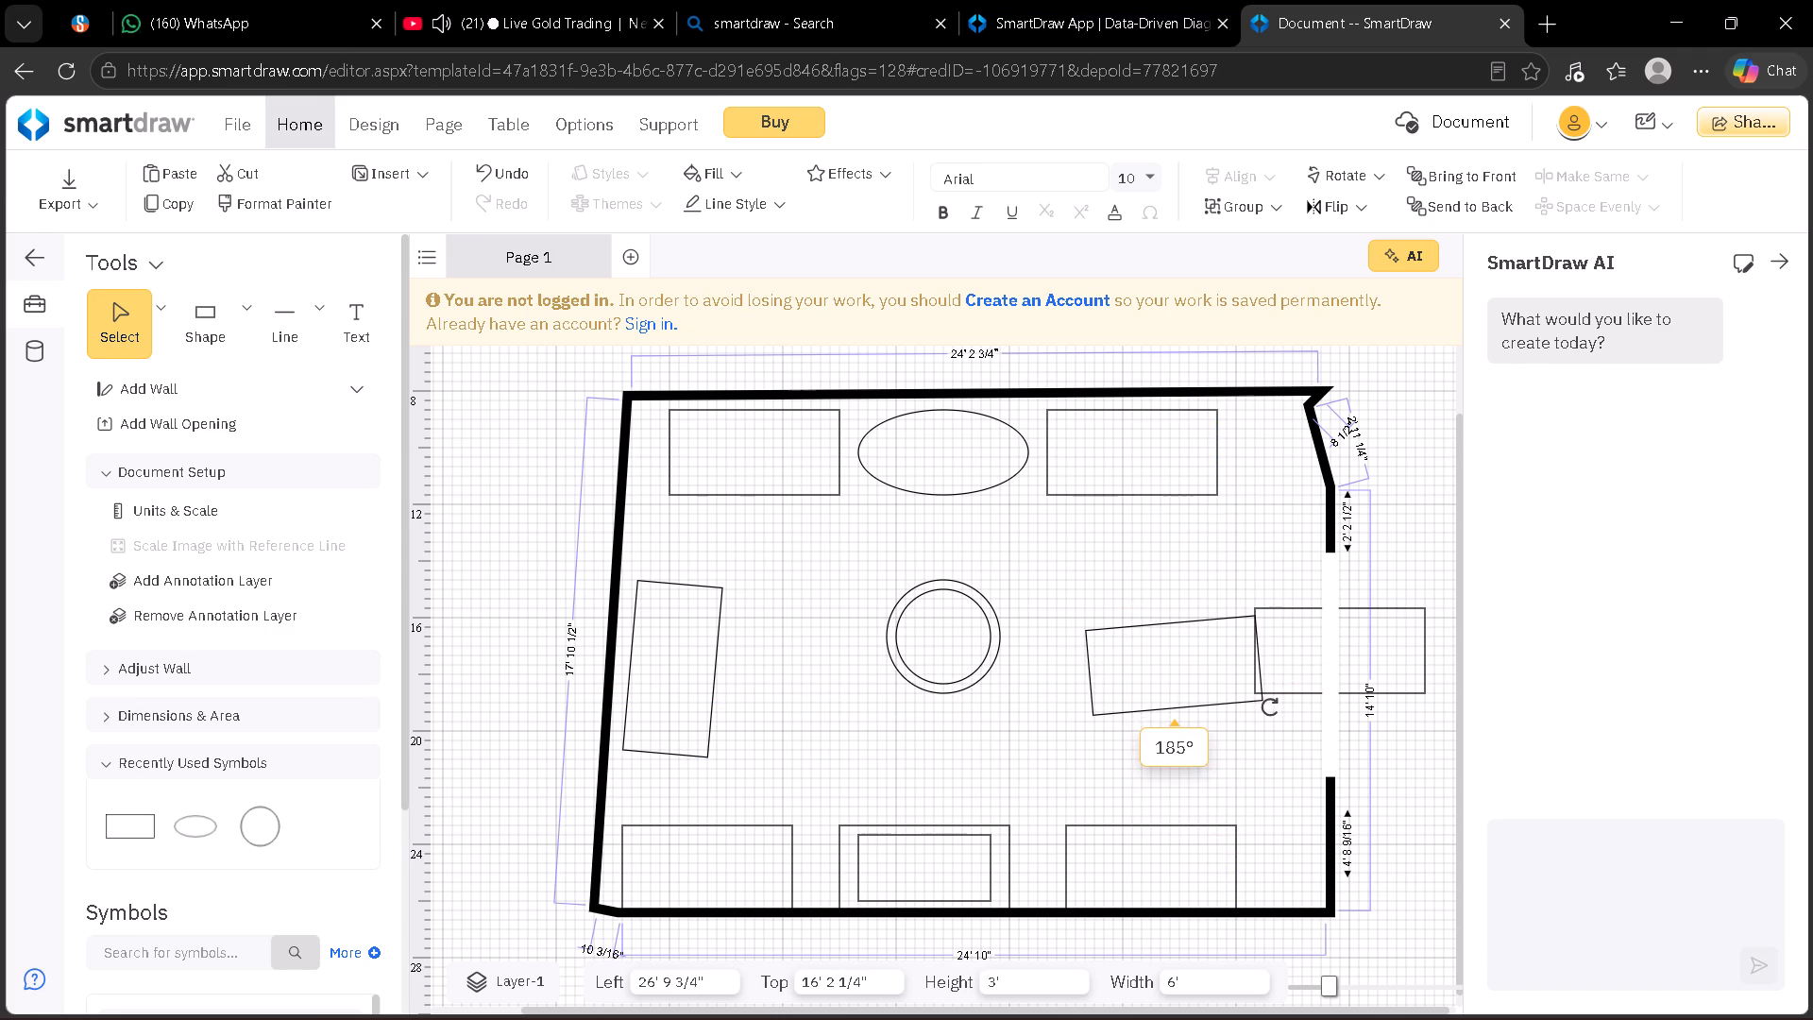
{"action": "left_click_drag", "start_coordinate": [1270, 707], "coordinate": [1245, 705]}
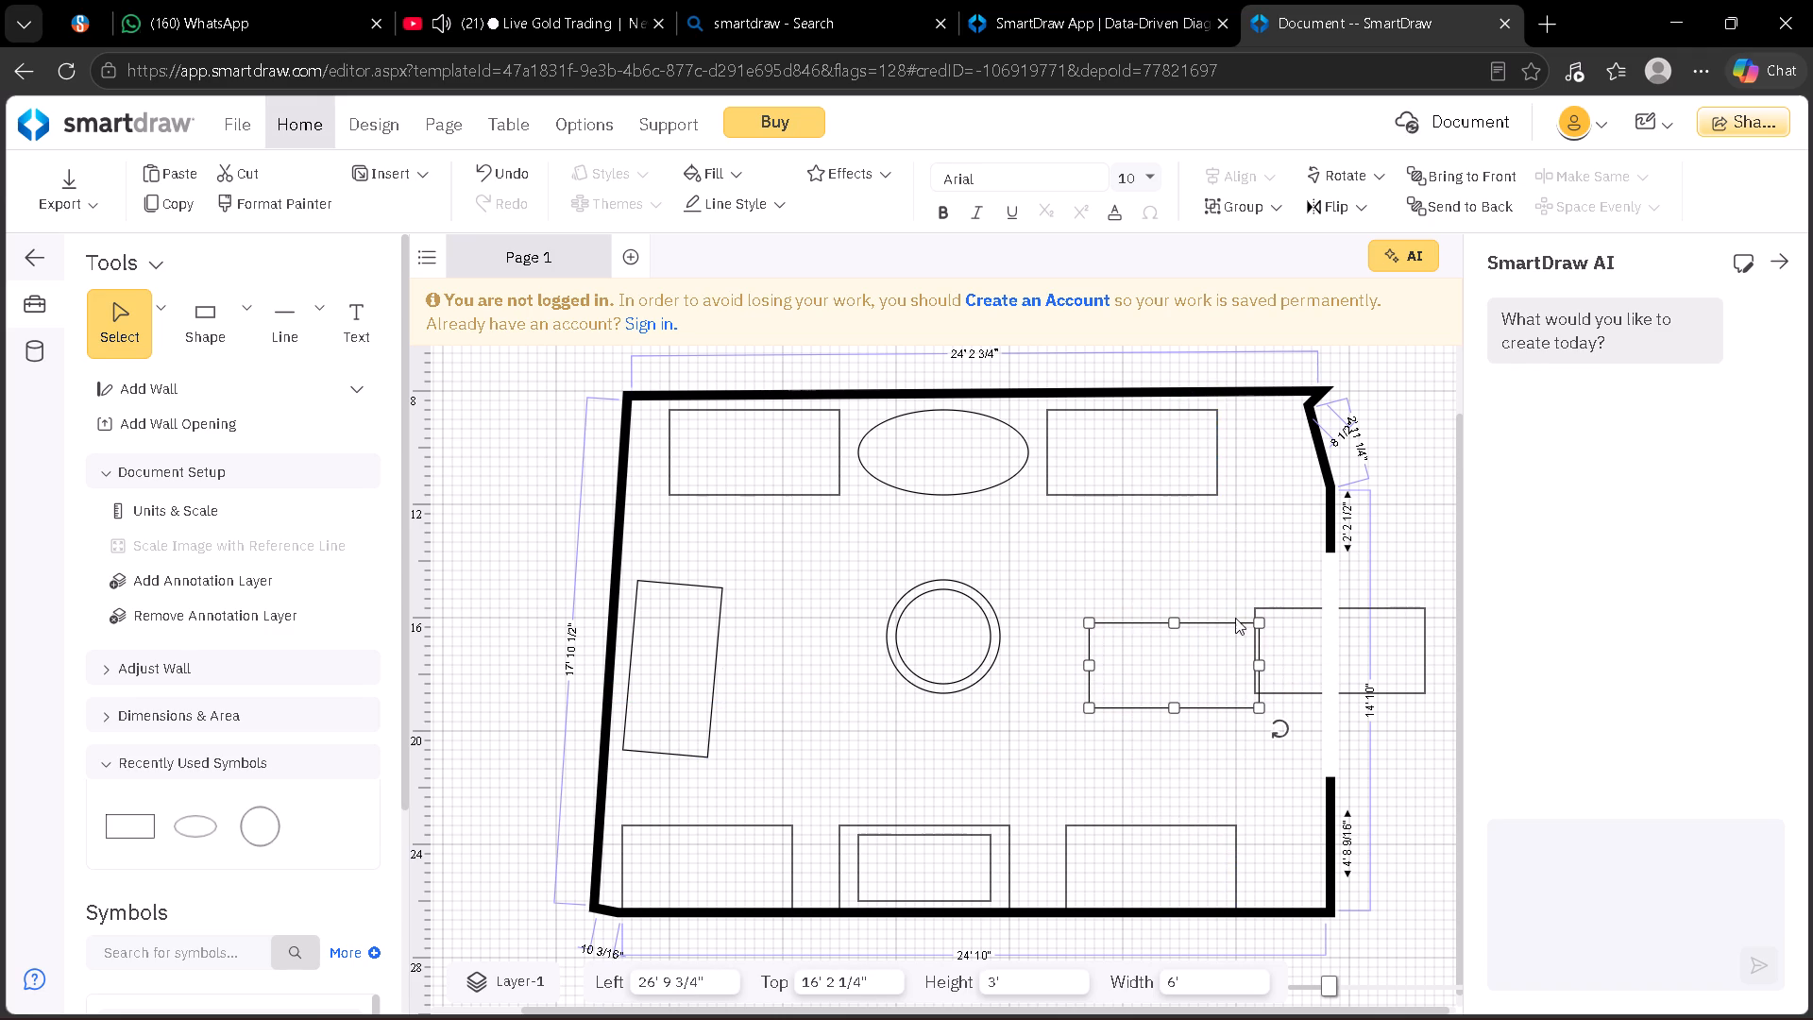
{"action": "left_click_drag", "start_coordinate": [1244, 620], "coordinate": [1237, 609]}
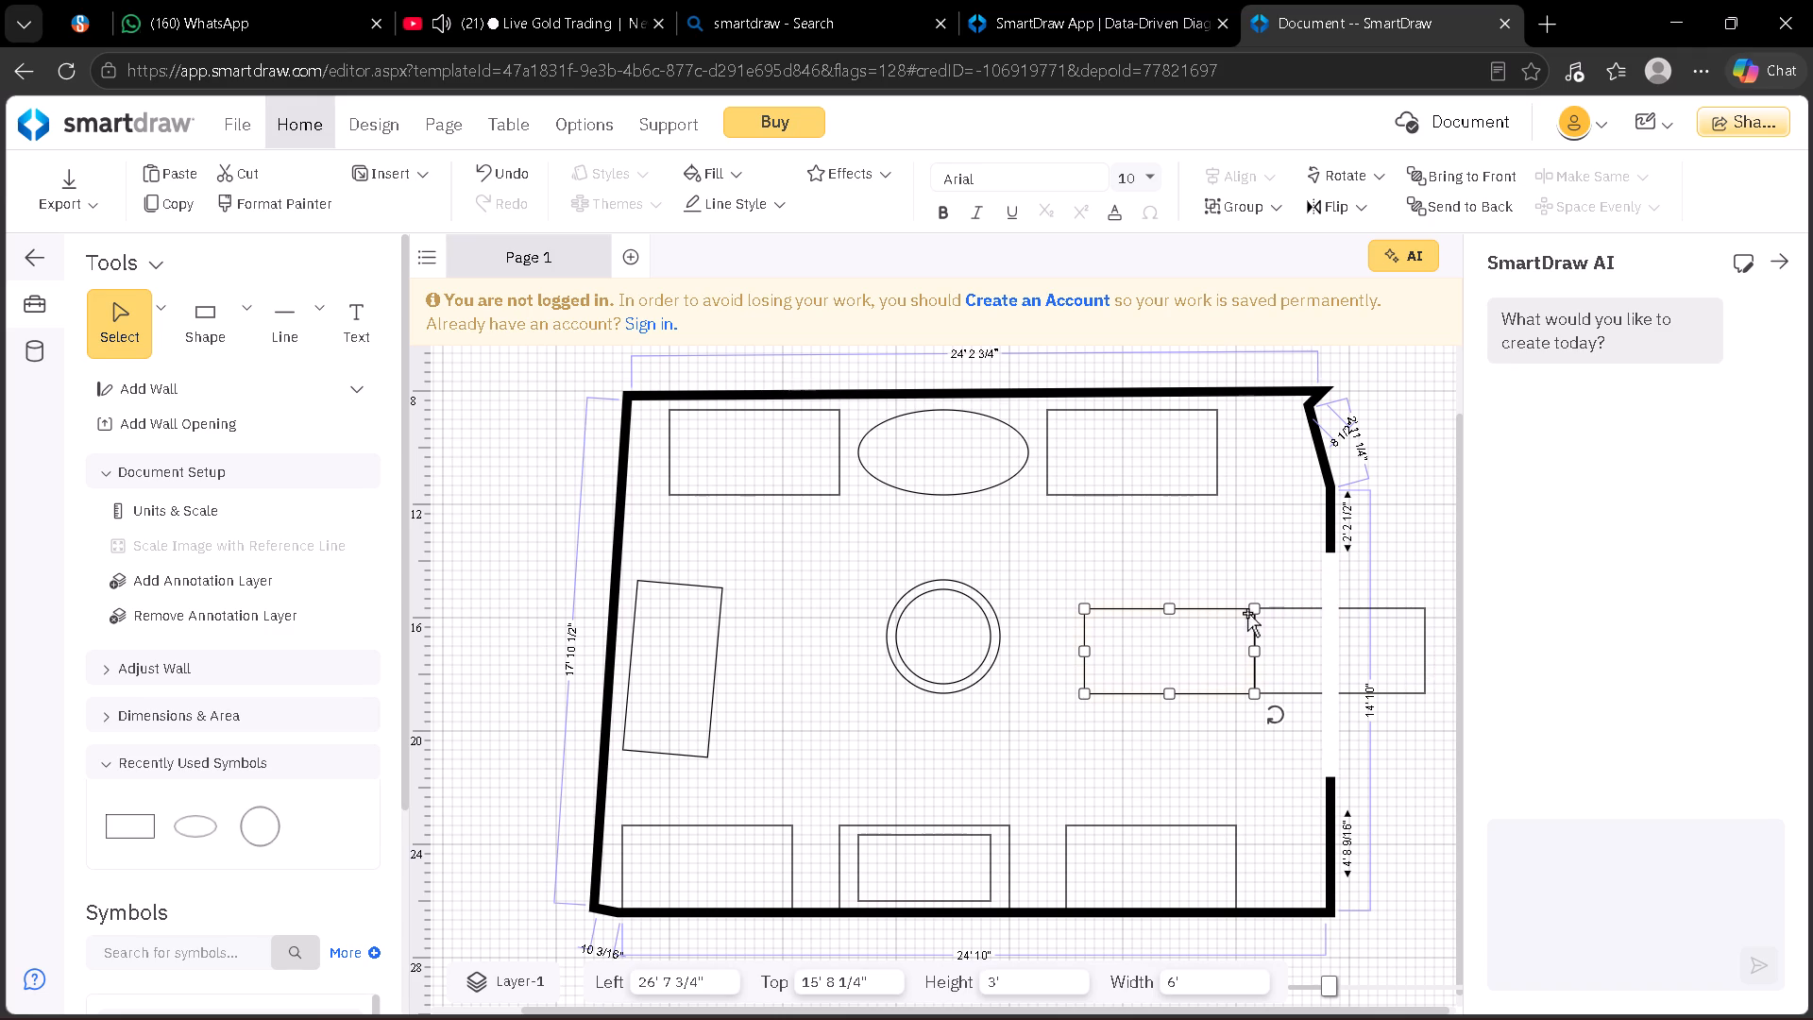
Cut the horizontal rectangle just inside the right wall's opening, beside the one crossing the wall.
{"action": "right_click", "coordinate": [1242, 610]}
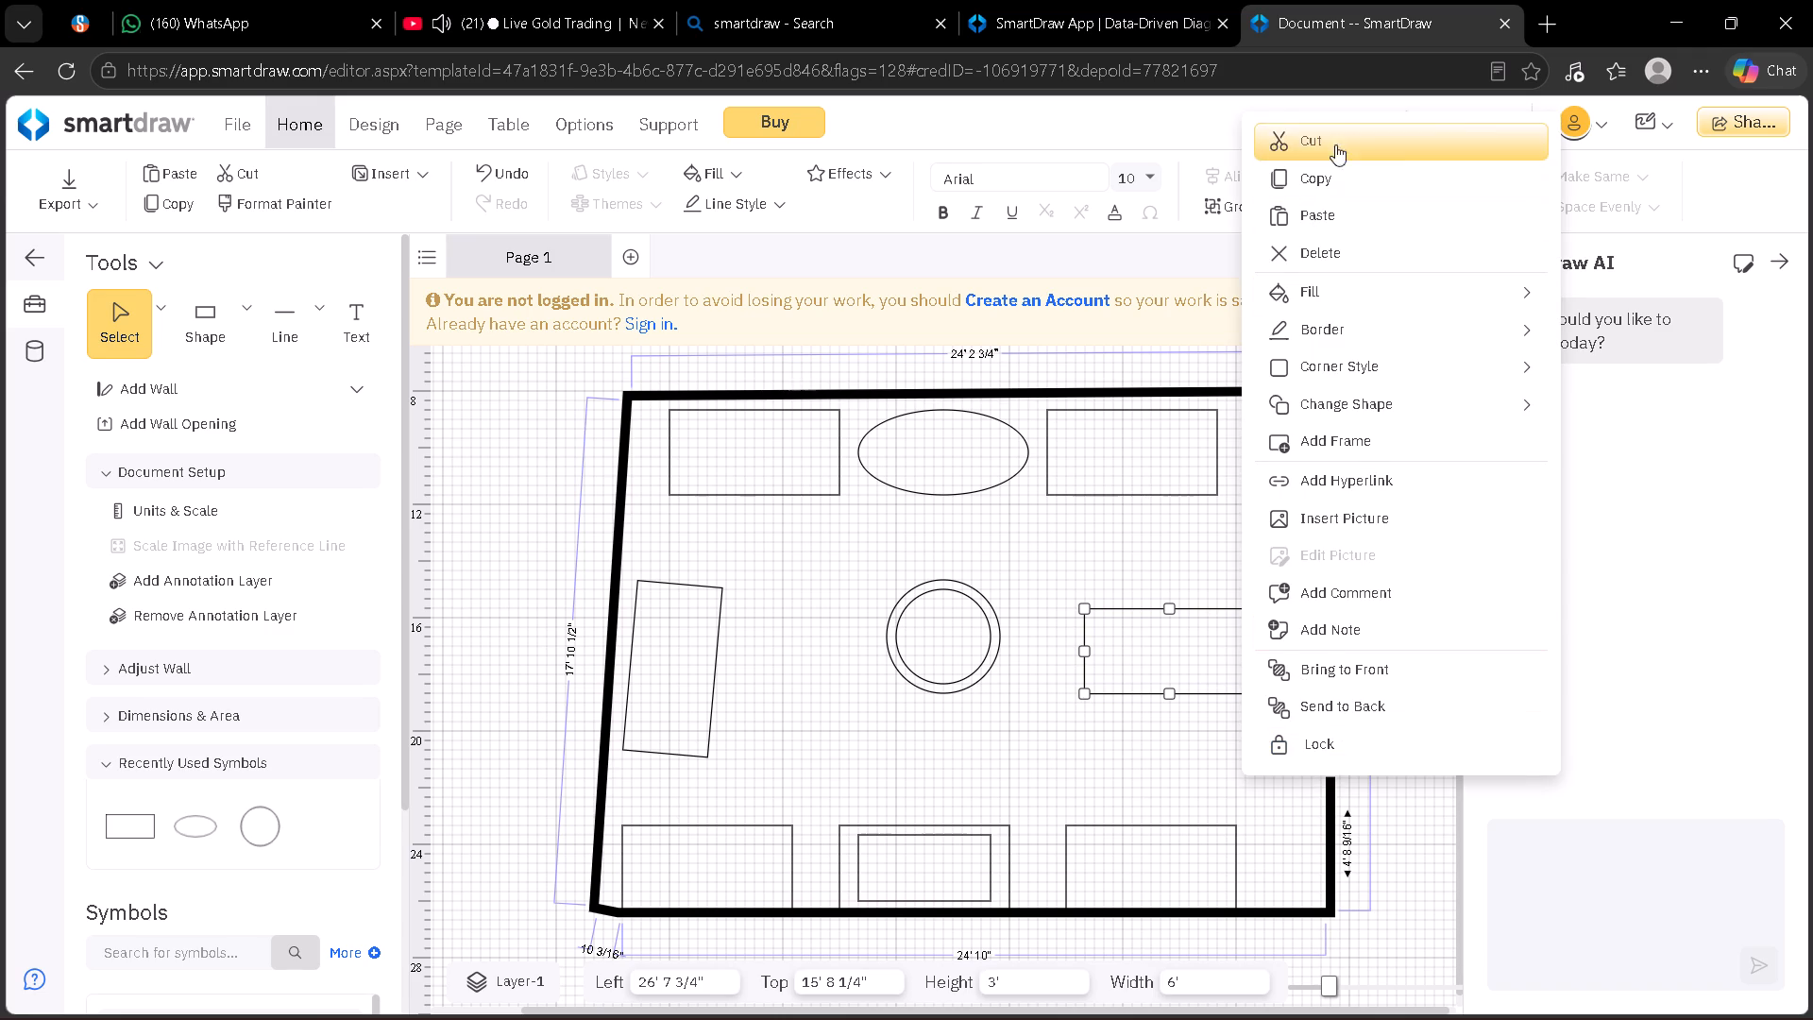
{"action": "left_click", "coordinate": [1335, 139]}
Enlarge the rectangle crossing the right wall to 12' 8" wide and 8' high, at Left 32' 4", Top 13' 8", filling the opening.
{"action": "left_click", "coordinate": [1268, 607]}
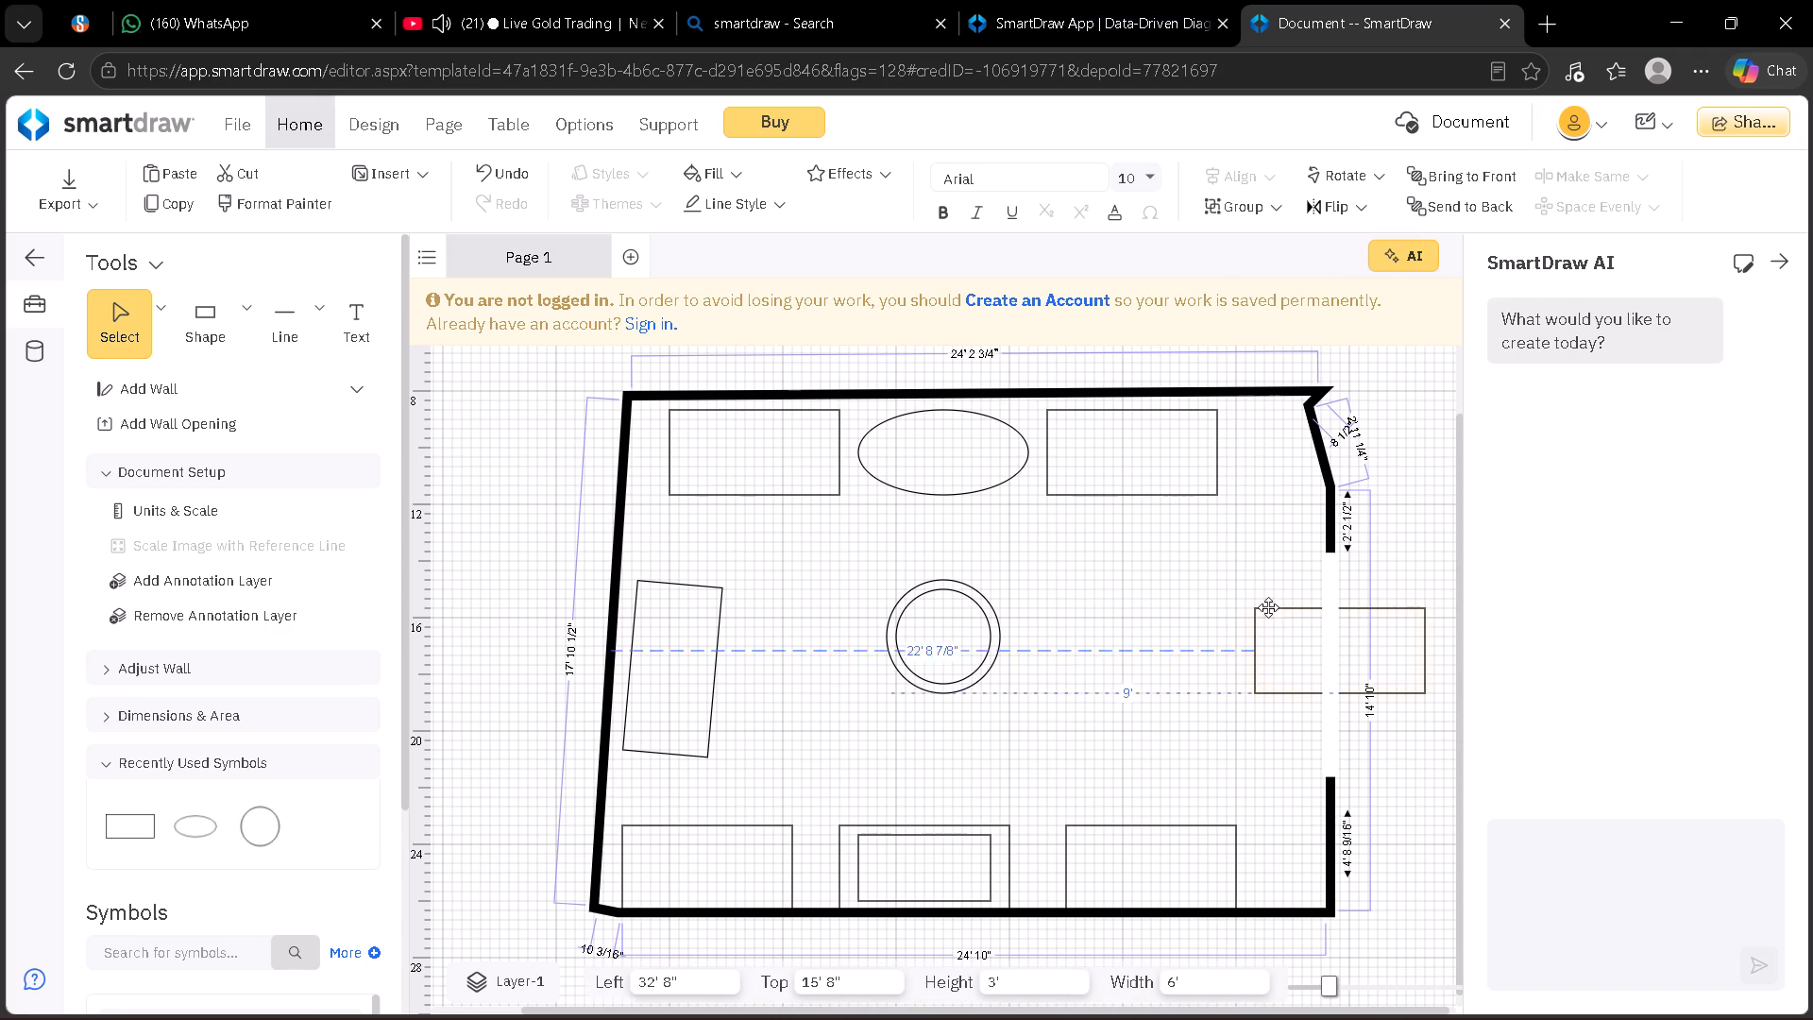
{"action": "left_click_drag", "start_coordinate": [1259, 648], "coordinate": [1173, 651]}
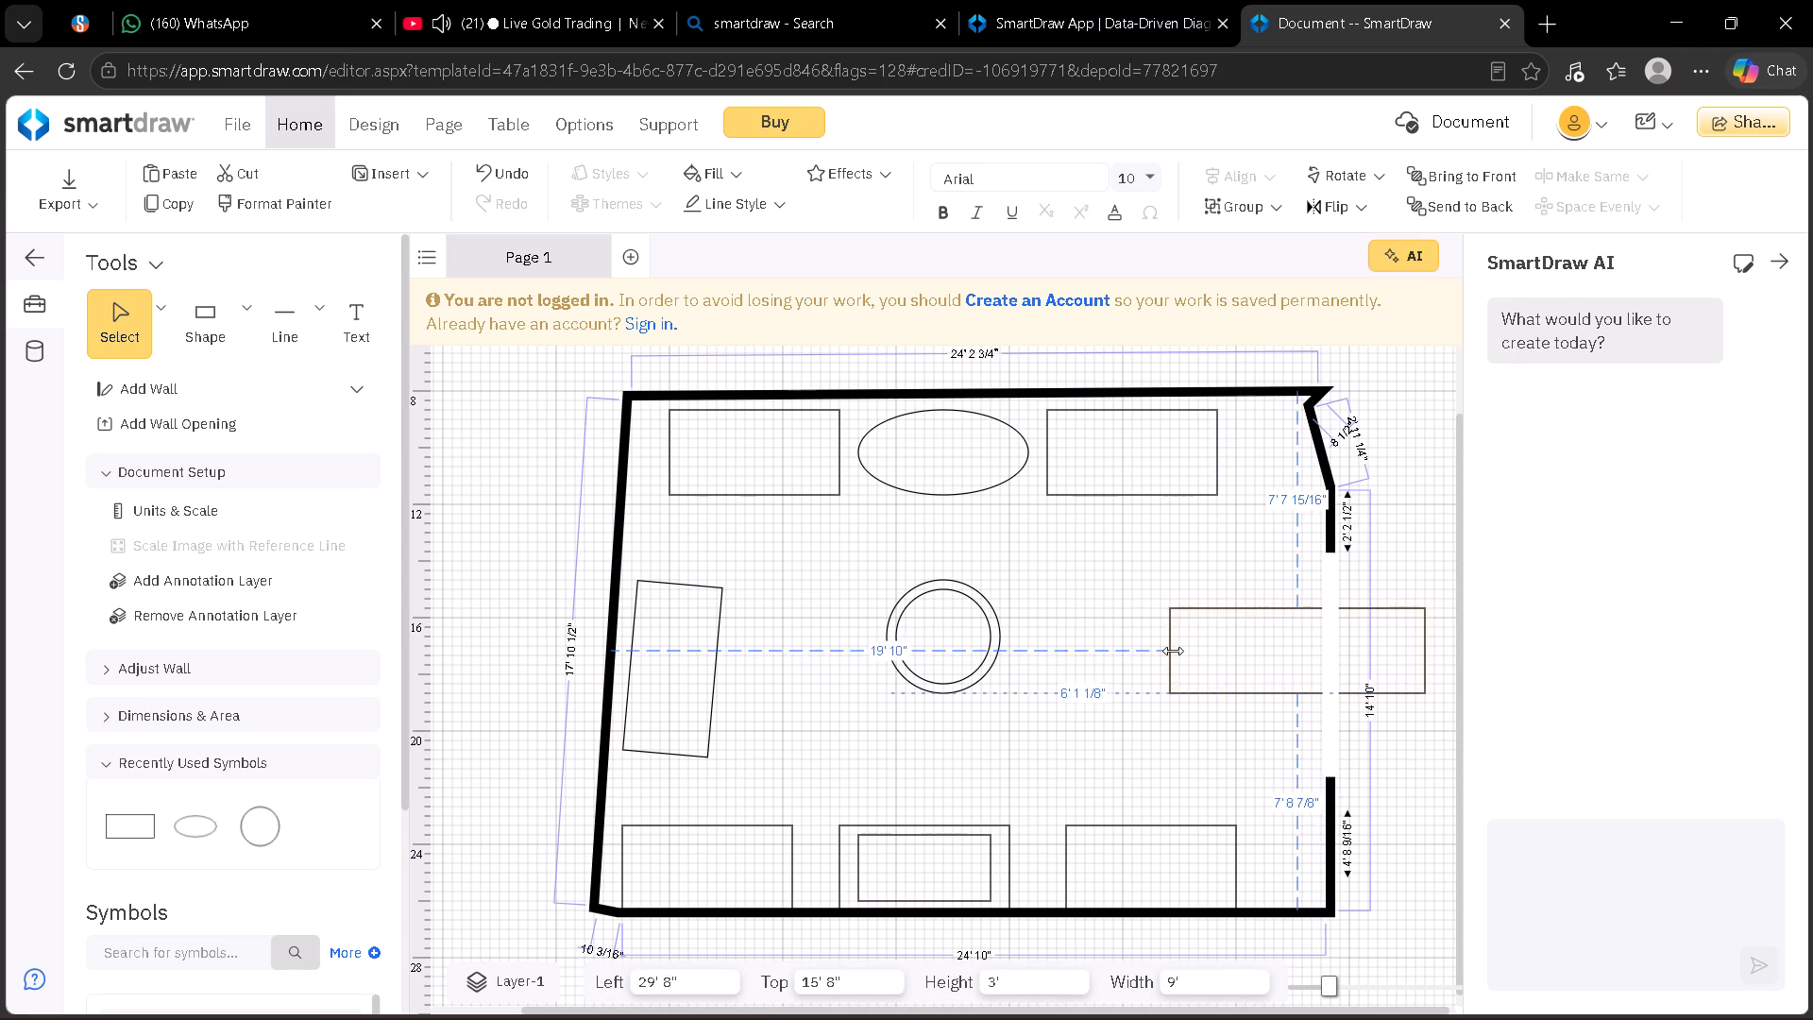
{"action": "left_click_drag", "start_coordinate": [1173, 651], "coordinate": [1220, 697]}
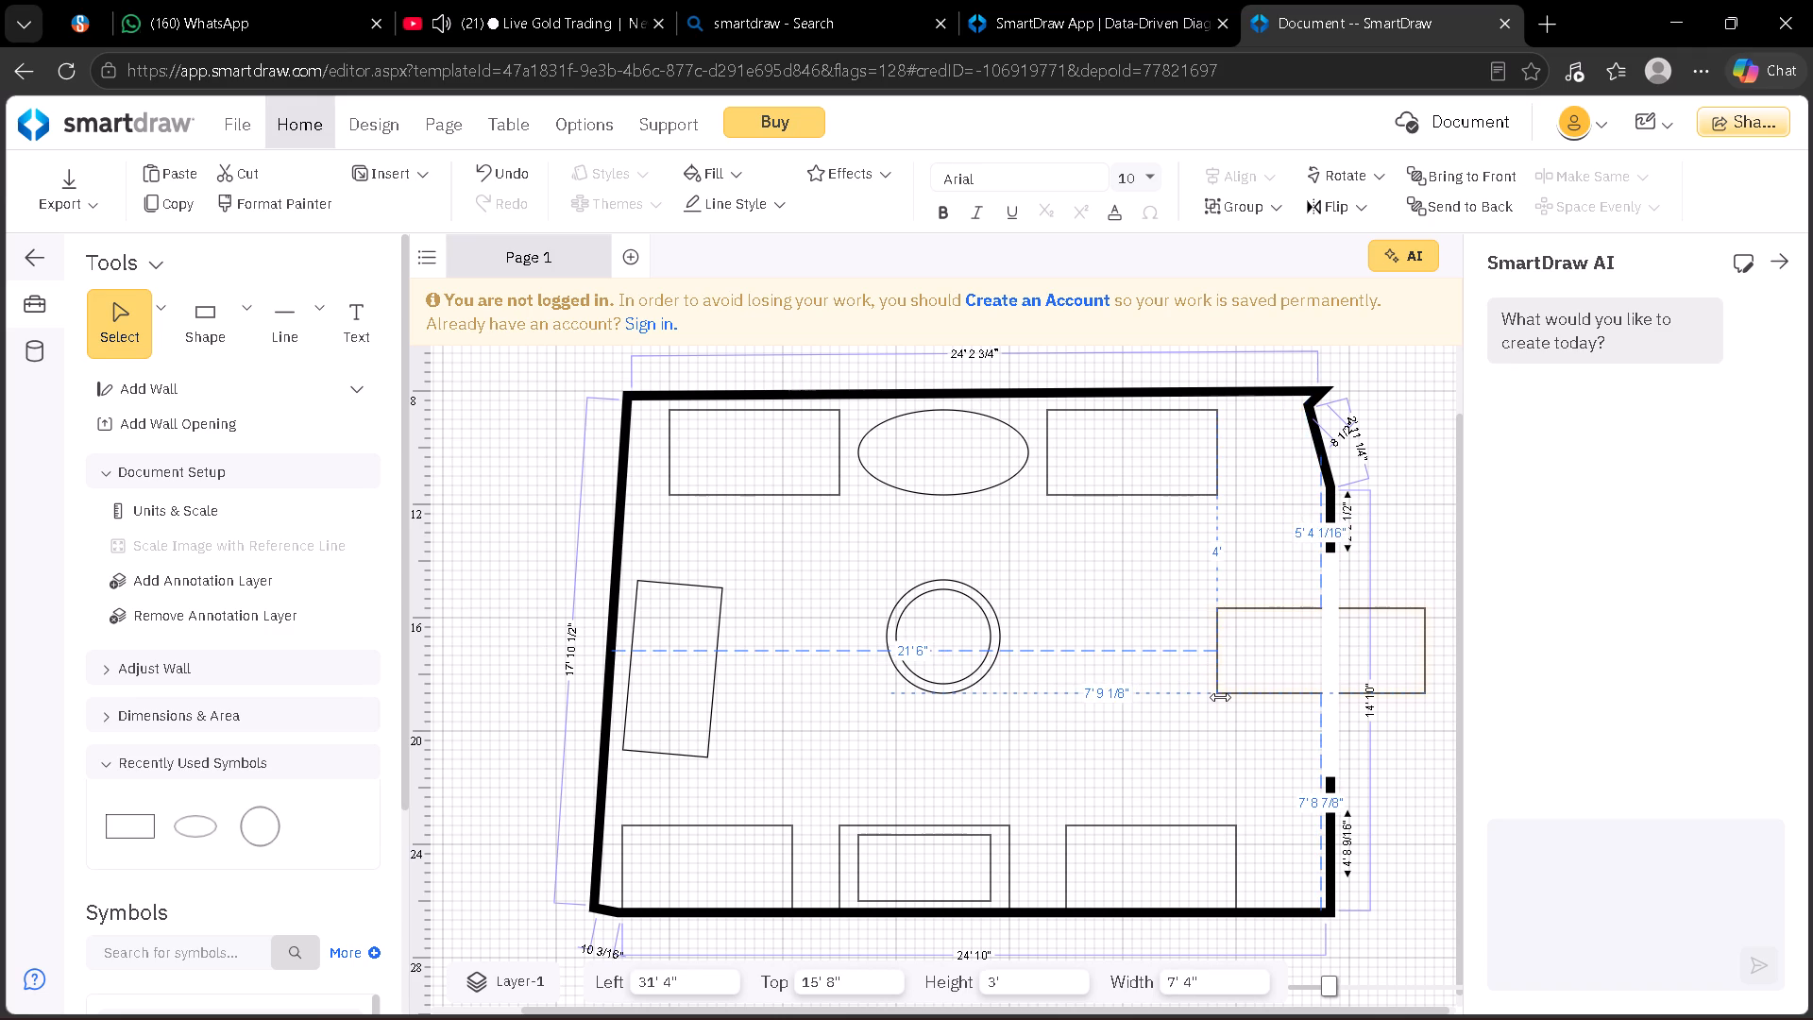
{"action": "left_click_drag", "start_coordinate": [1220, 697], "coordinate": [1245, 727]}
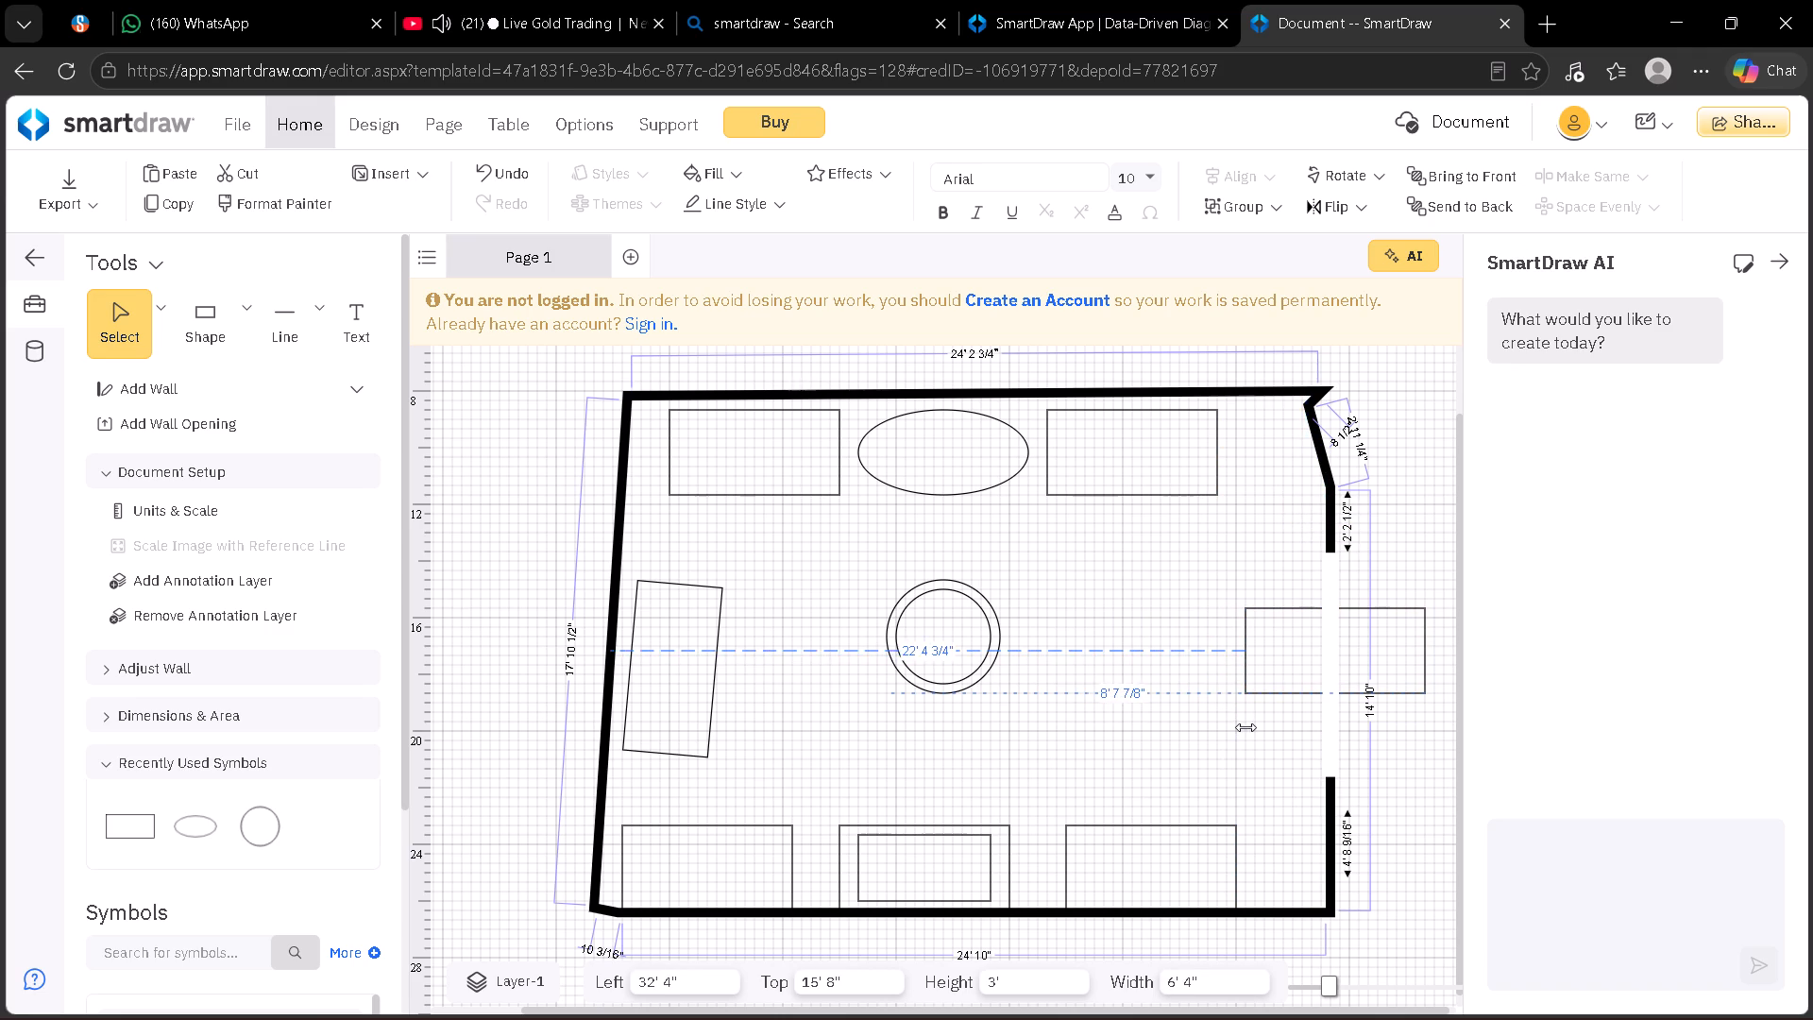
{"action": "left_click_drag", "start_coordinate": [1245, 727], "coordinate": [1250, 731]}
{"action": "left_click_drag", "start_coordinate": [1425, 655], "coordinate": [1471, 677]}
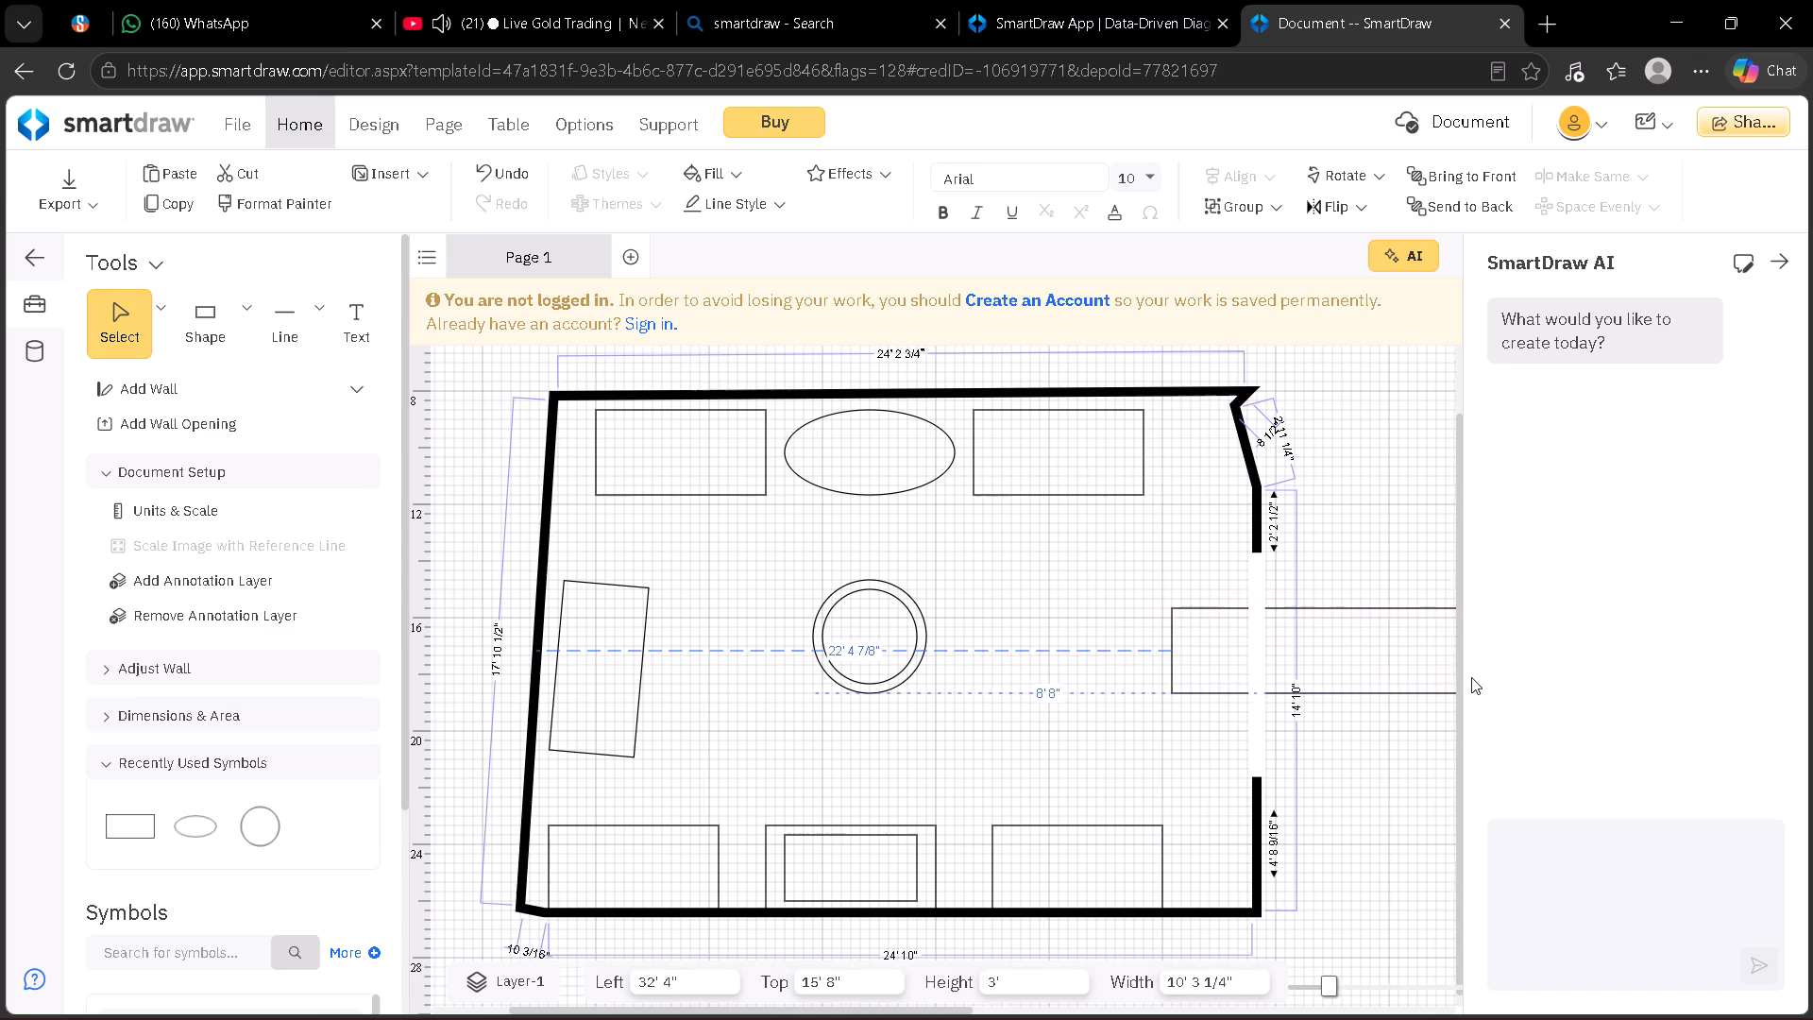
{"action": "left_click_drag", "start_coordinate": [1471, 677], "coordinate": [1387, 668]}
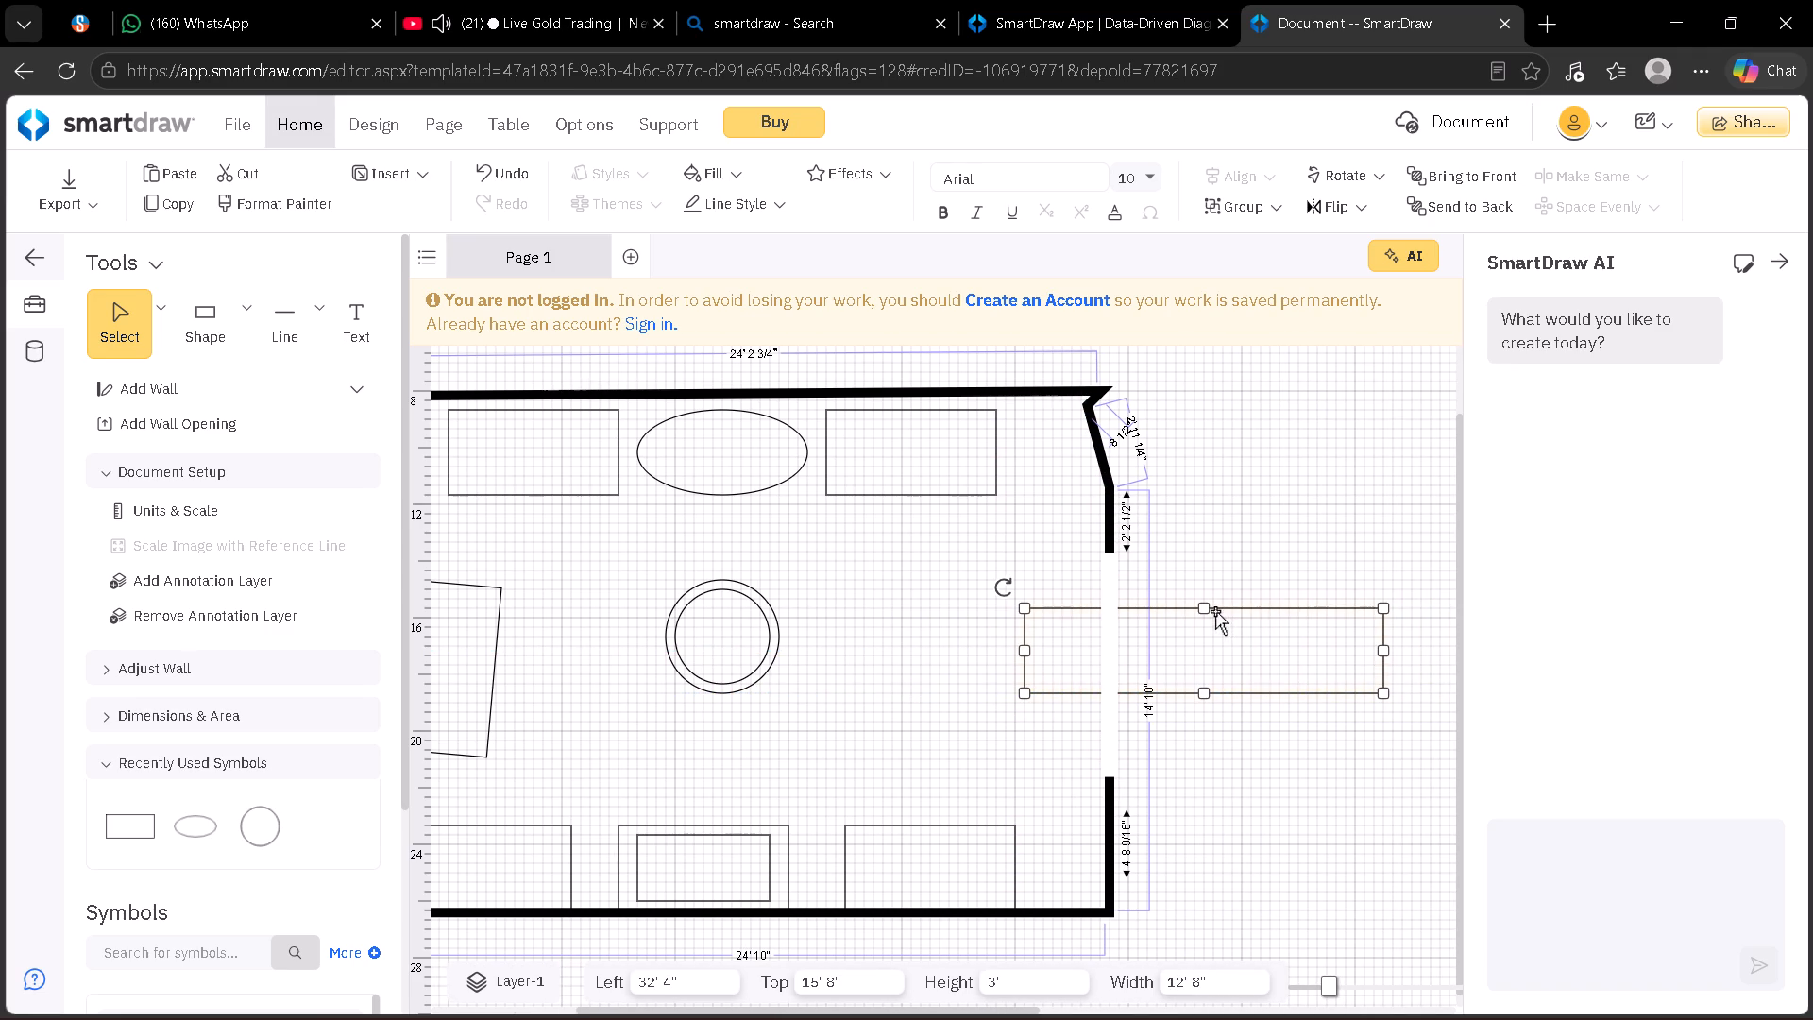
{"action": "left_click_drag", "start_coordinate": [1206, 607], "coordinate": [1215, 559]}
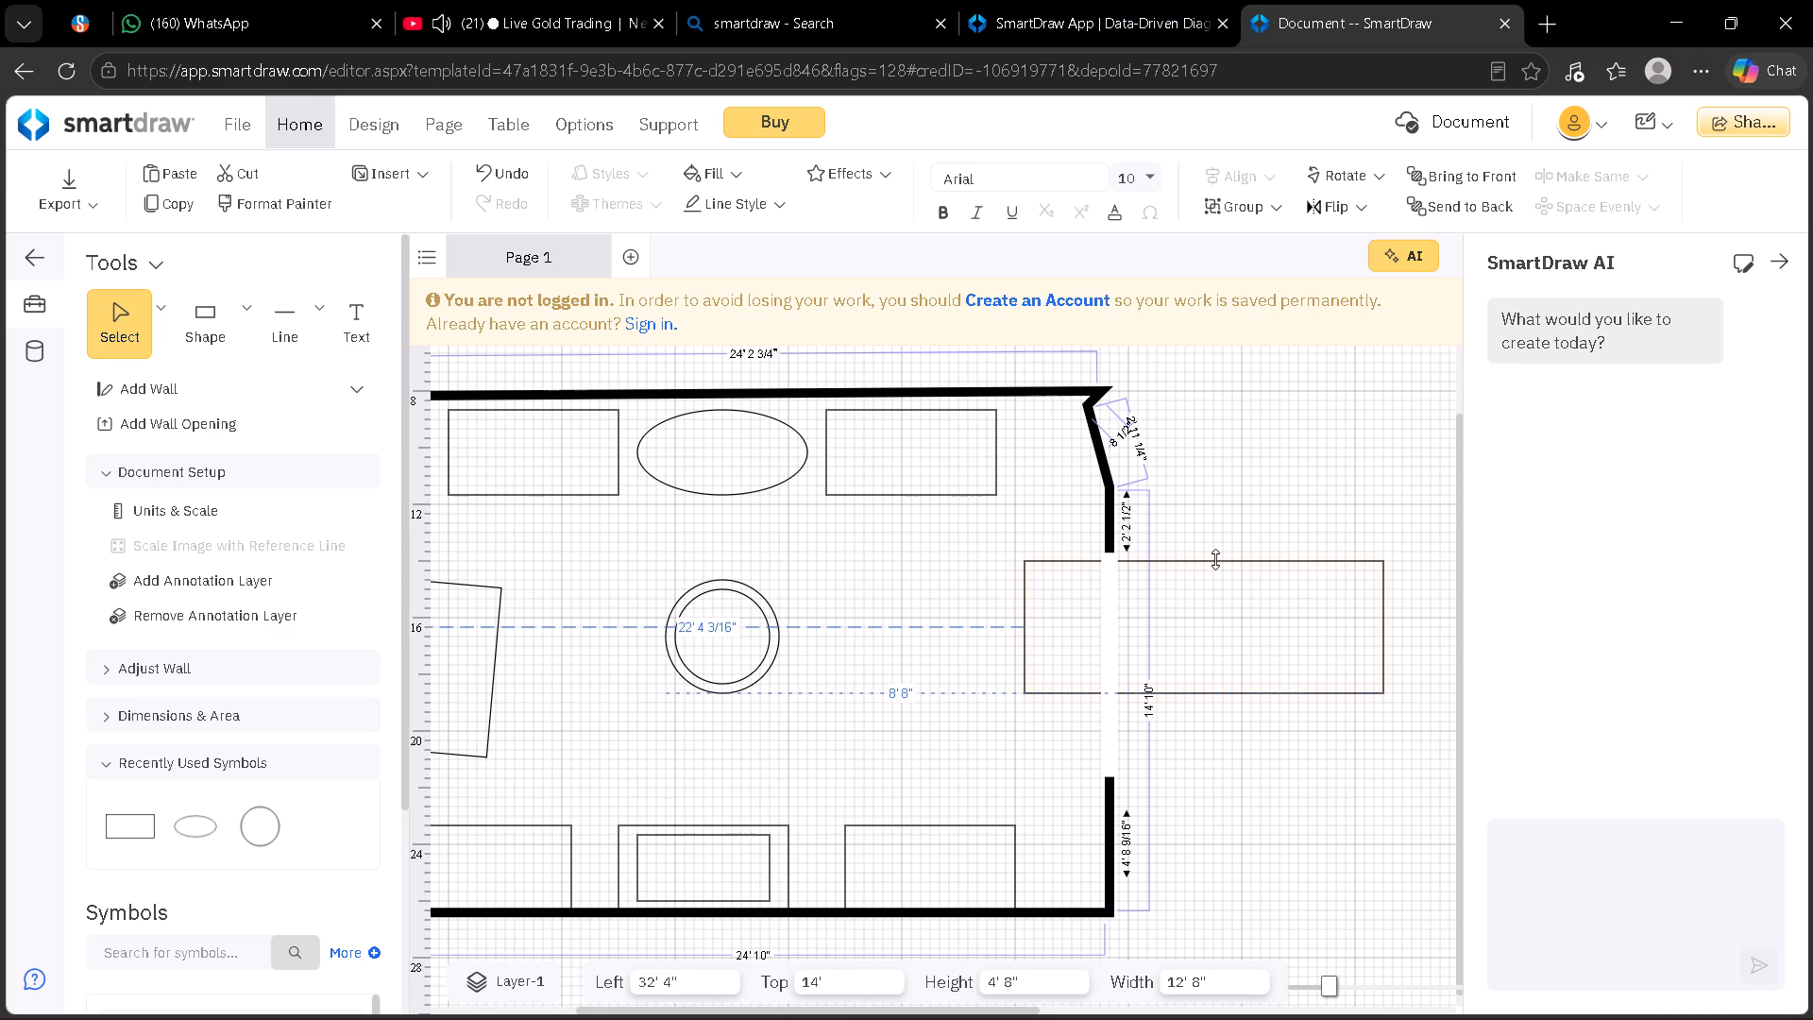
{"action": "left_click_drag", "start_coordinate": [1215, 559], "coordinate": [1215, 553]}
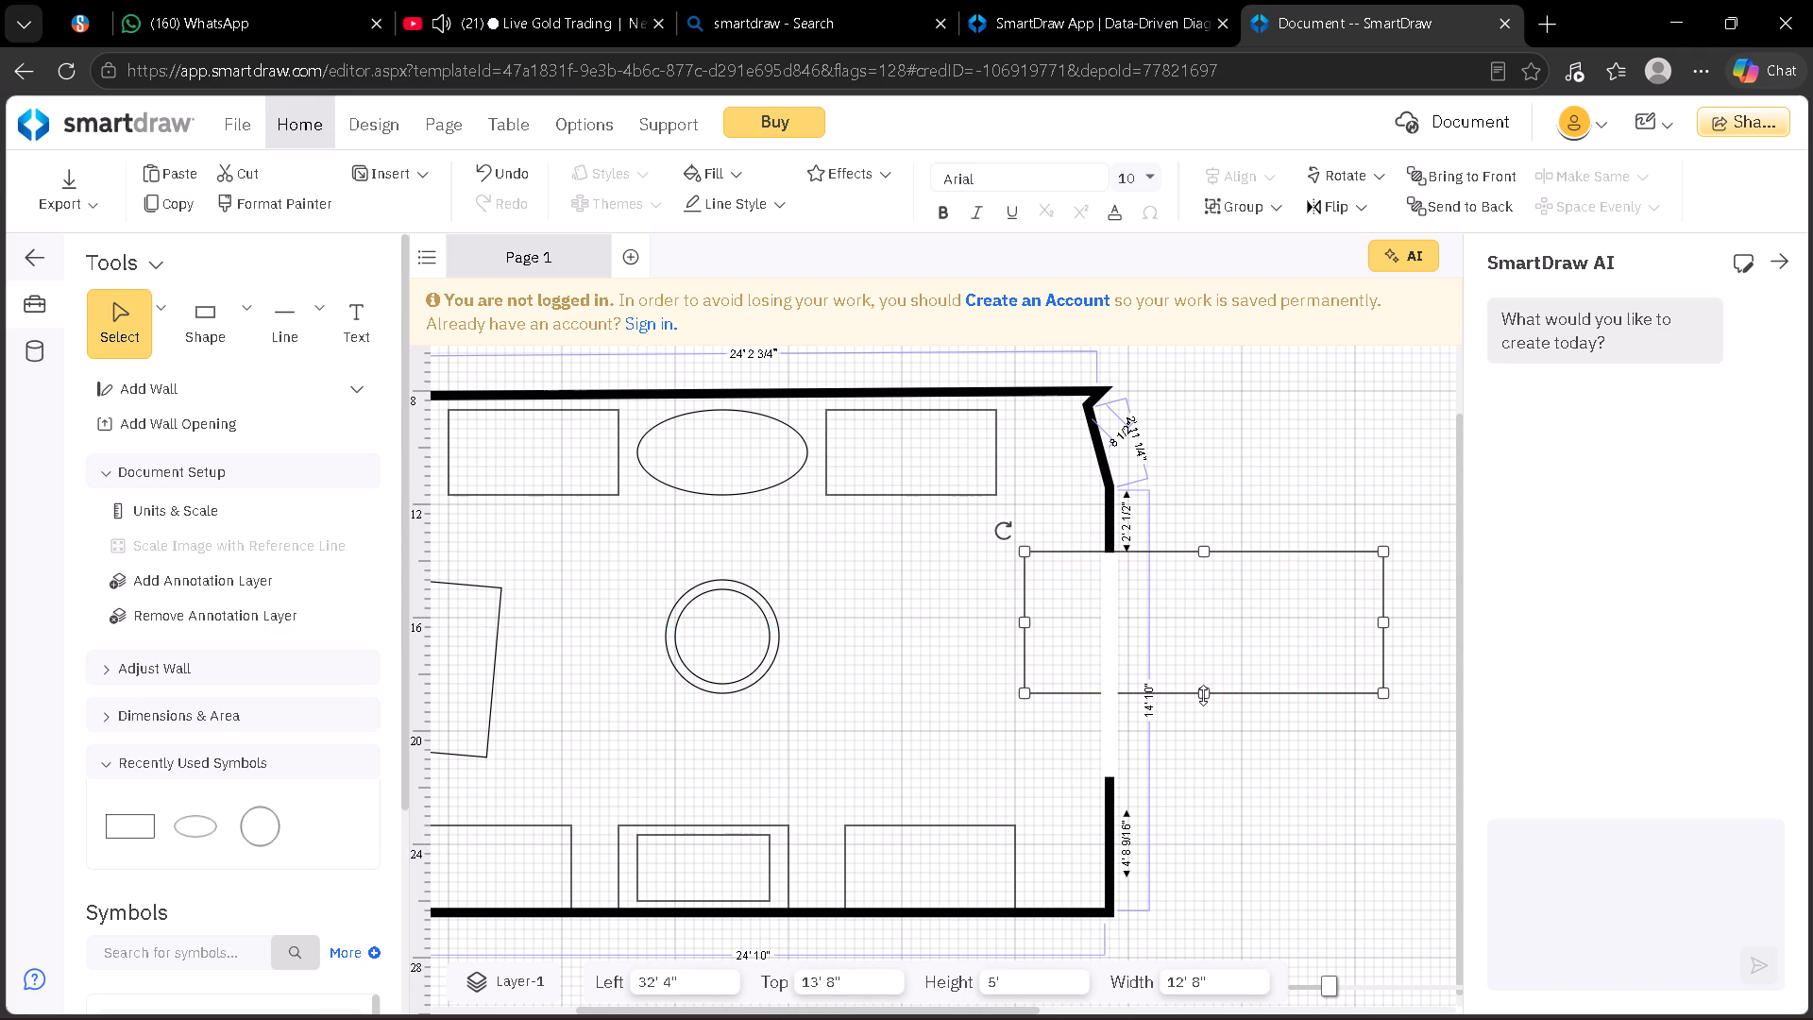
{"action": "left_click_drag", "start_coordinate": [1203, 695], "coordinate": [1233, 774]}
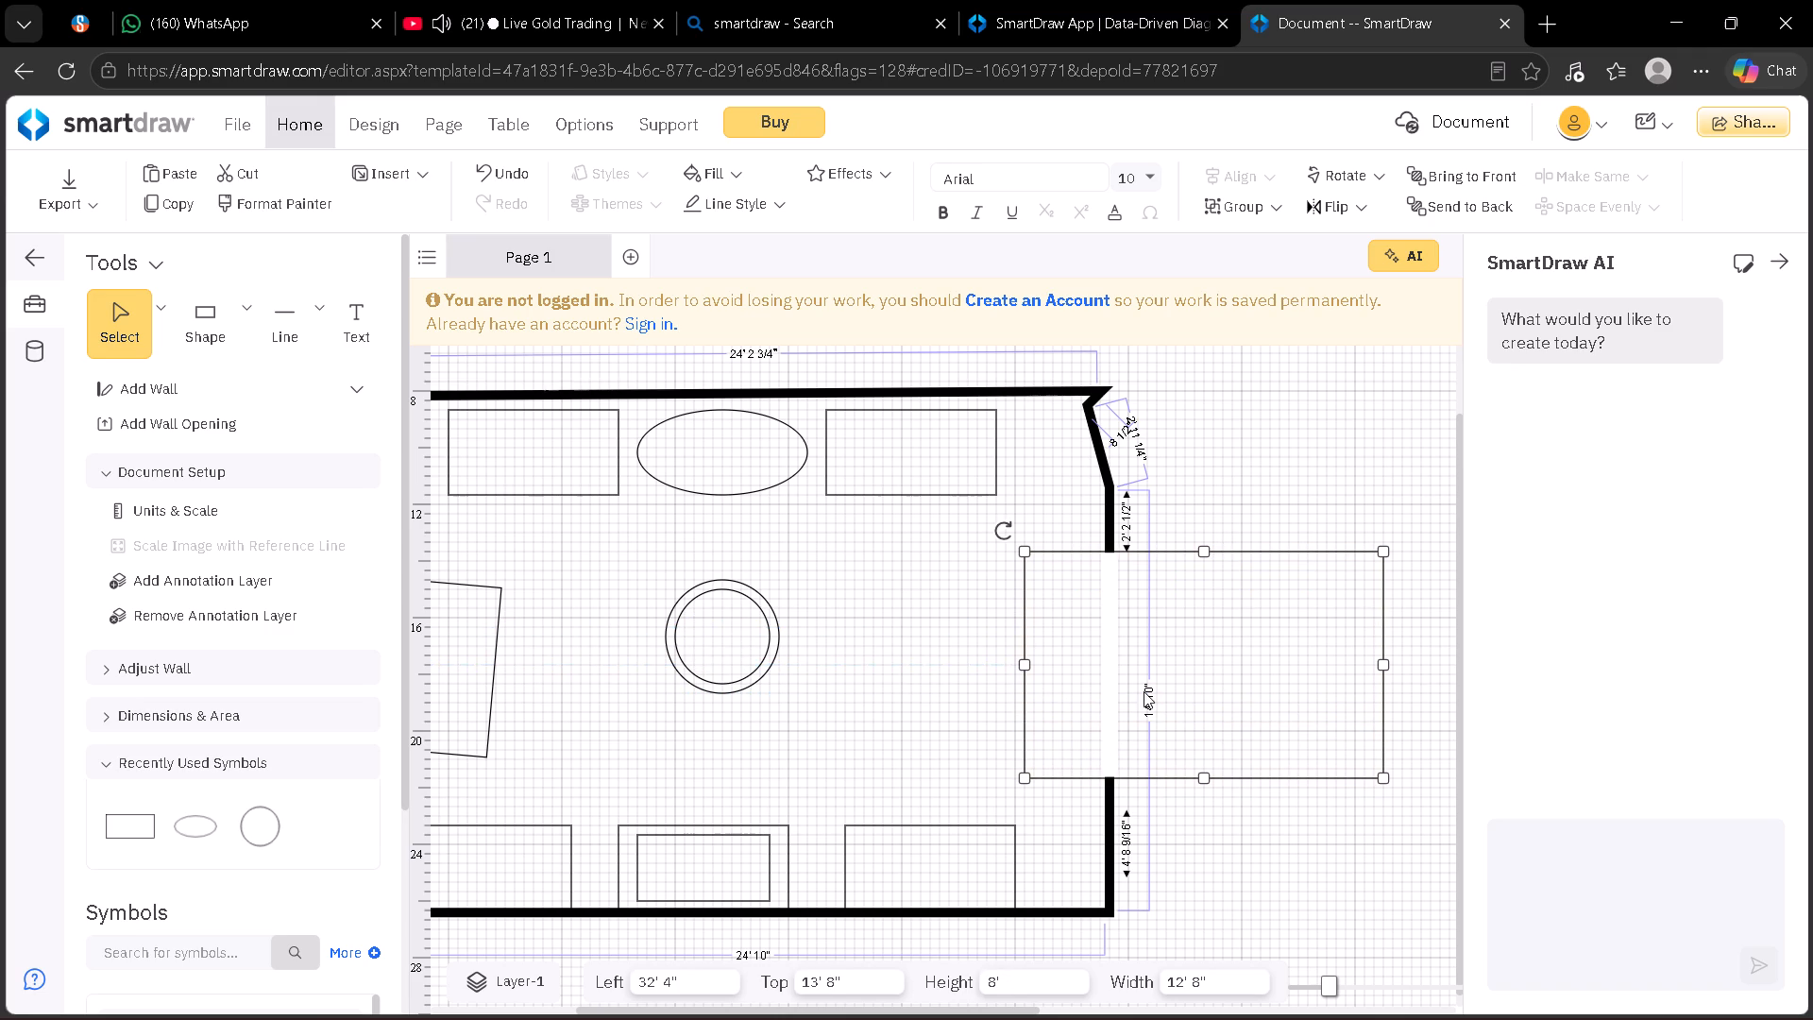
{"action": "left_click", "coordinate": [1030, 664]}
Draw a curved line from the enlarged rectangle's upper inner corner, arching above the double circle, spanning about 17' 4".
{"action": "left_click", "coordinate": [313, 323]}
{"action": "left_click", "coordinate": [390, 442]}
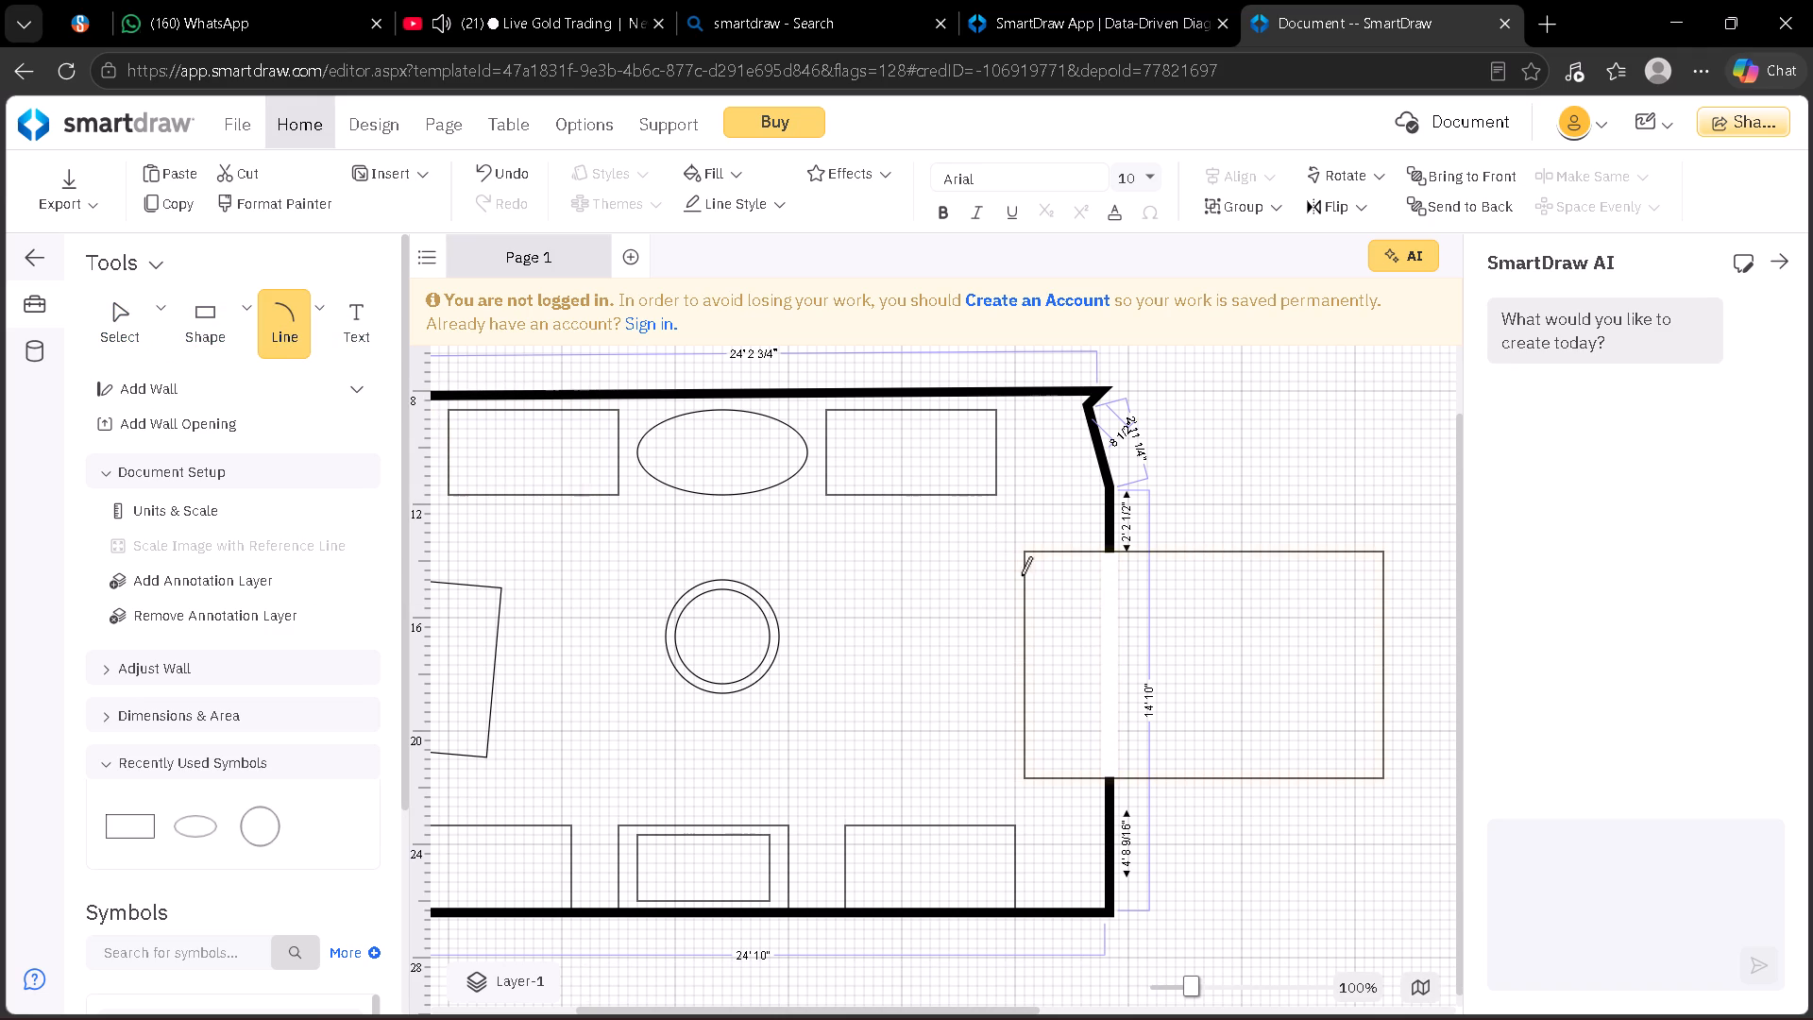
{"action": "left_click_drag", "start_coordinate": [1025, 551], "coordinate": [1018, 546]}
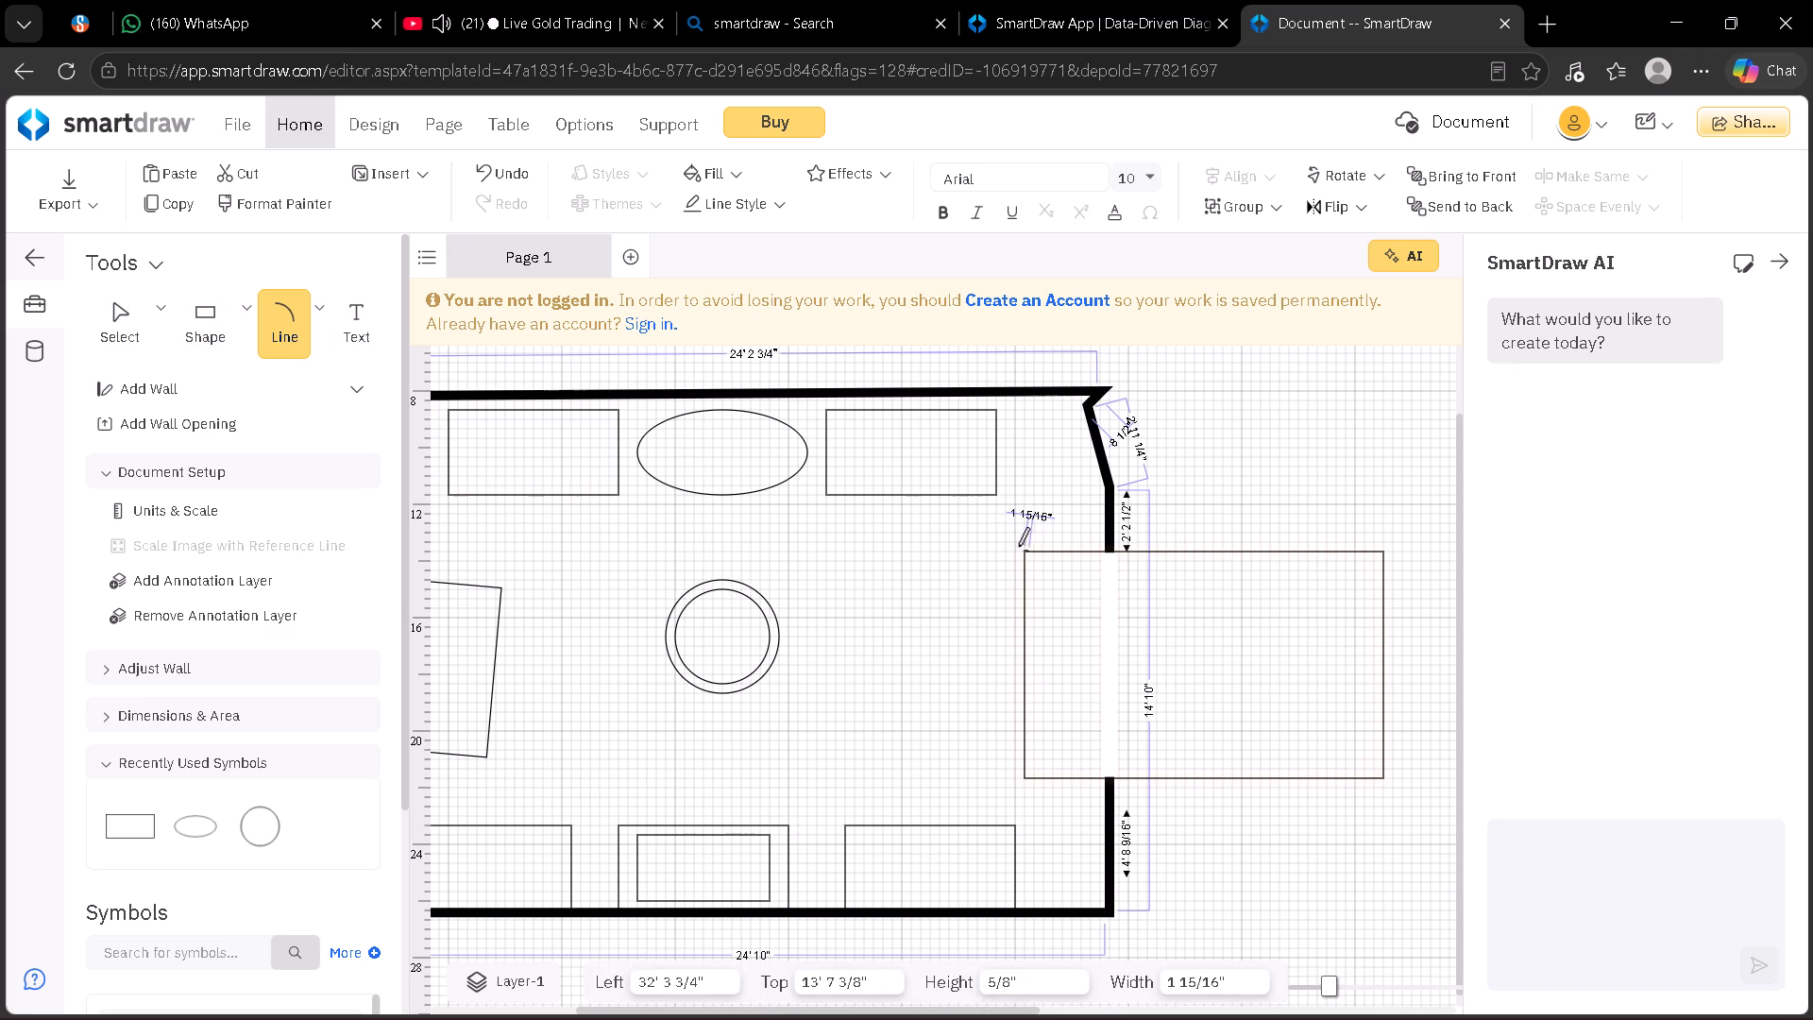
{"action": "left_click_drag", "start_coordinate": [1018, 546], "coordinate": [826, 512]}
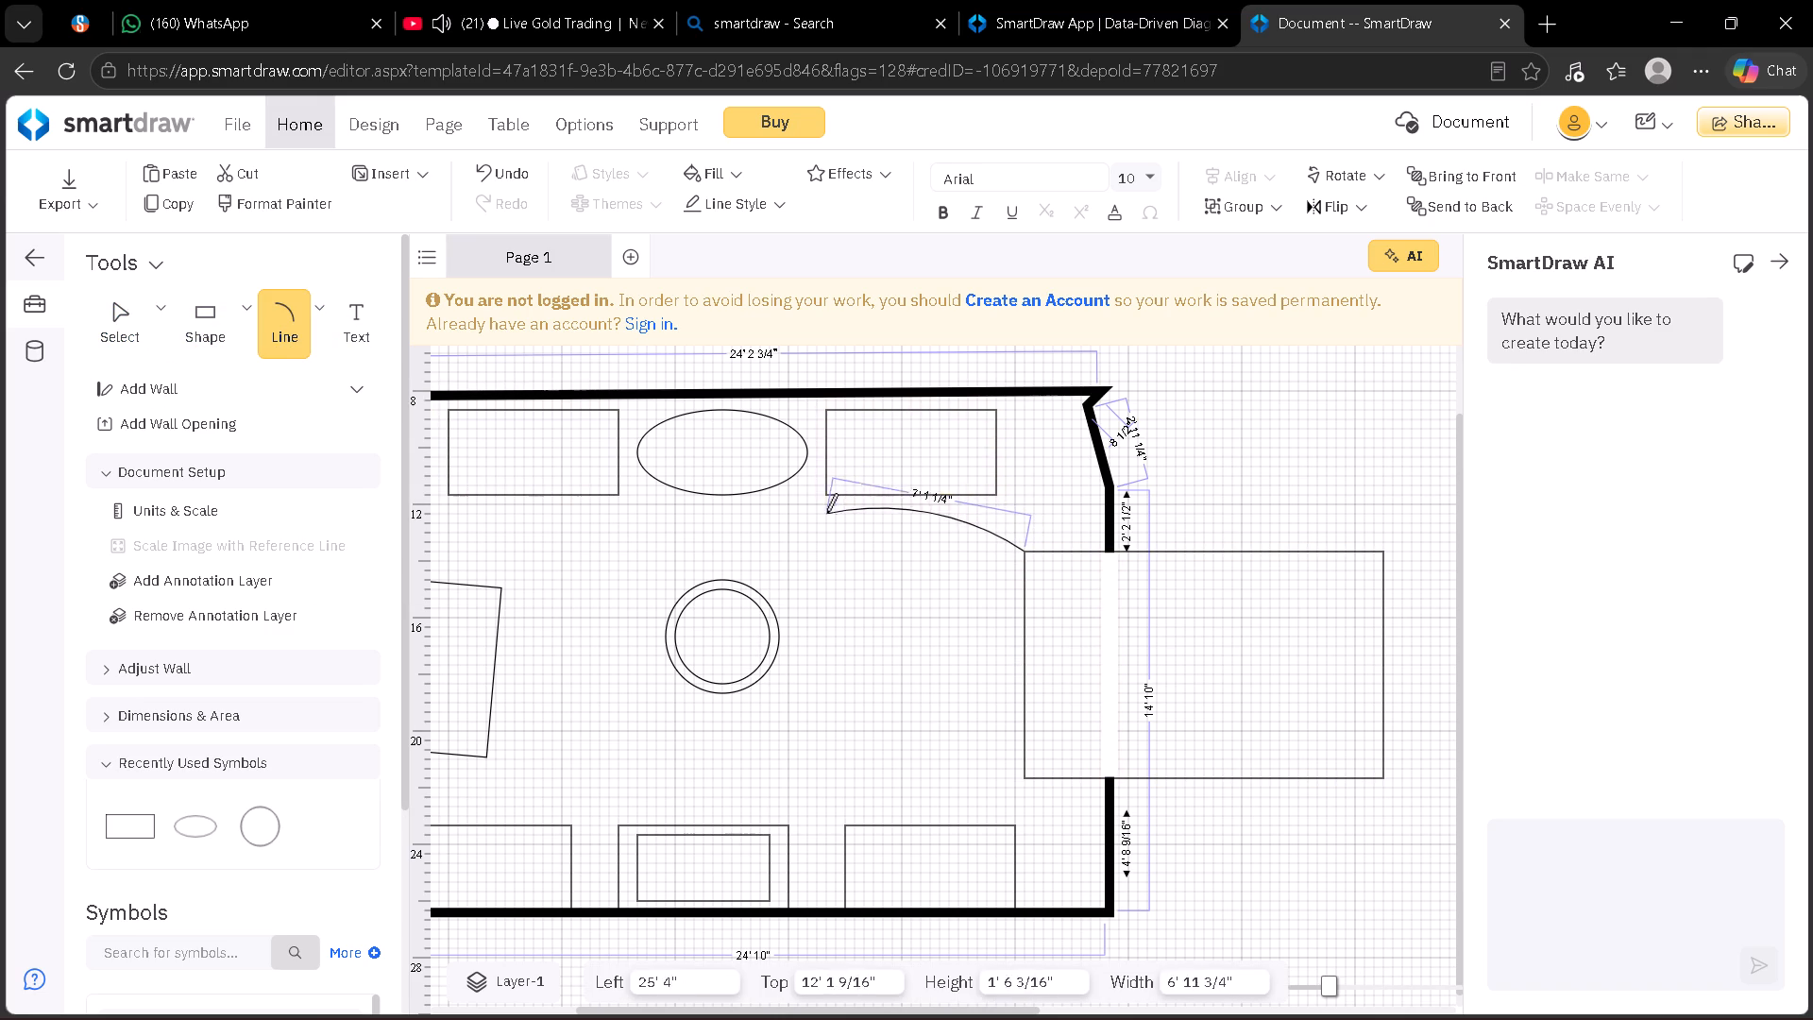
{"action": "left_click_drag", "start_coordinate": [826, 512], "coordinate": [583, 573]}
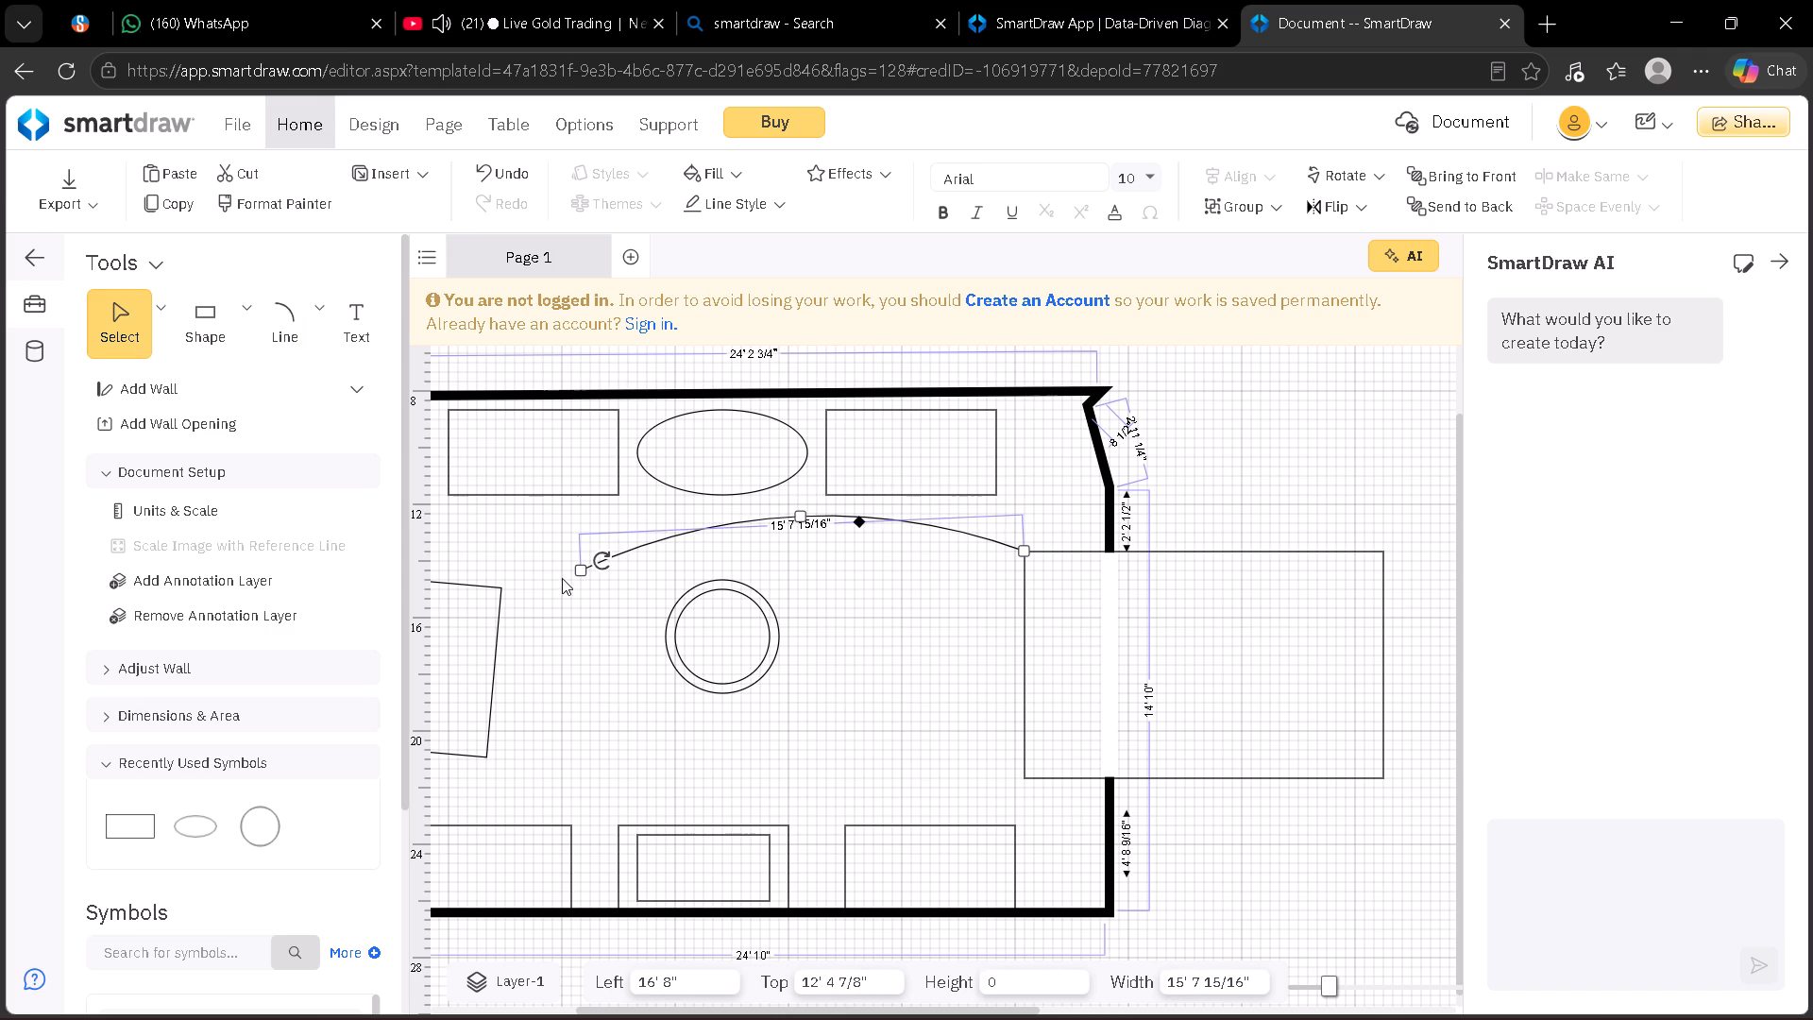
{"action": "left_click_drag", "start_coordinate": [586, 568], "coordinate": [543, 586]}
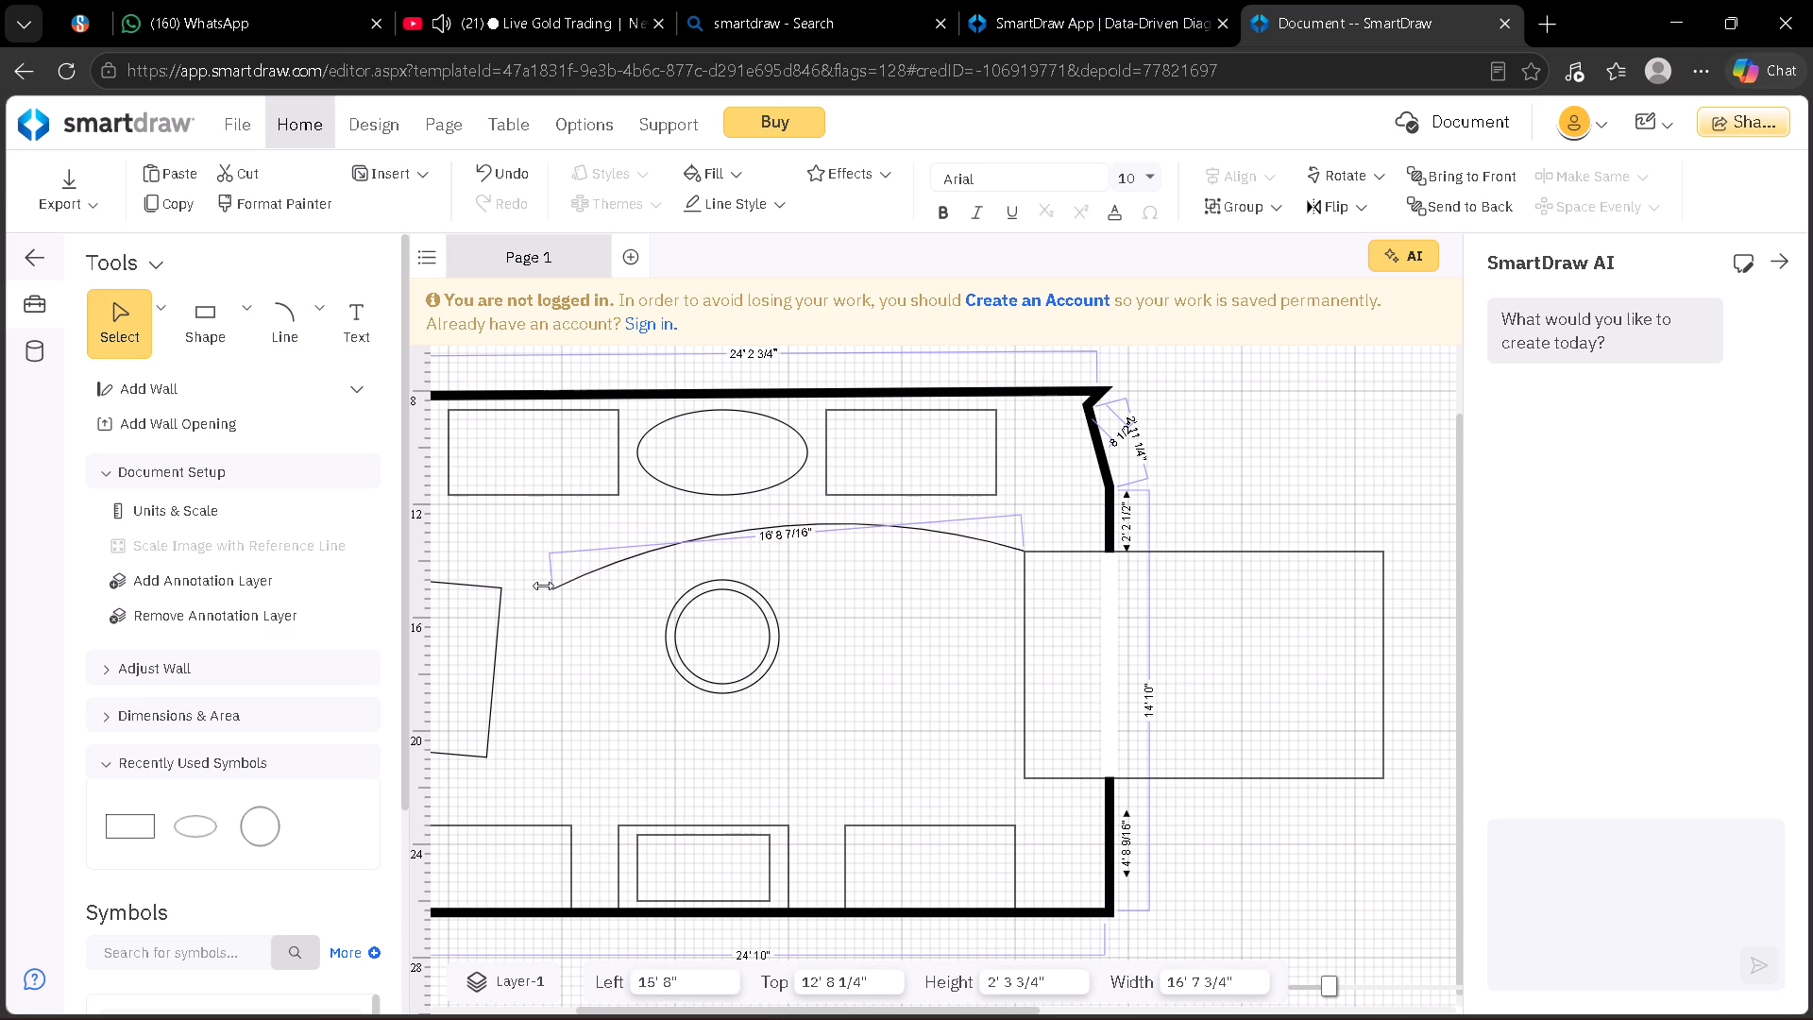
{"action": "left_click_drag", "start_coordinate": [543, 586], "coordinate": [521, 565]}
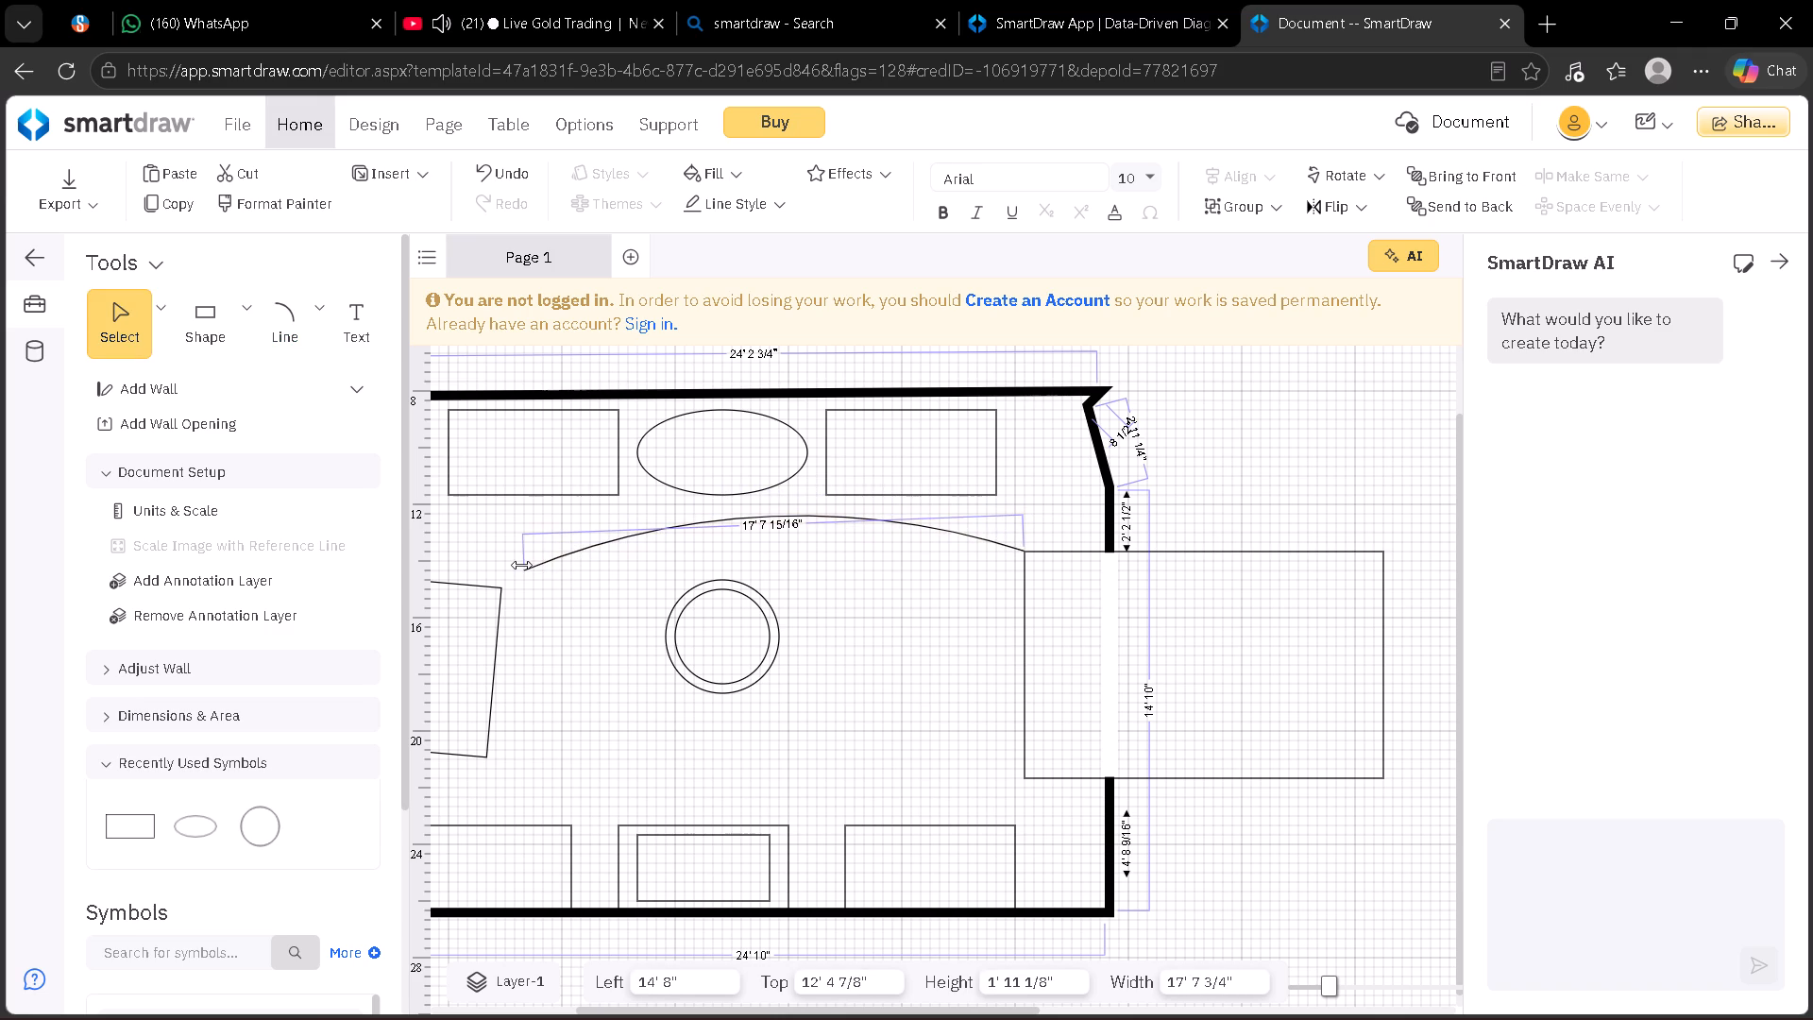
{"action": "left_click_drag", "start_coordinate": [521, 565], "coordinate": [535, 565]}
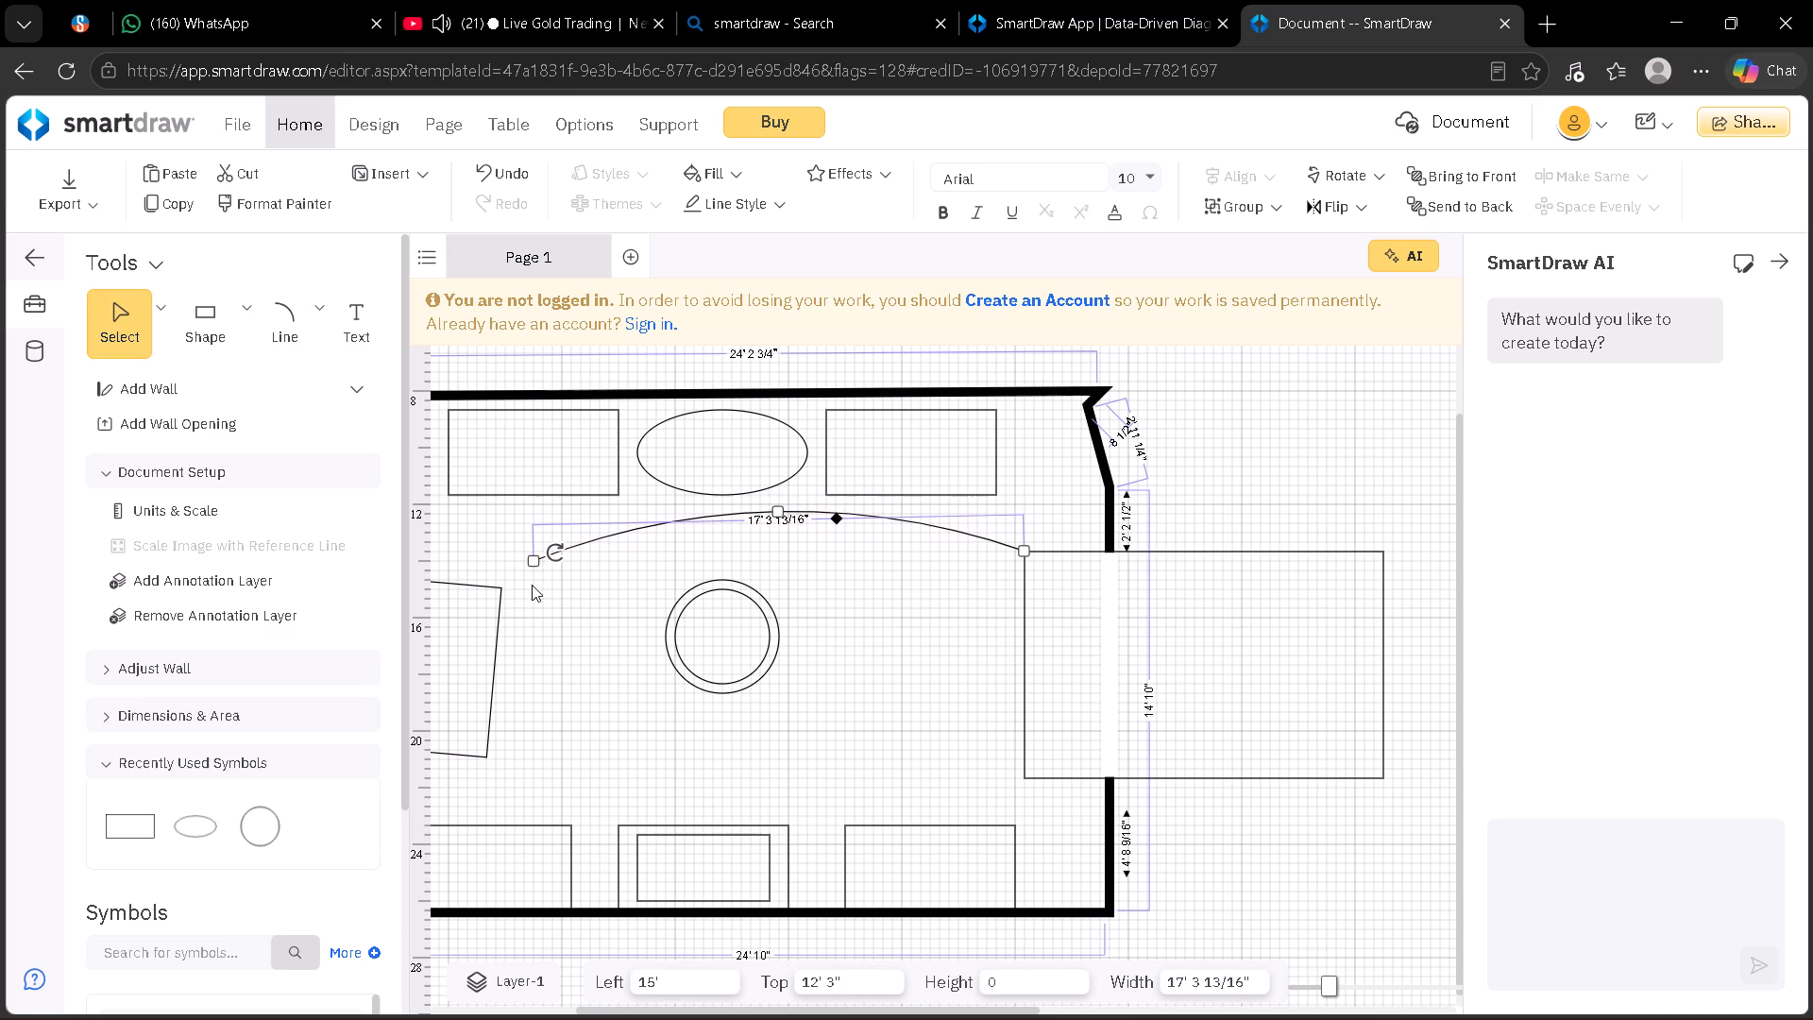
Draw a second curved line about 7' 4" long downward from the first curve's far end, bowing outward toward the left wall.
{"action": "left_click", "coordinate": [317, 314]}
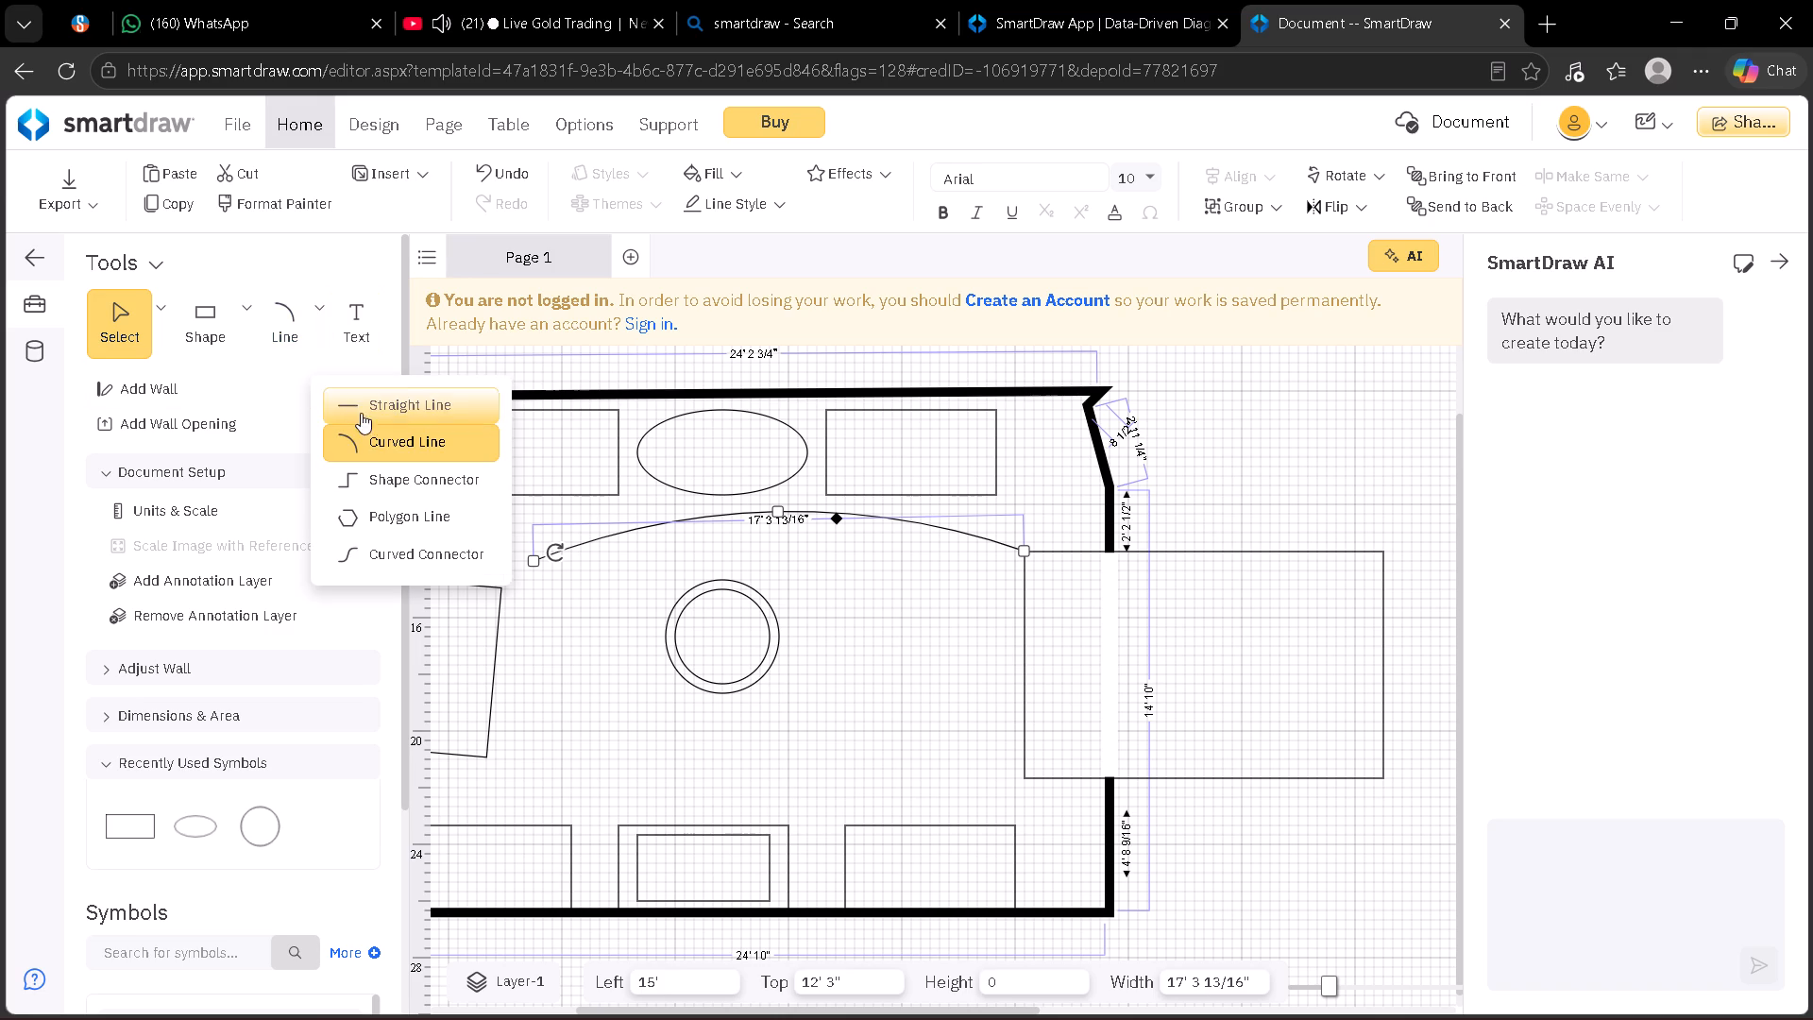
{"action": "left_click", "coordinate": [376, 444]}
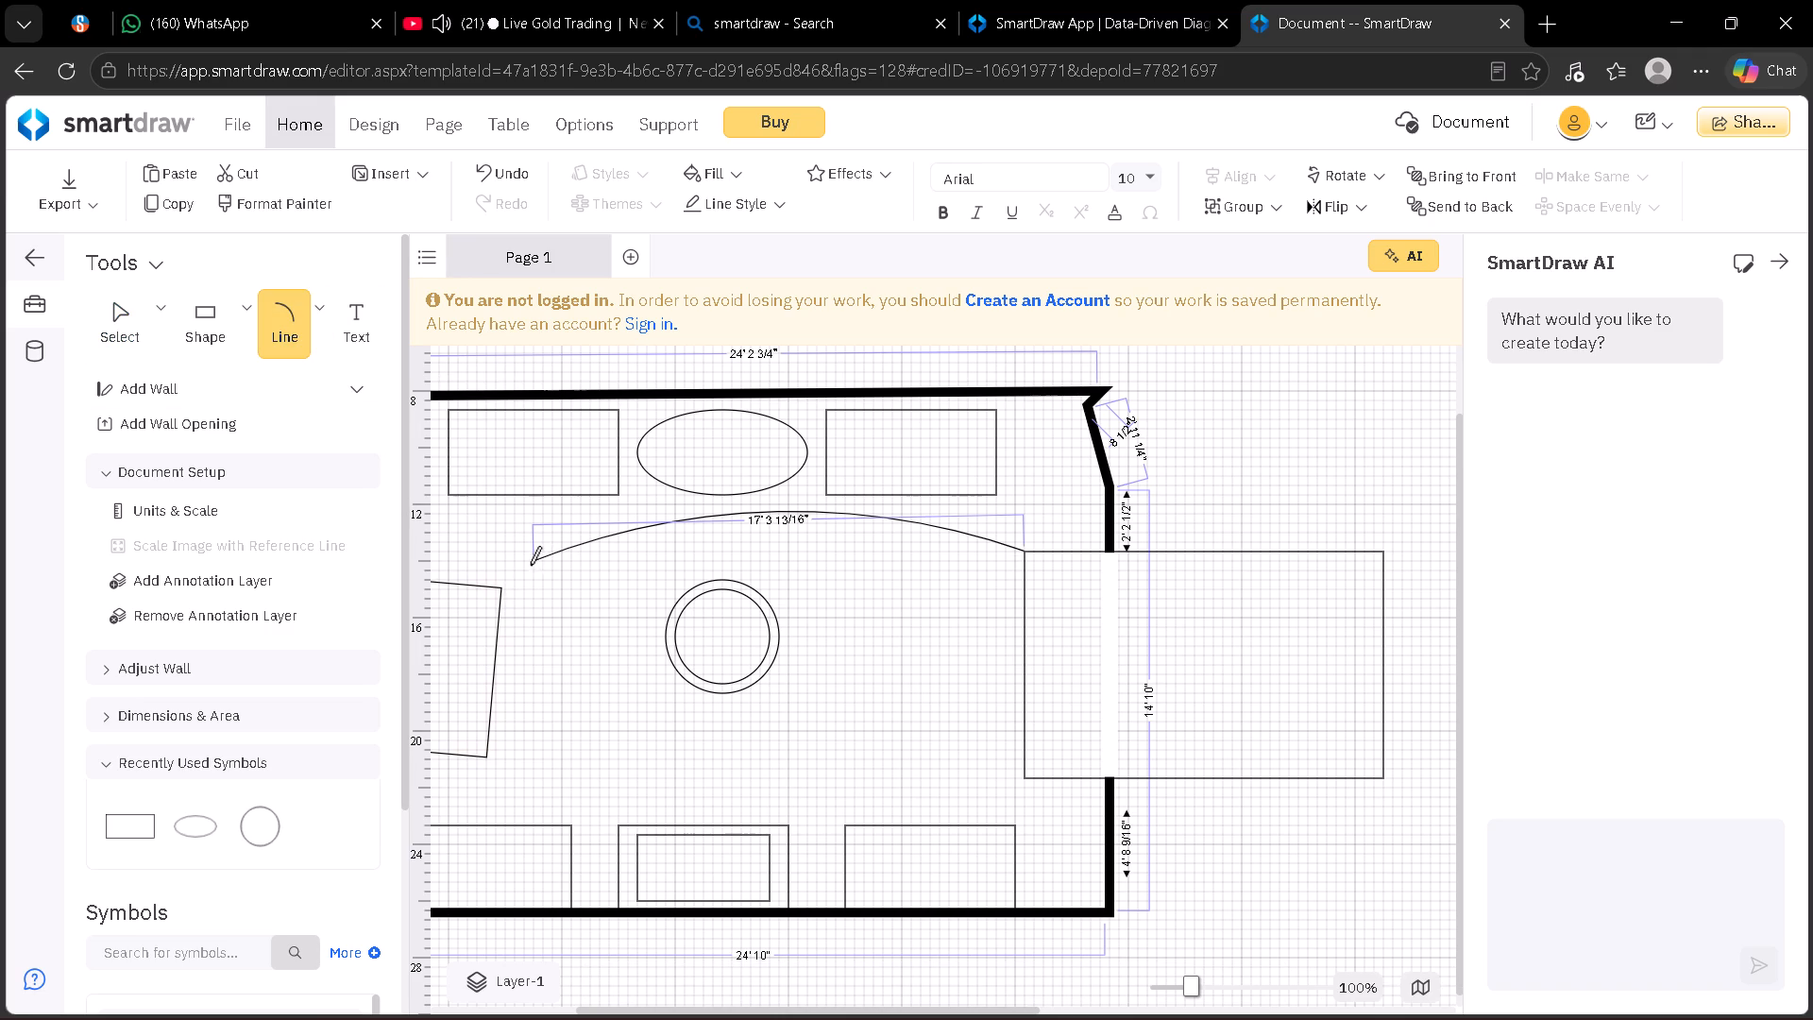
{"action": "left_click_drag", "start_coordinate": [530, 562], "coordinate": [518, 630]}
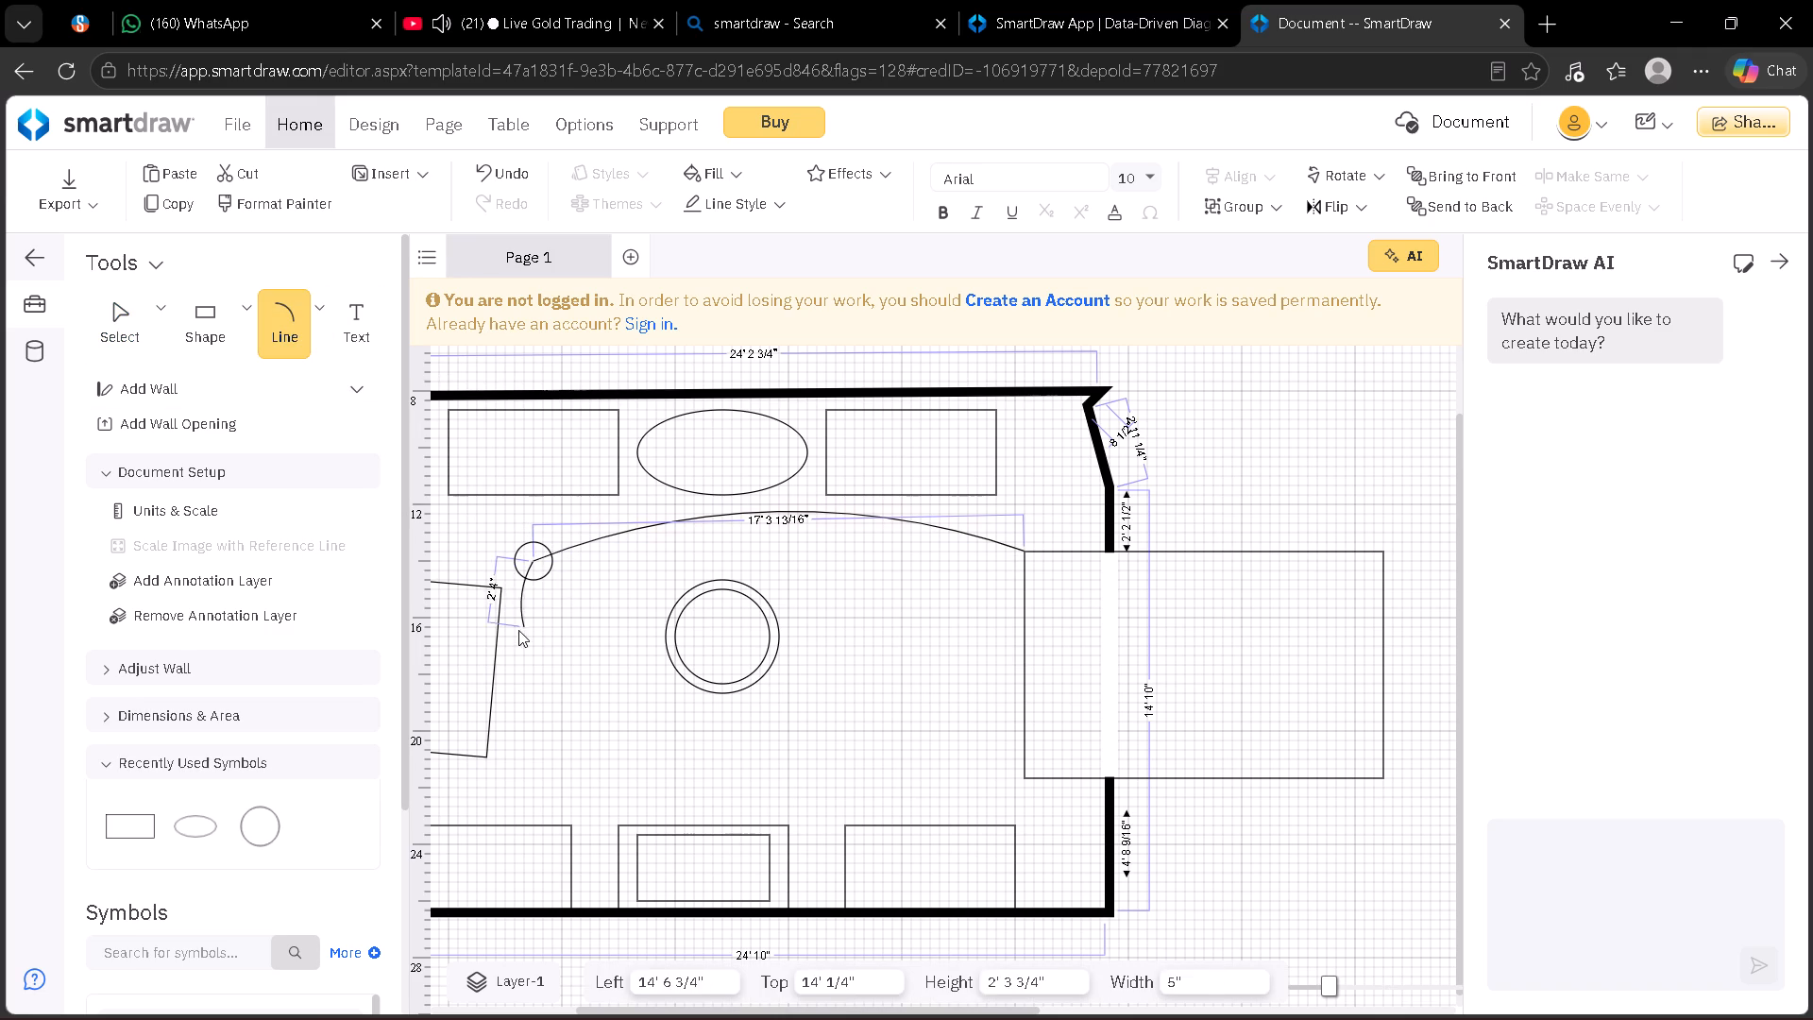
{"action": "left_click_drag", "start_coordinate": [518, 630], "coordinate": [525, 771]}
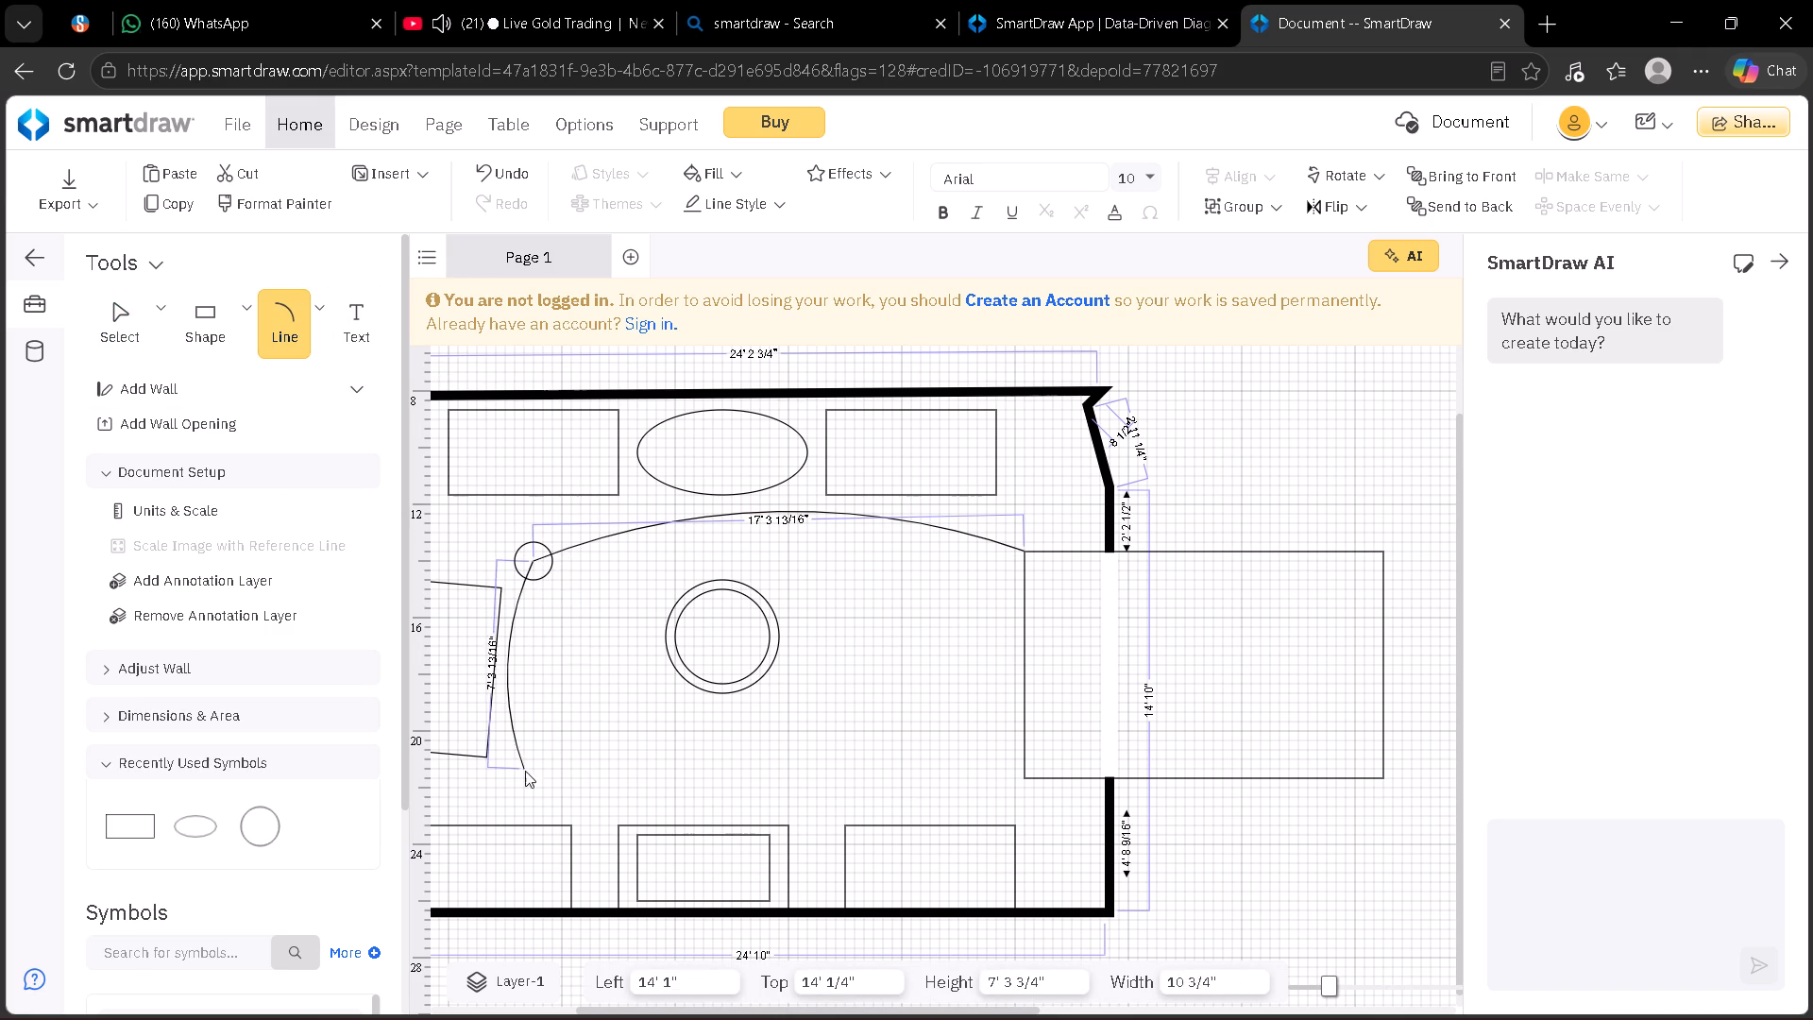
{"action": "left_click_drag", "start_coordinate": [525, 771], "coordinate": [536, 772]}
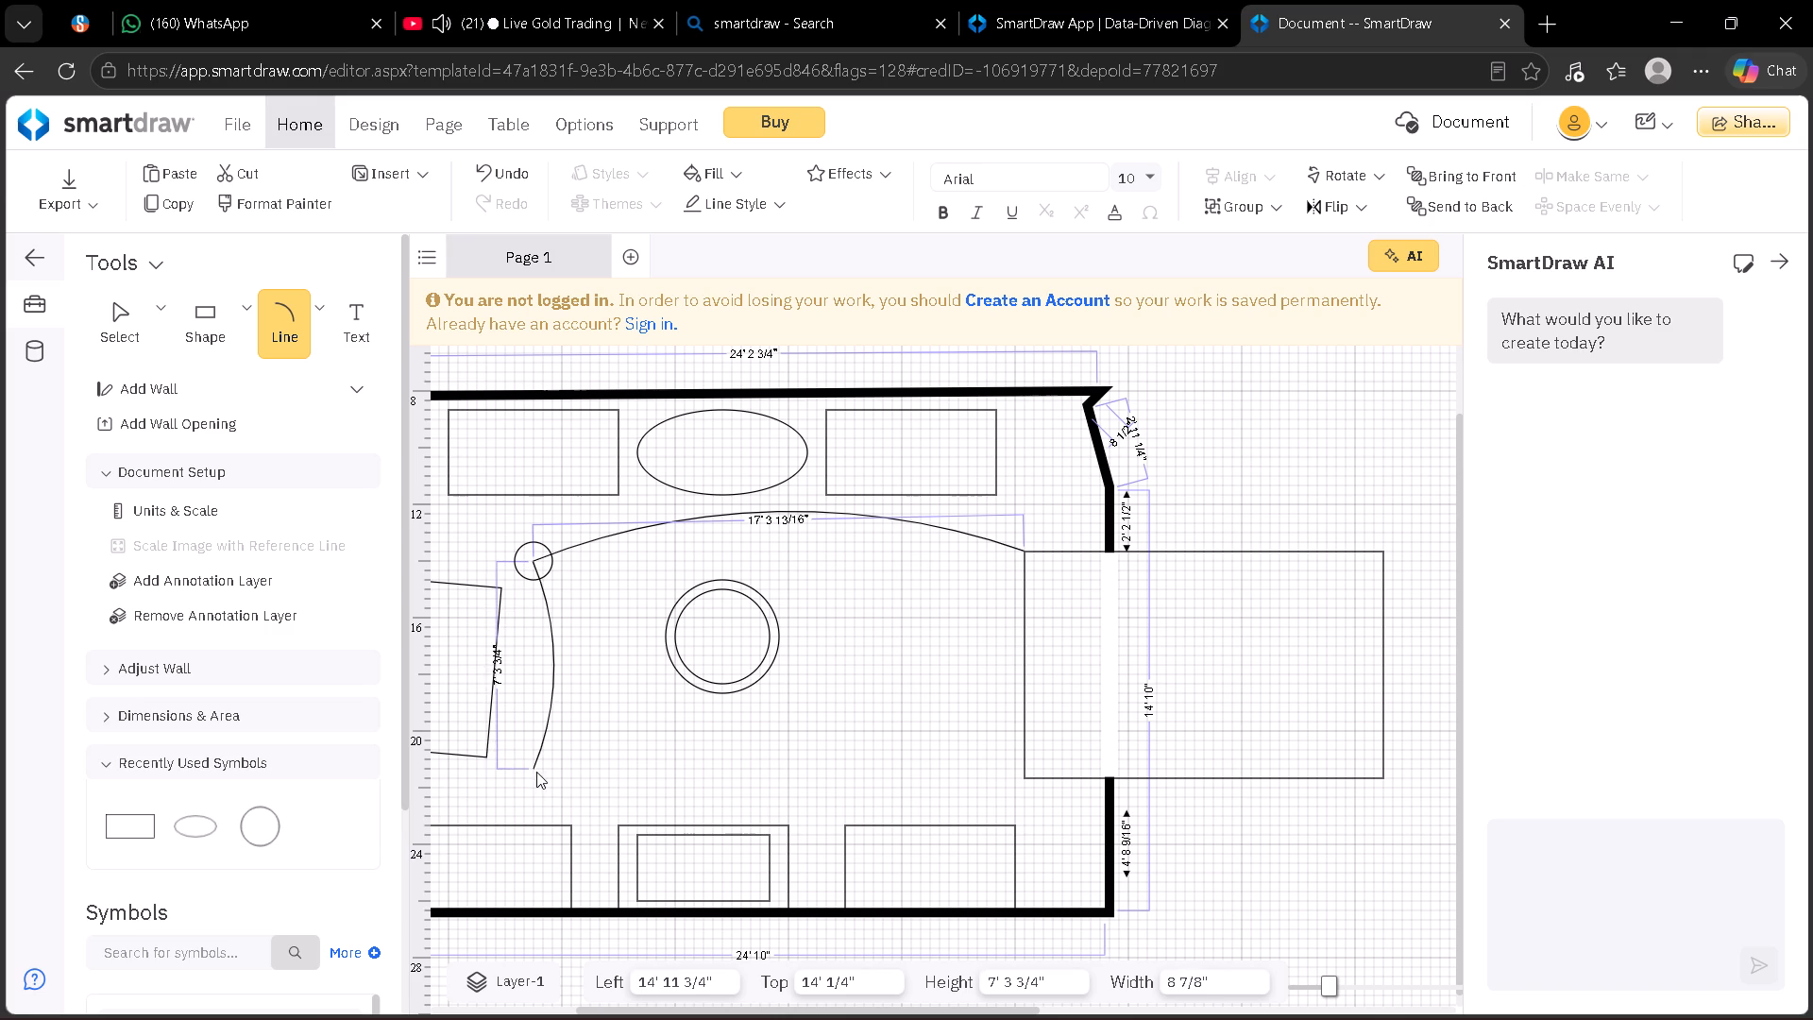
{"action": "left_click_drag", "start_coordinate": [536, 772], "coordinate": [527, 771]}
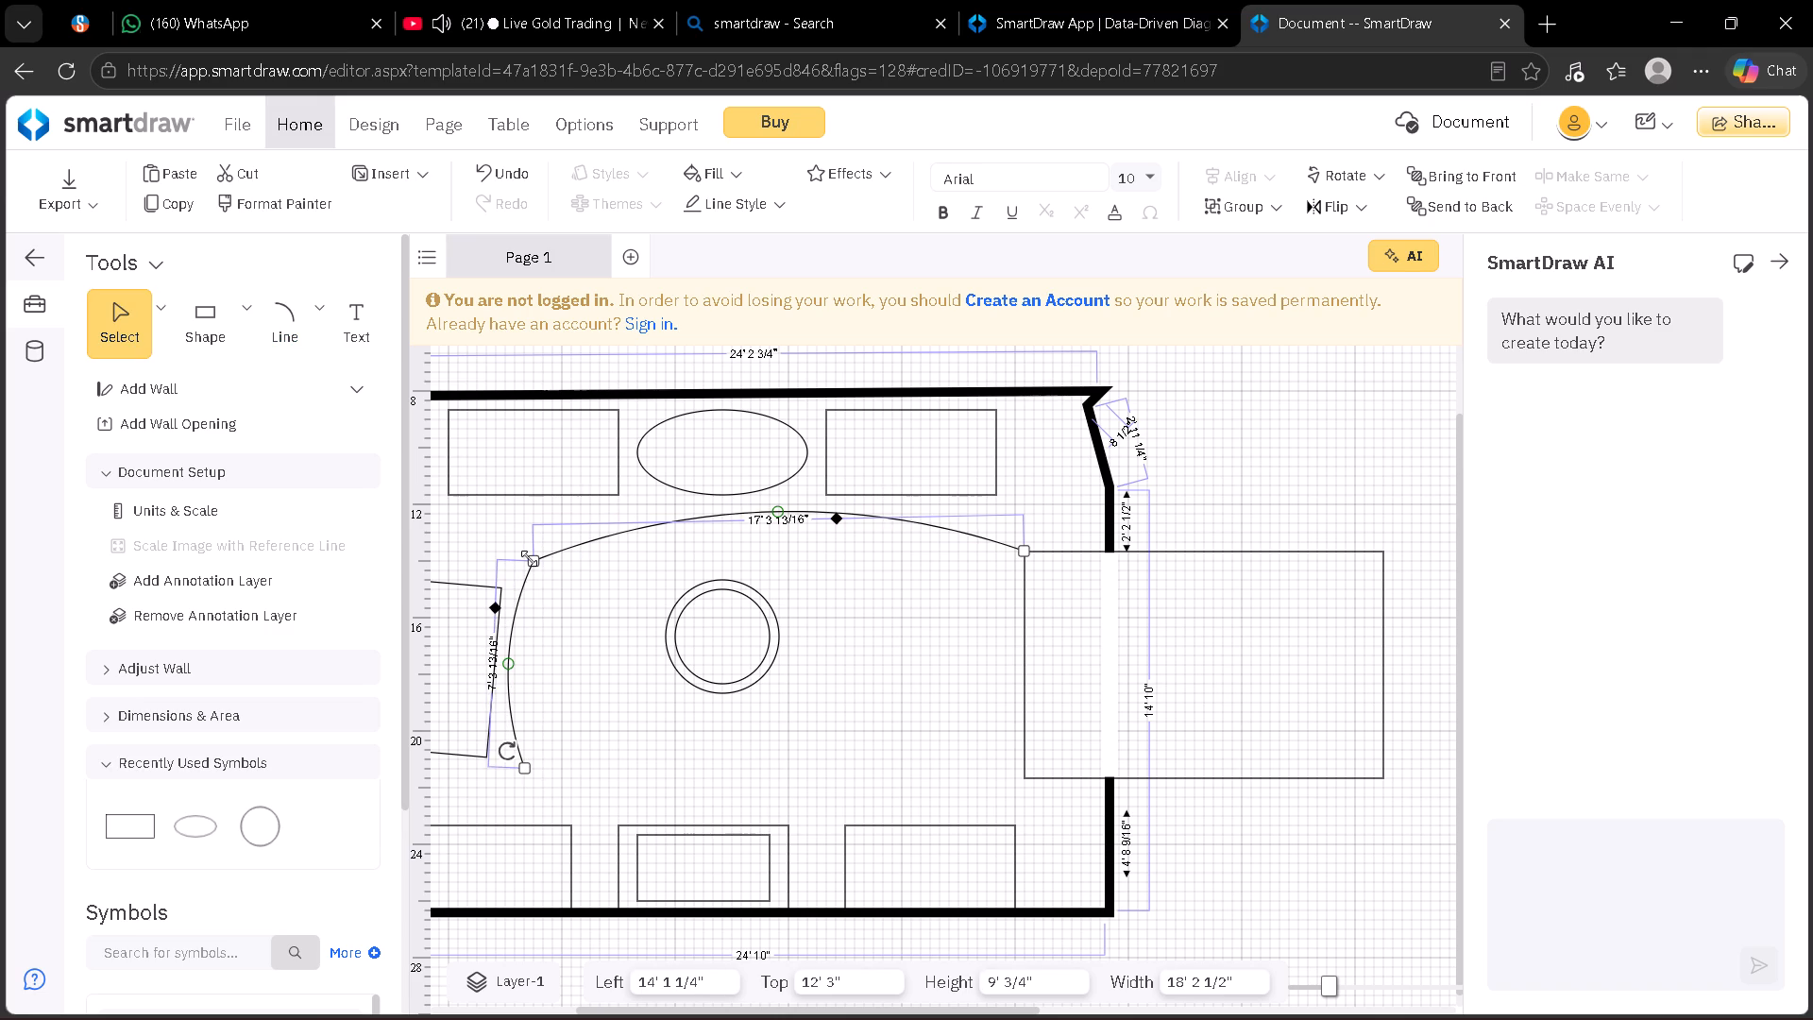
Adjust the curves' shared corner and lower end so the upper curve spans 16' 7 3/4" and the left curve 8' 1/4".
{"action": "left_click_drag", "start_coordinate": [529, 558], "coordinate": [553, 570]}
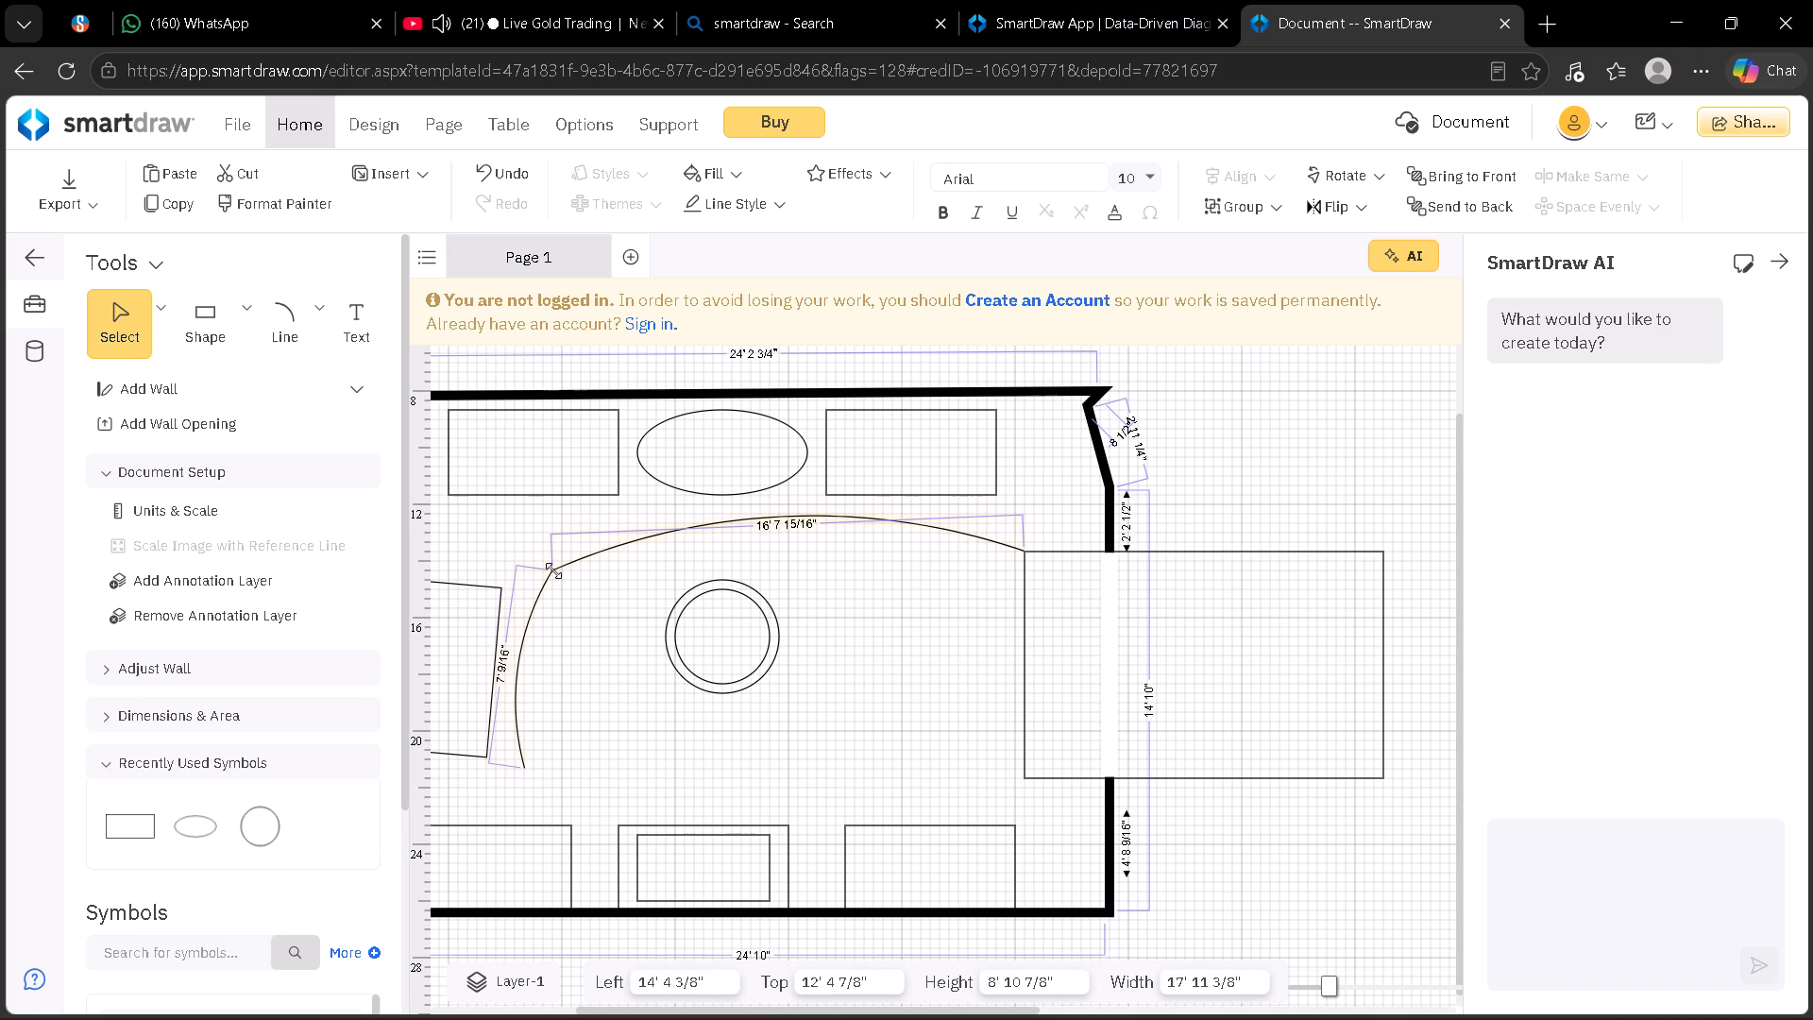
{"action": "left_click_drag", "start_coordinate": [553, 570], "coordinate": [574, 566]}
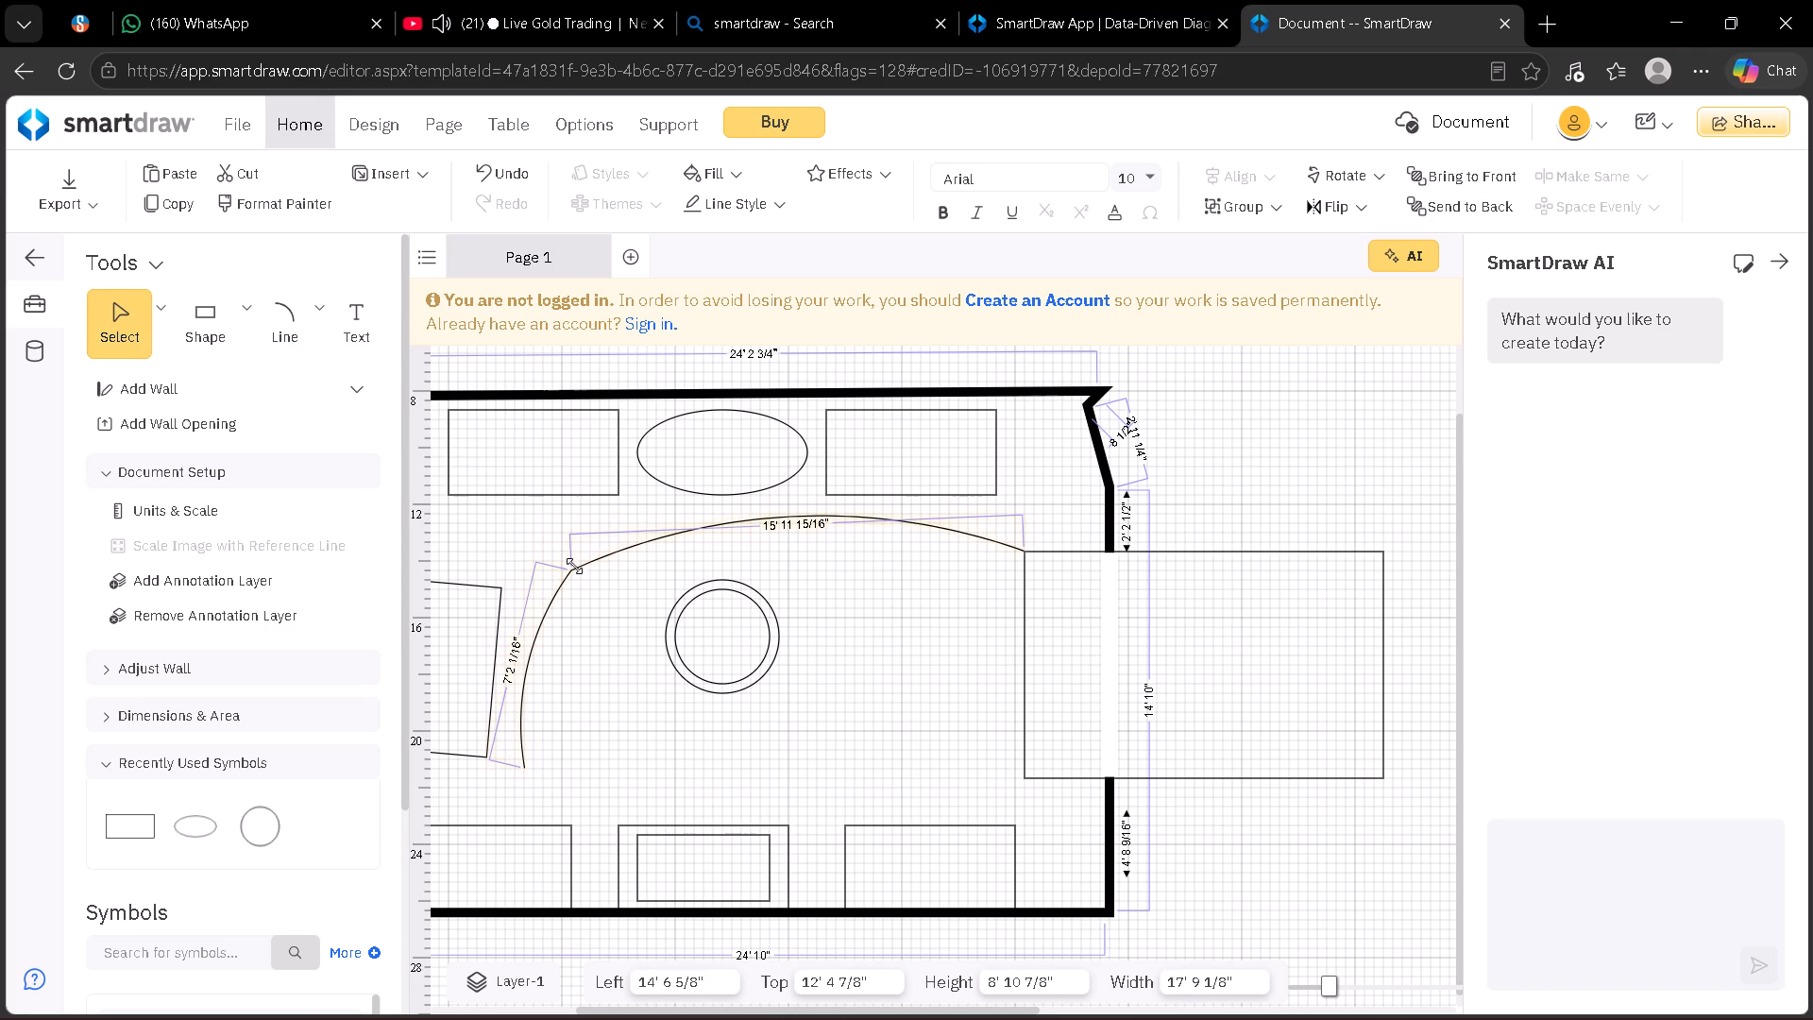
{"action": "left_click_drag", "start_coordinate": [574, 566], "coordinate": [583, 567]}
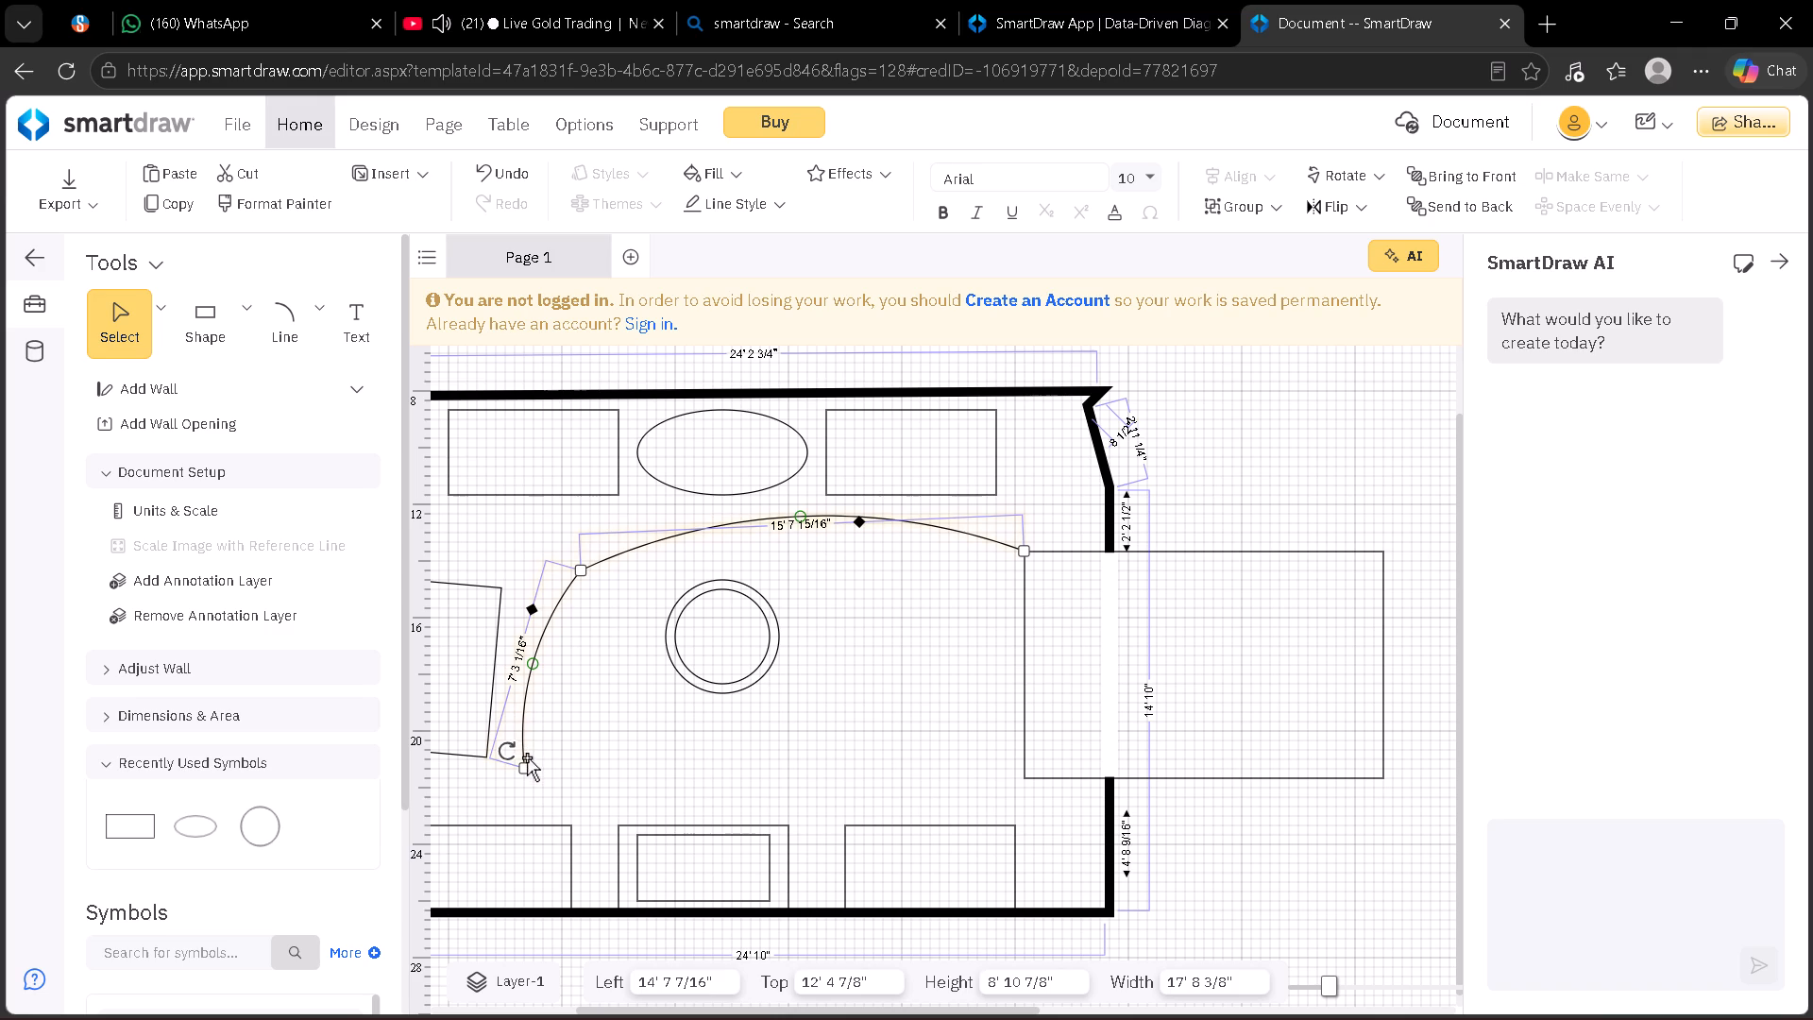
{"action": "left_click_drag", "start_coordinate": [525, 770], "coordinate": [553, 754]}
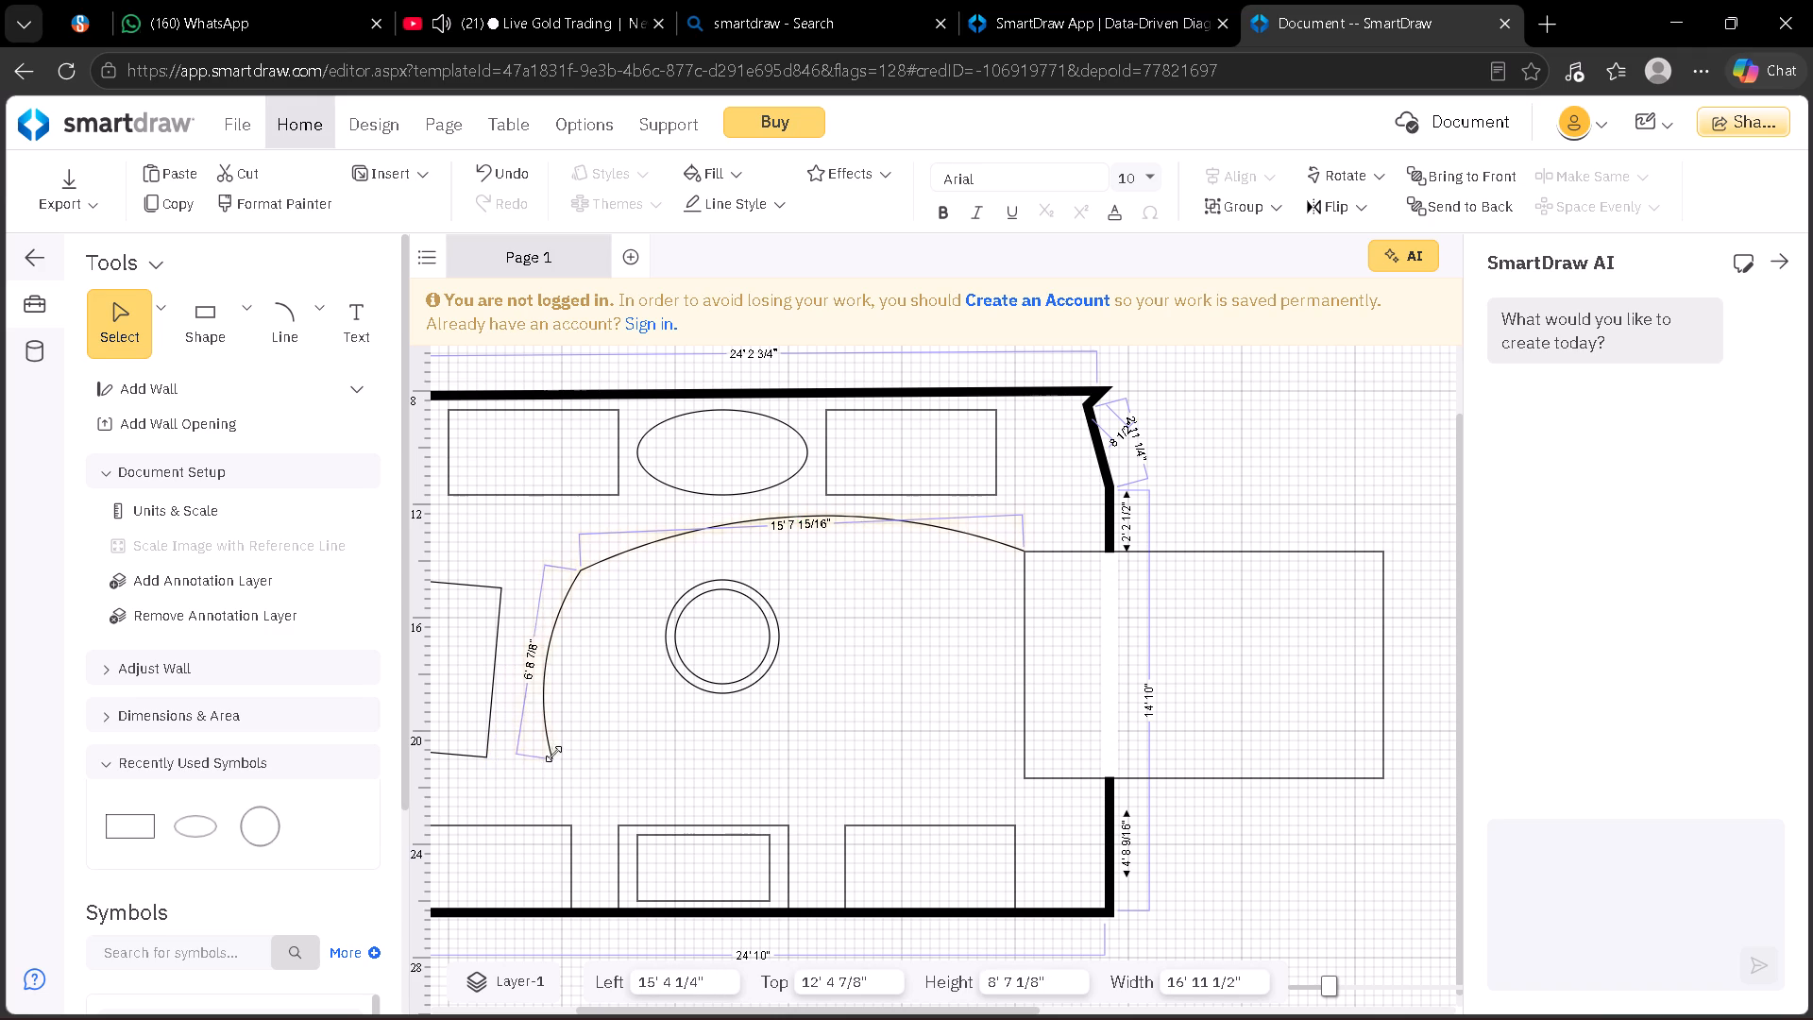
{"action": "left_click_drag", "start_coordinate": [553, 754], "coordinate": [526, 748]}
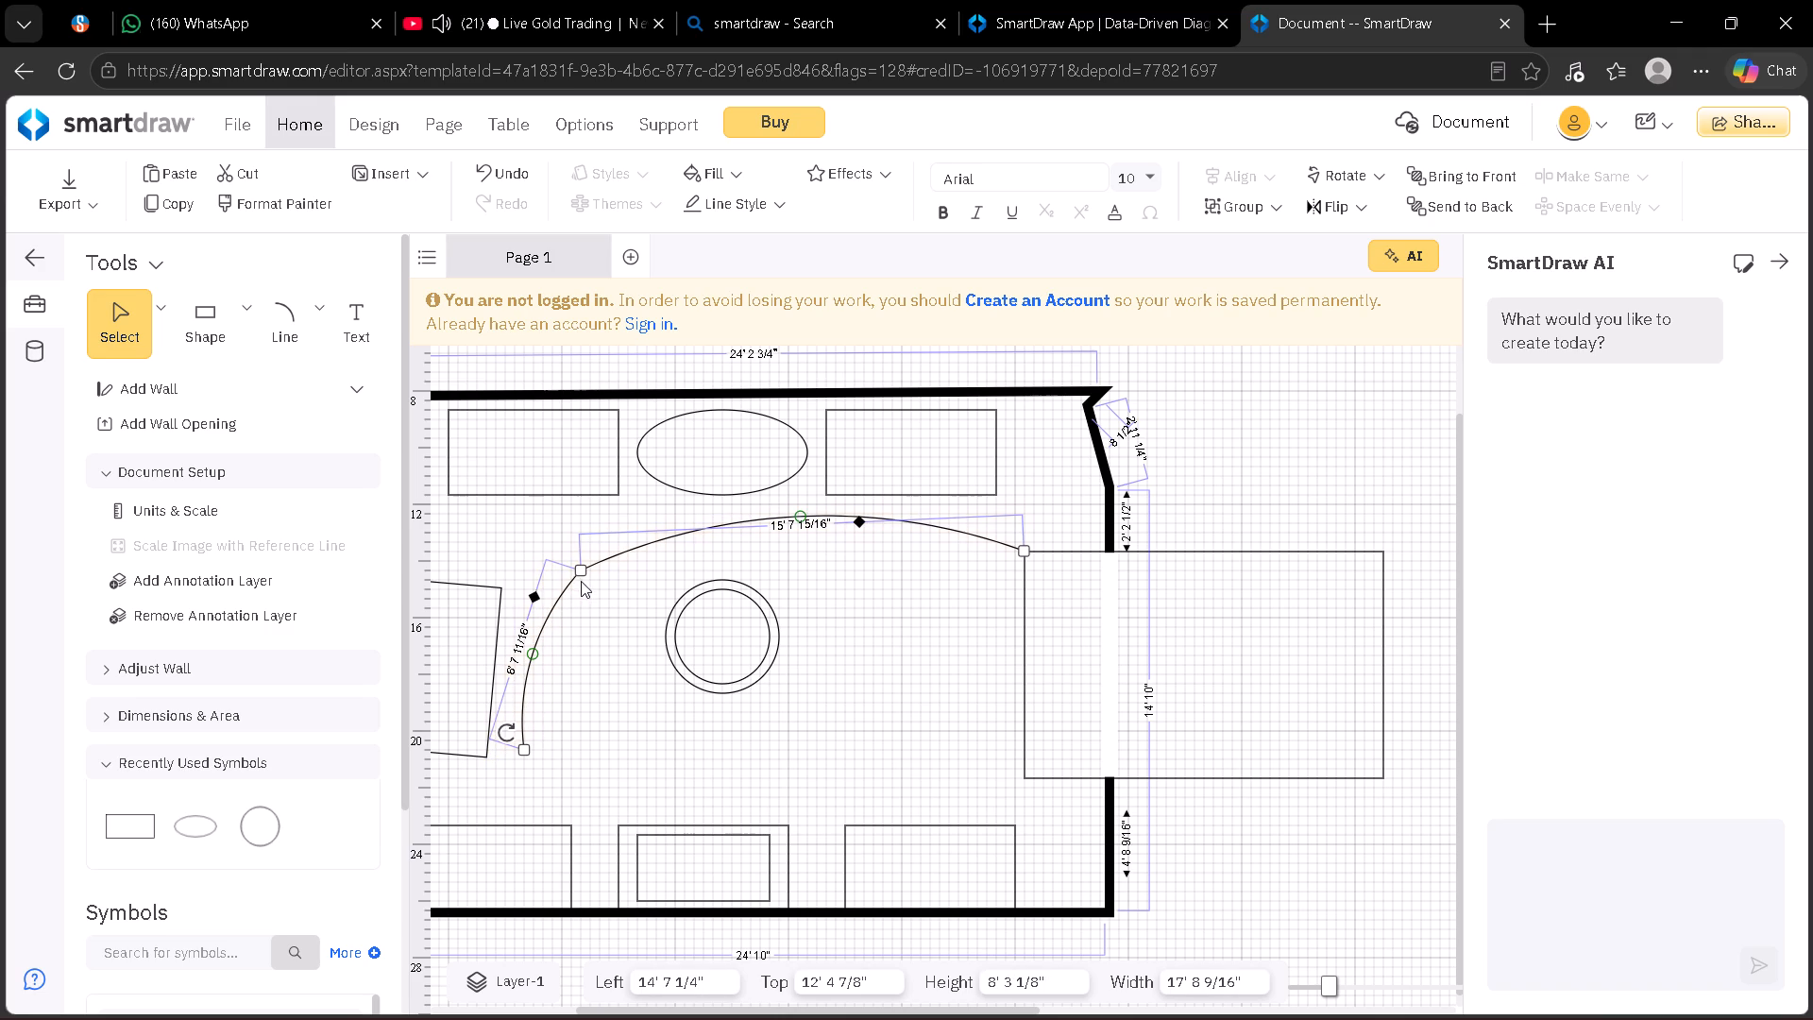
{"action": "left_click_drag", "start_coordinate": [579, 570], "coordinate": [551, 560]}
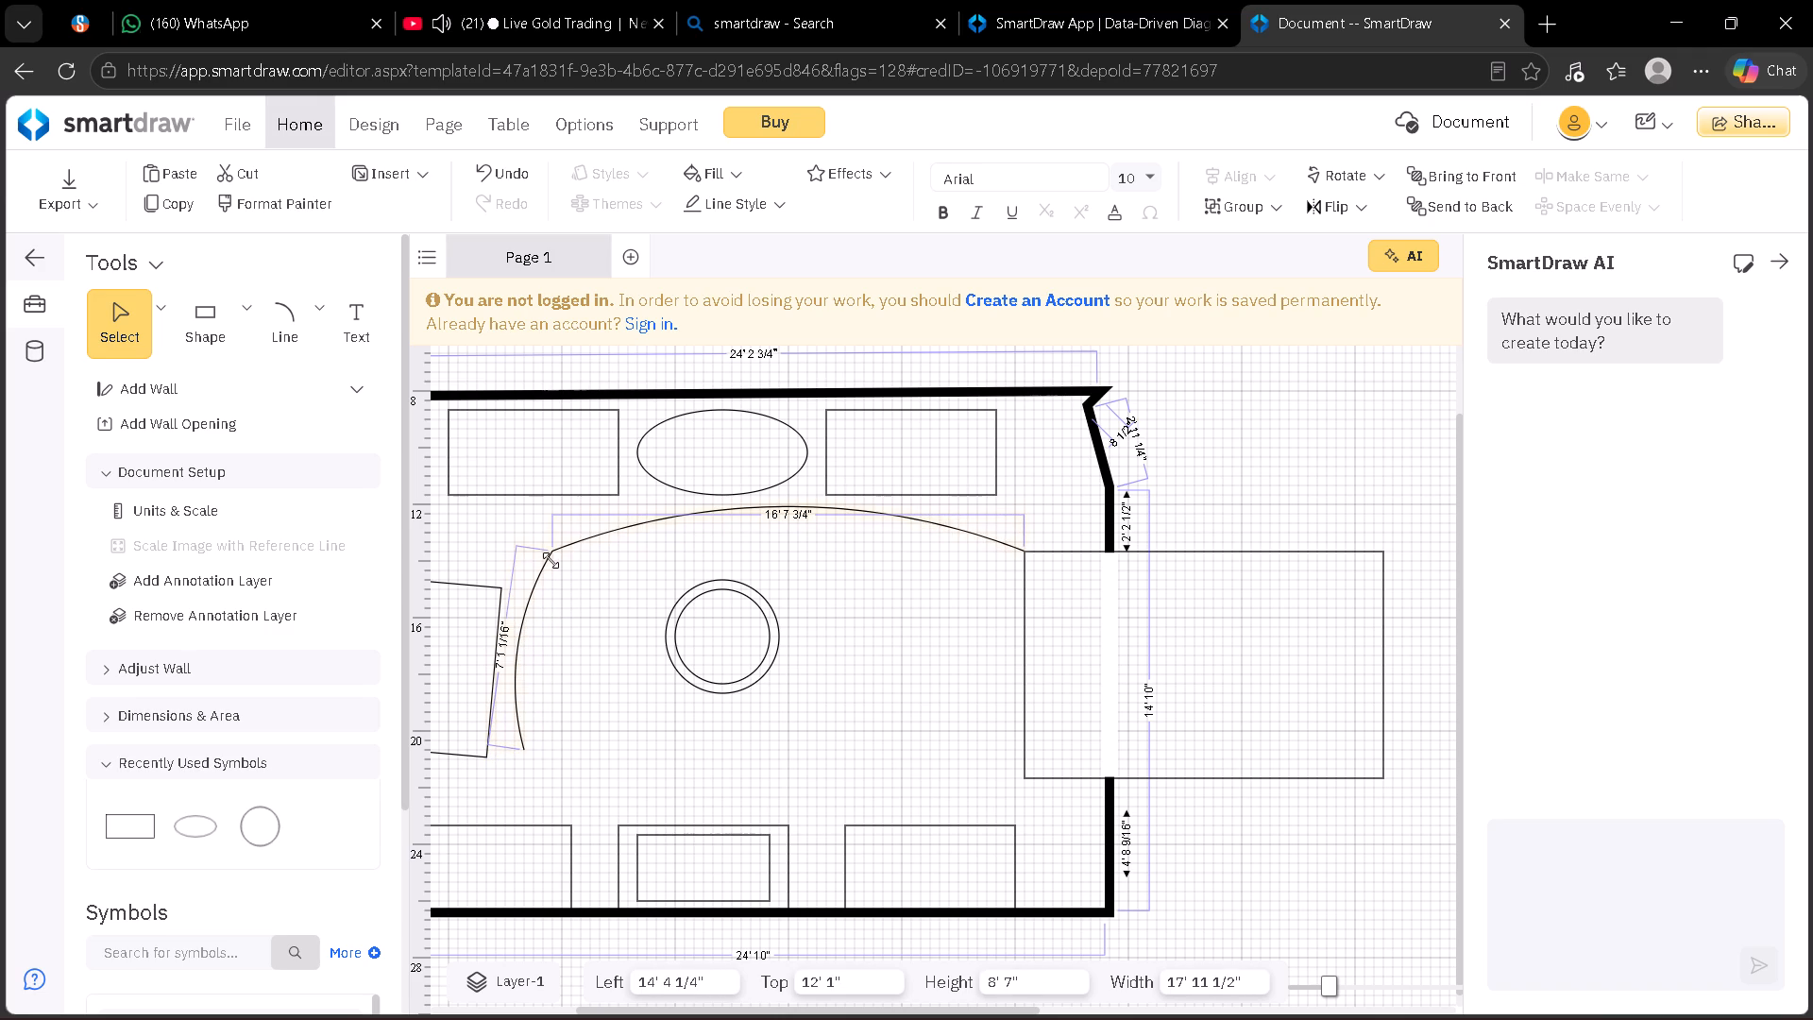
{"action": "left_click_drag", "start_coordinate": [551, 560], "coordinate": [555, 564]}
{"action": "left_click_drag", "start_coordinate": [525, 744], "coordinate": [532, 749]}
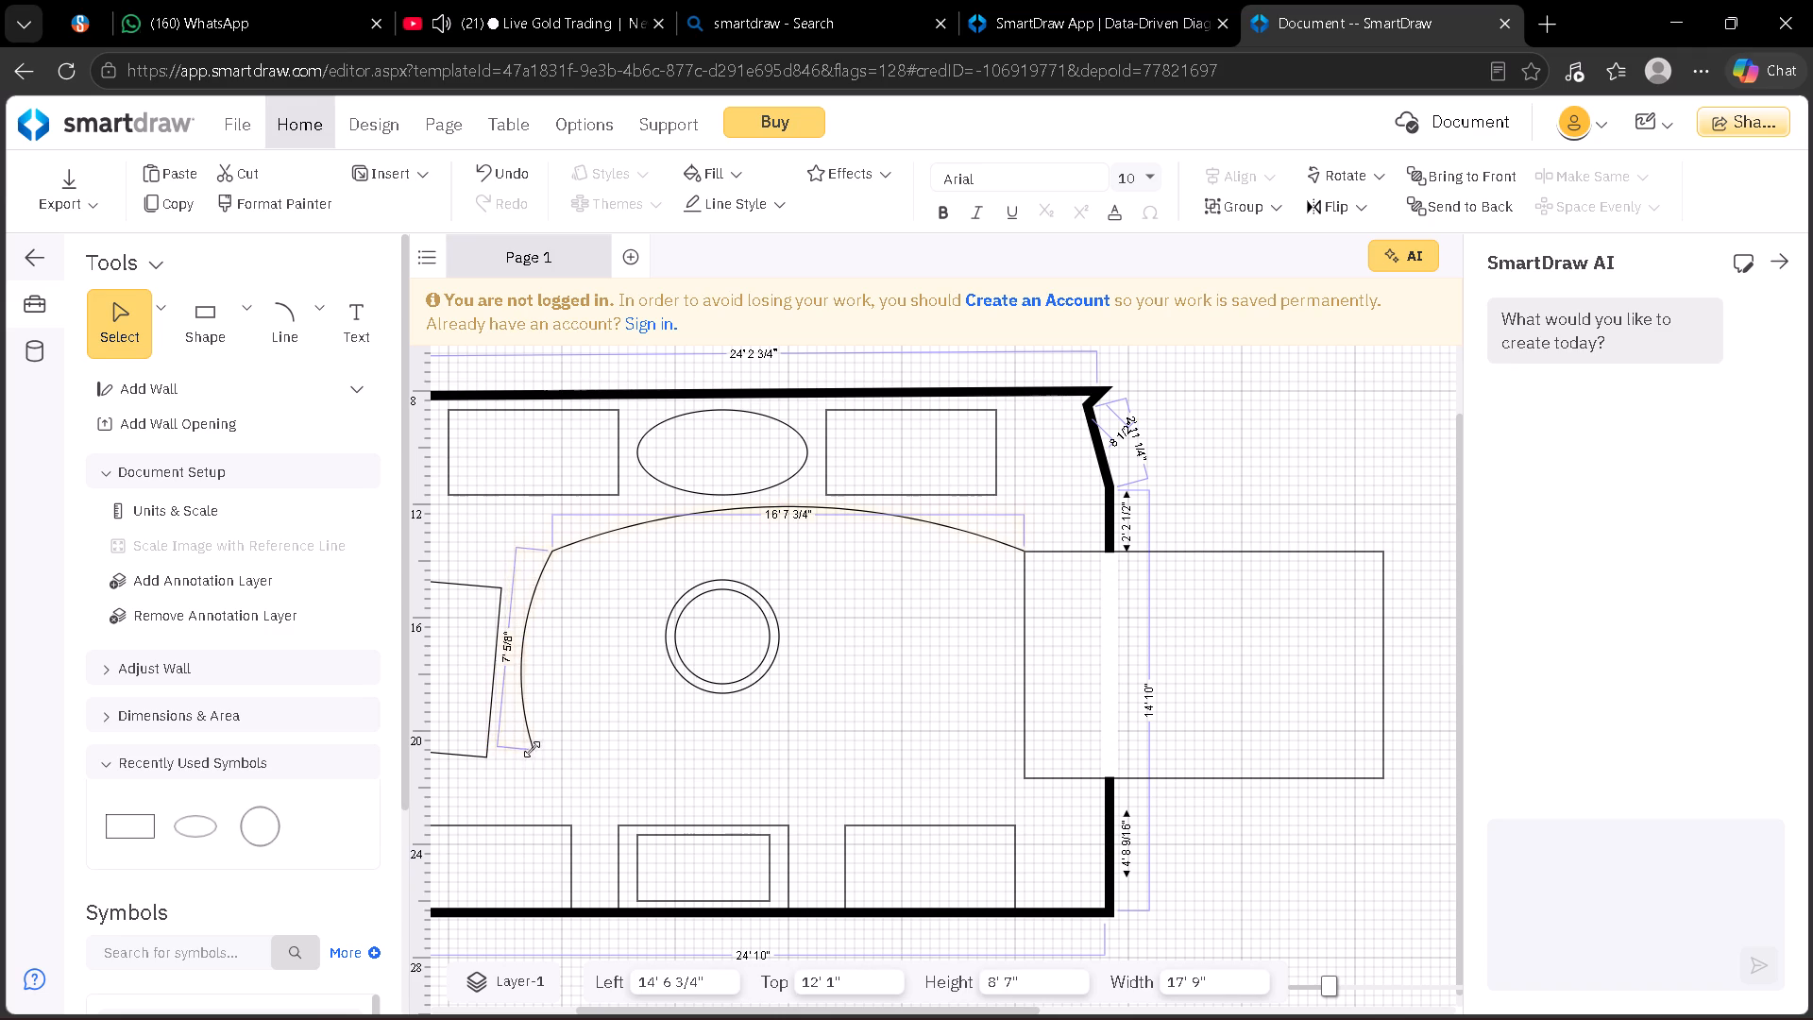
{"action": "left_click_drag", "start_coordinate": [532, 749], "coordinate": [544, 760]}
{"action": "left_click_drag", "start_coordinate": [557, 760], "coordinate": [552, 766]}
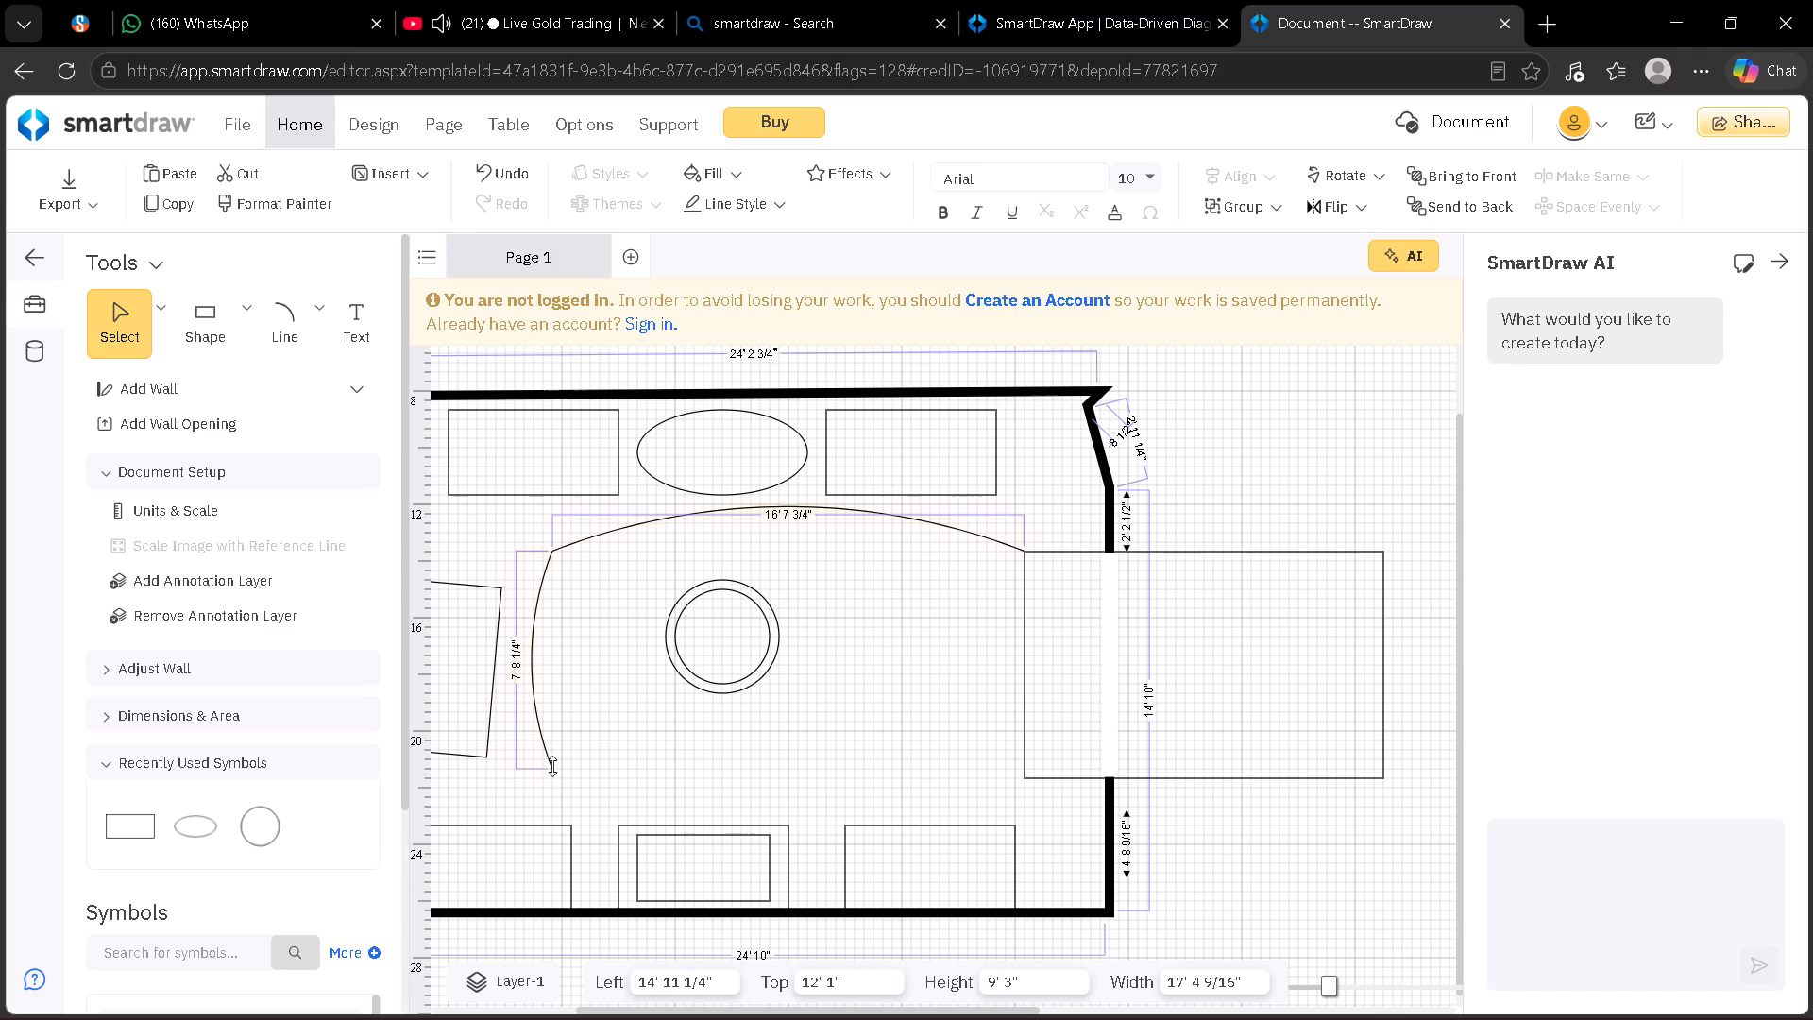
{"action": "left_click_drag", "start_coordinate": [552, 766], "coordinate": [551, 778]}
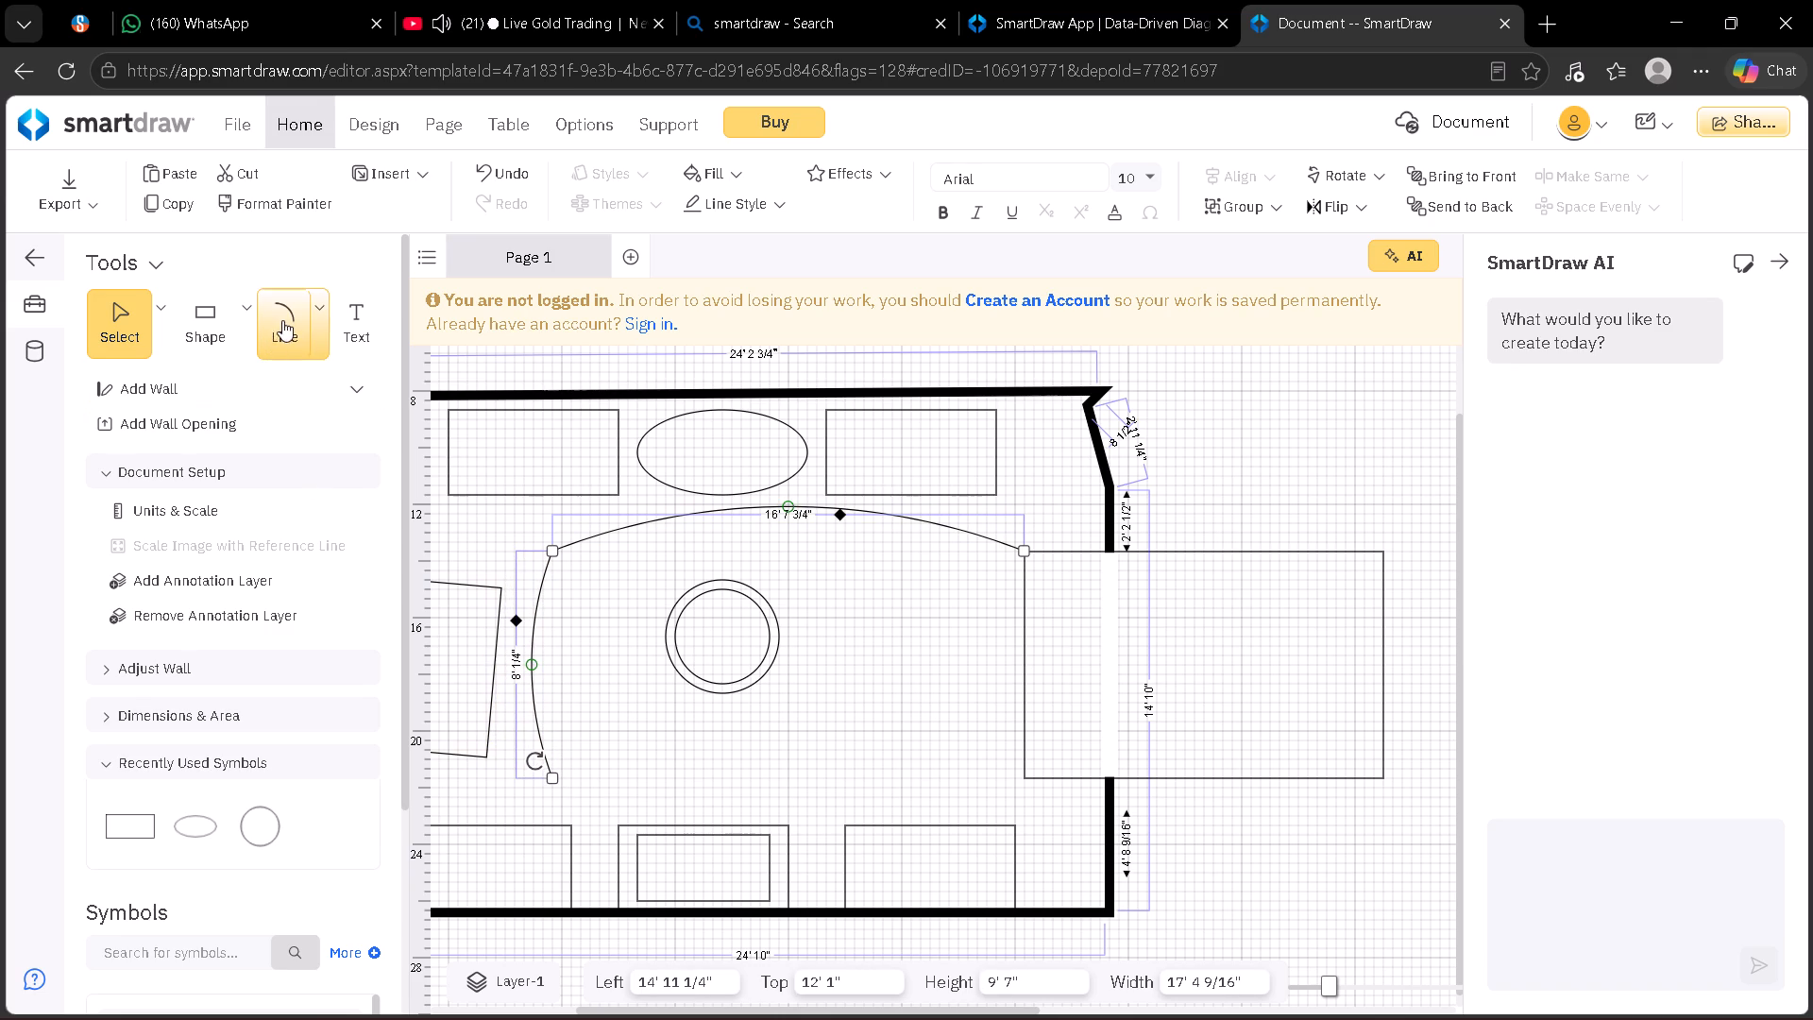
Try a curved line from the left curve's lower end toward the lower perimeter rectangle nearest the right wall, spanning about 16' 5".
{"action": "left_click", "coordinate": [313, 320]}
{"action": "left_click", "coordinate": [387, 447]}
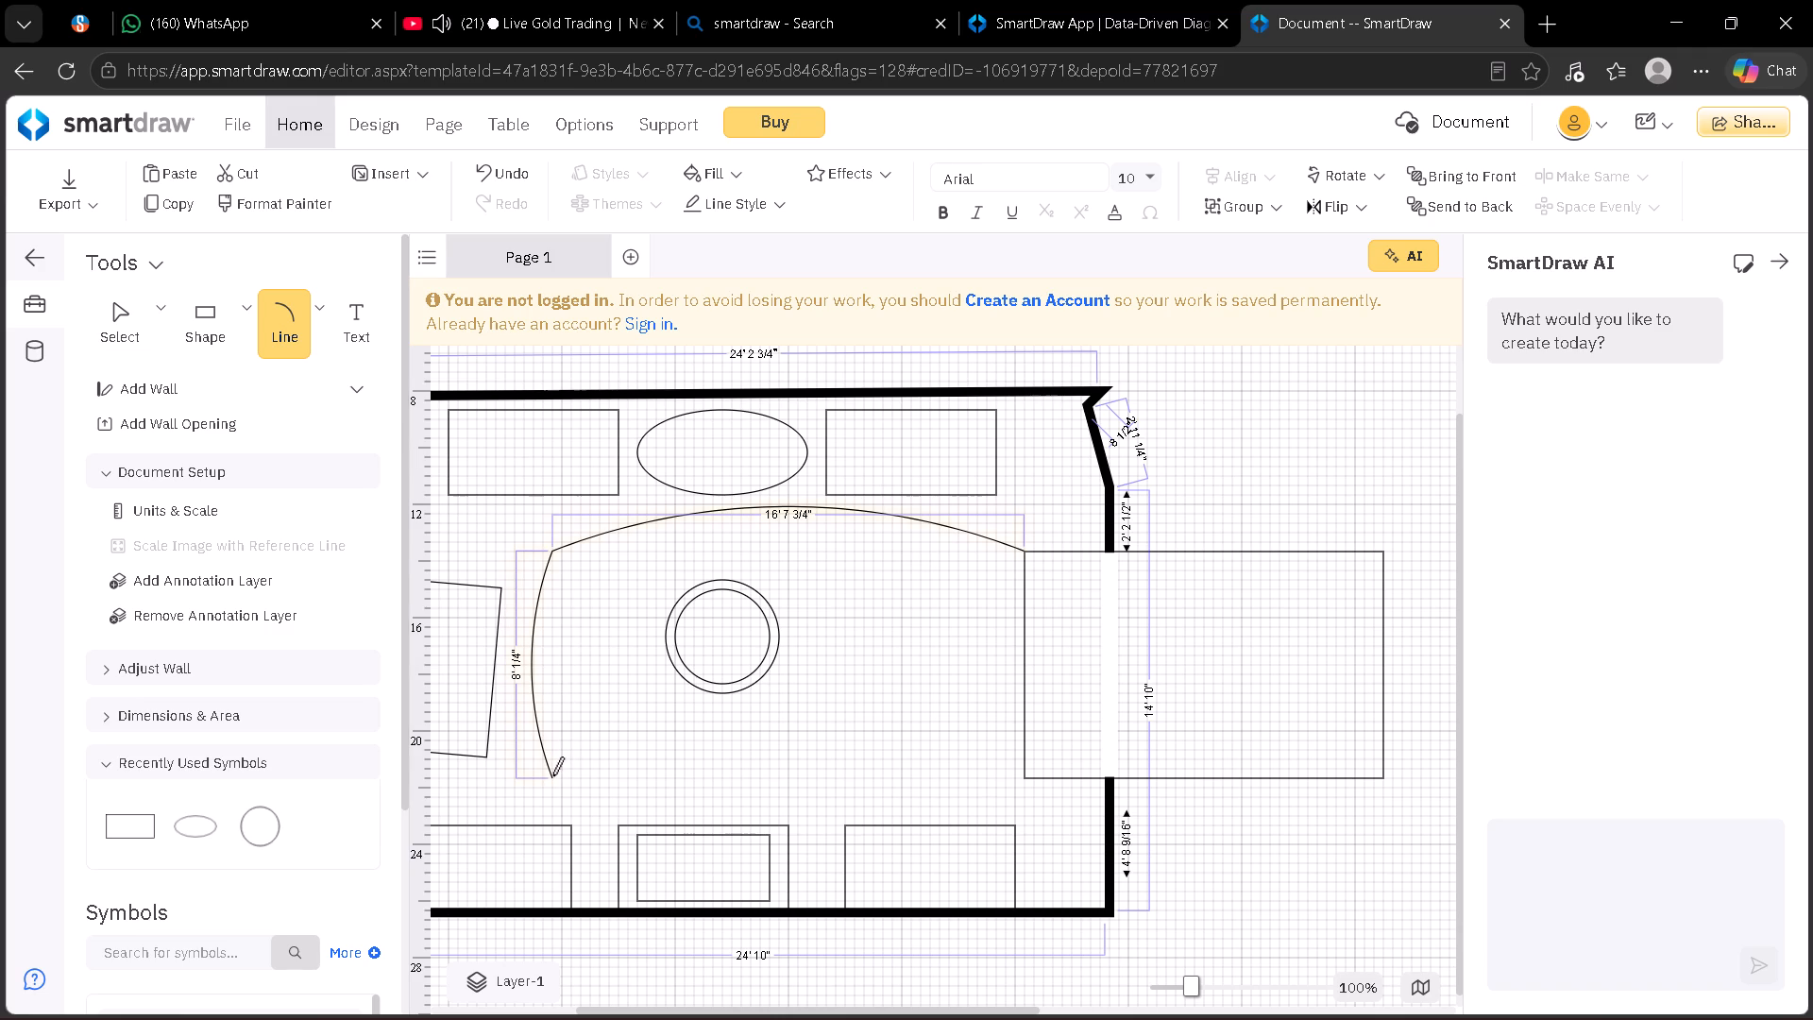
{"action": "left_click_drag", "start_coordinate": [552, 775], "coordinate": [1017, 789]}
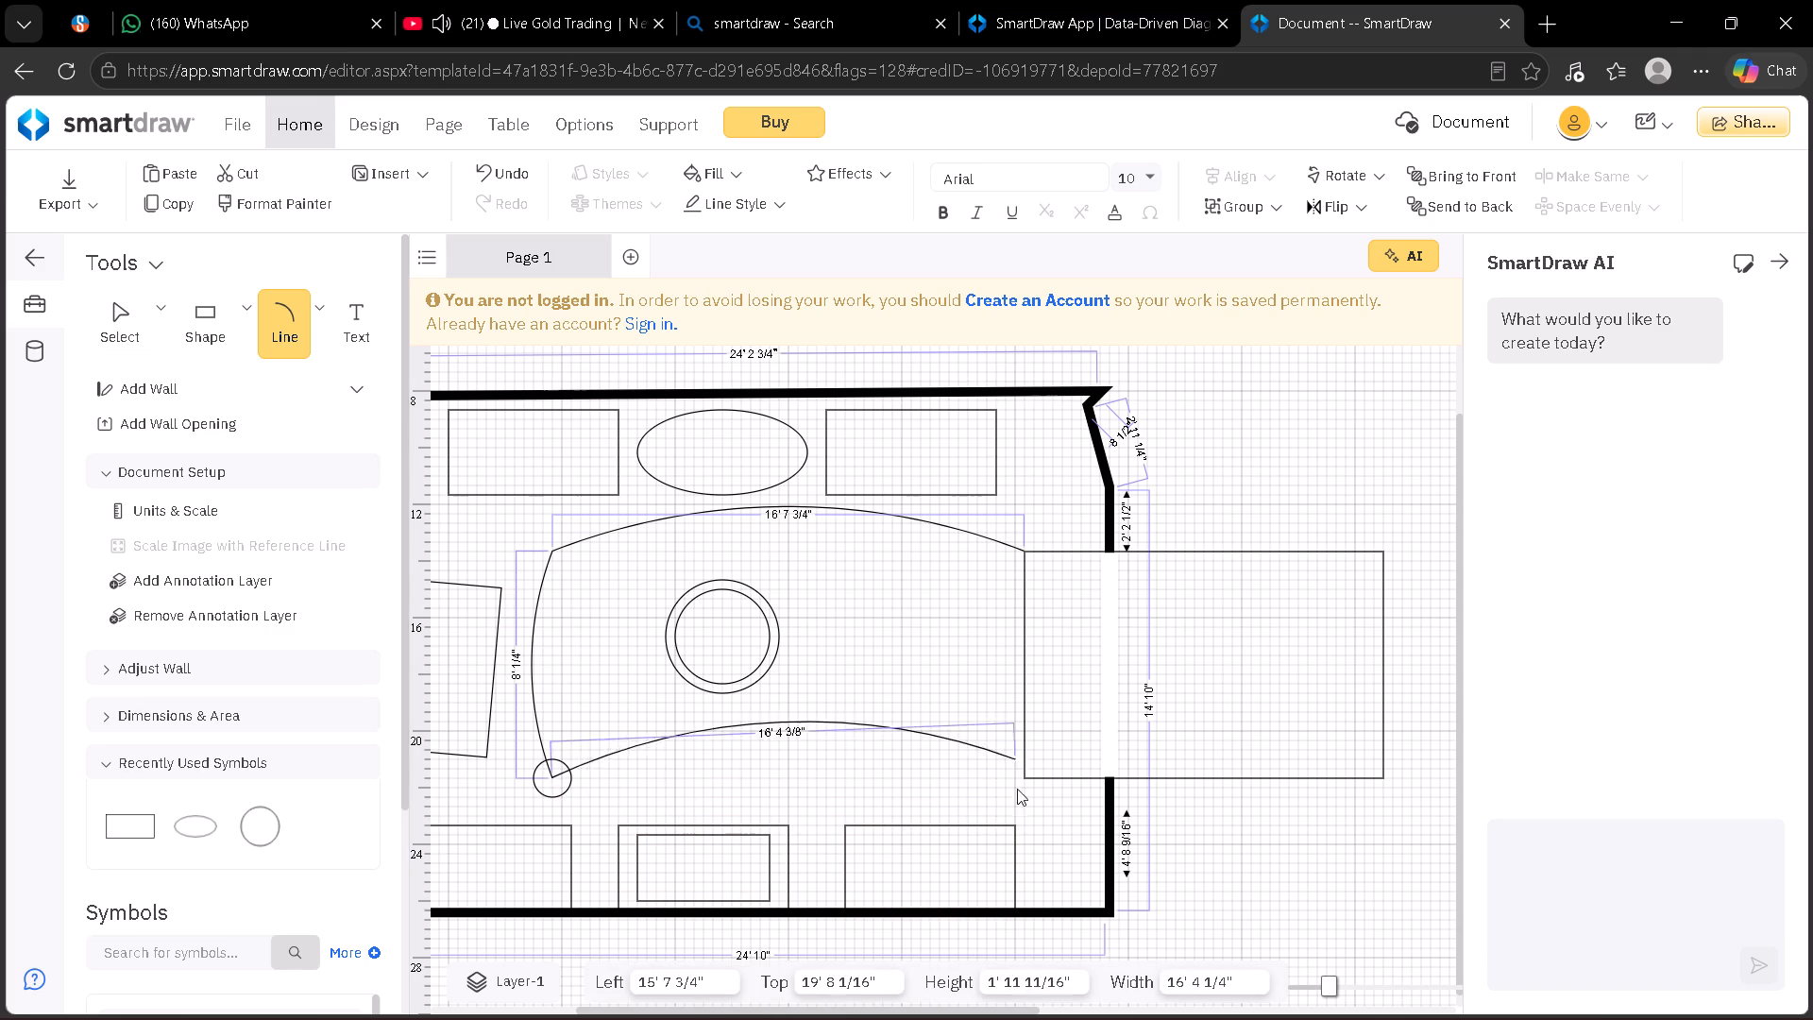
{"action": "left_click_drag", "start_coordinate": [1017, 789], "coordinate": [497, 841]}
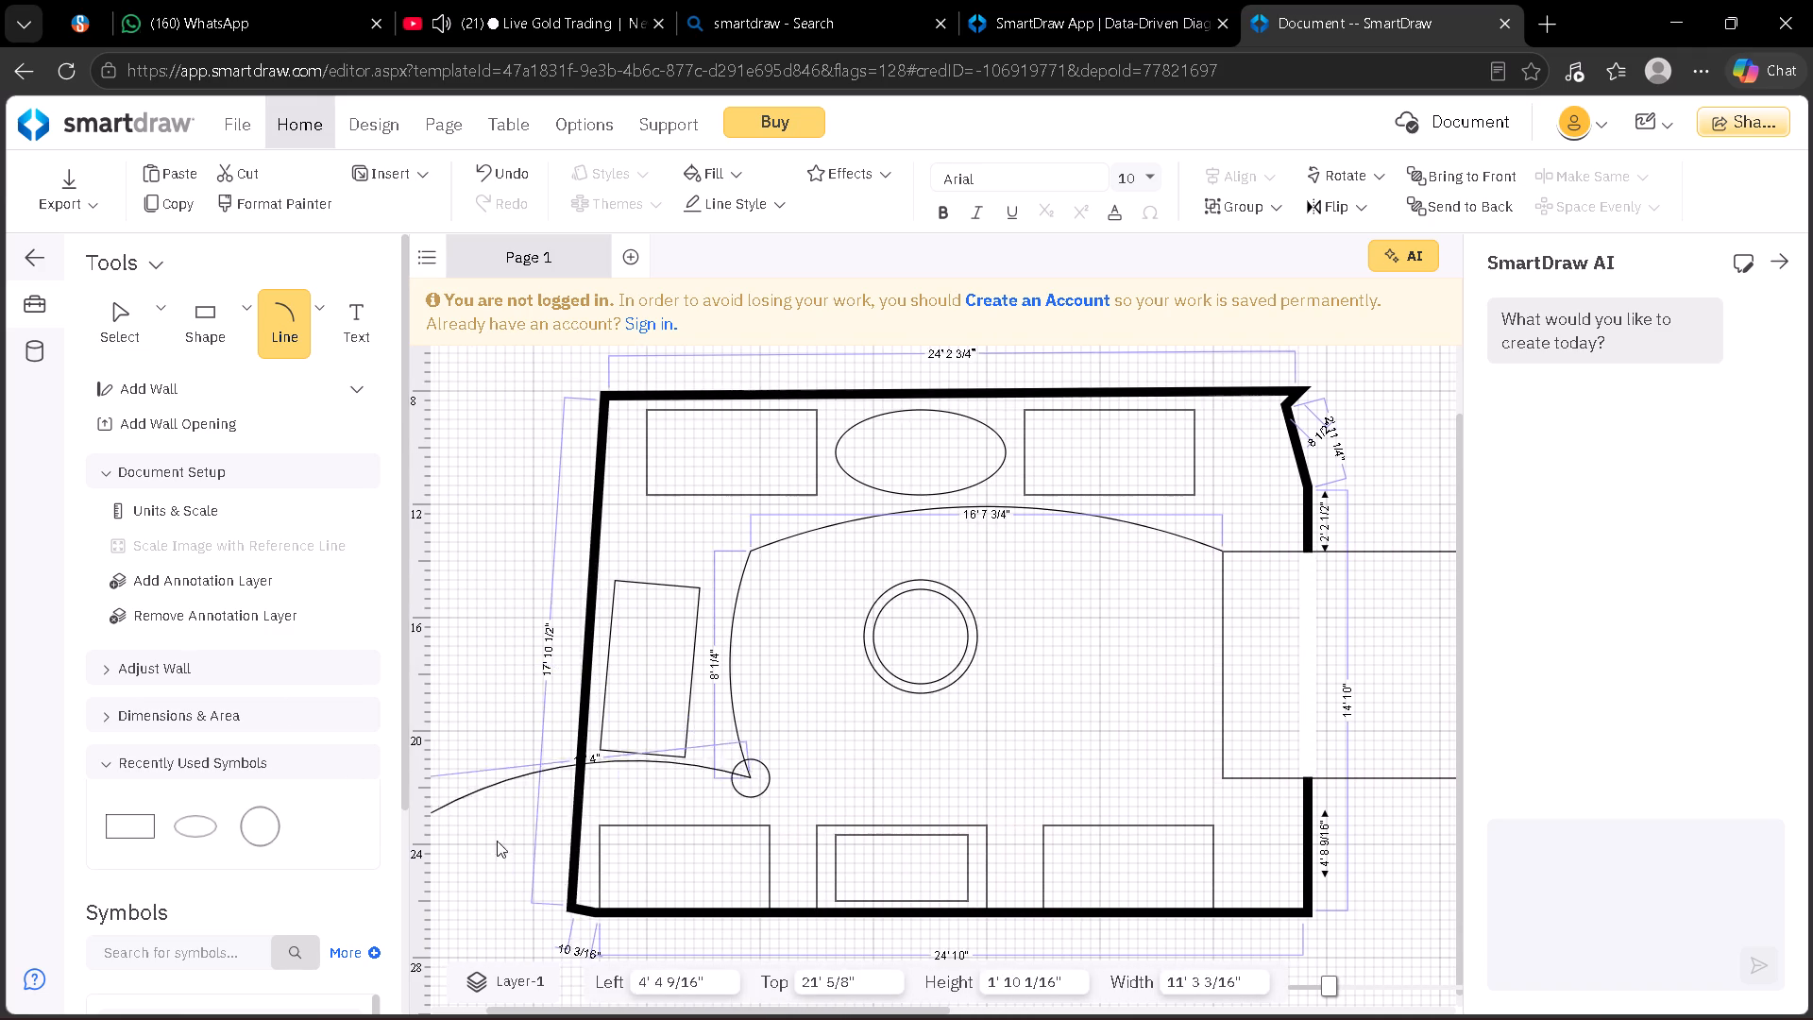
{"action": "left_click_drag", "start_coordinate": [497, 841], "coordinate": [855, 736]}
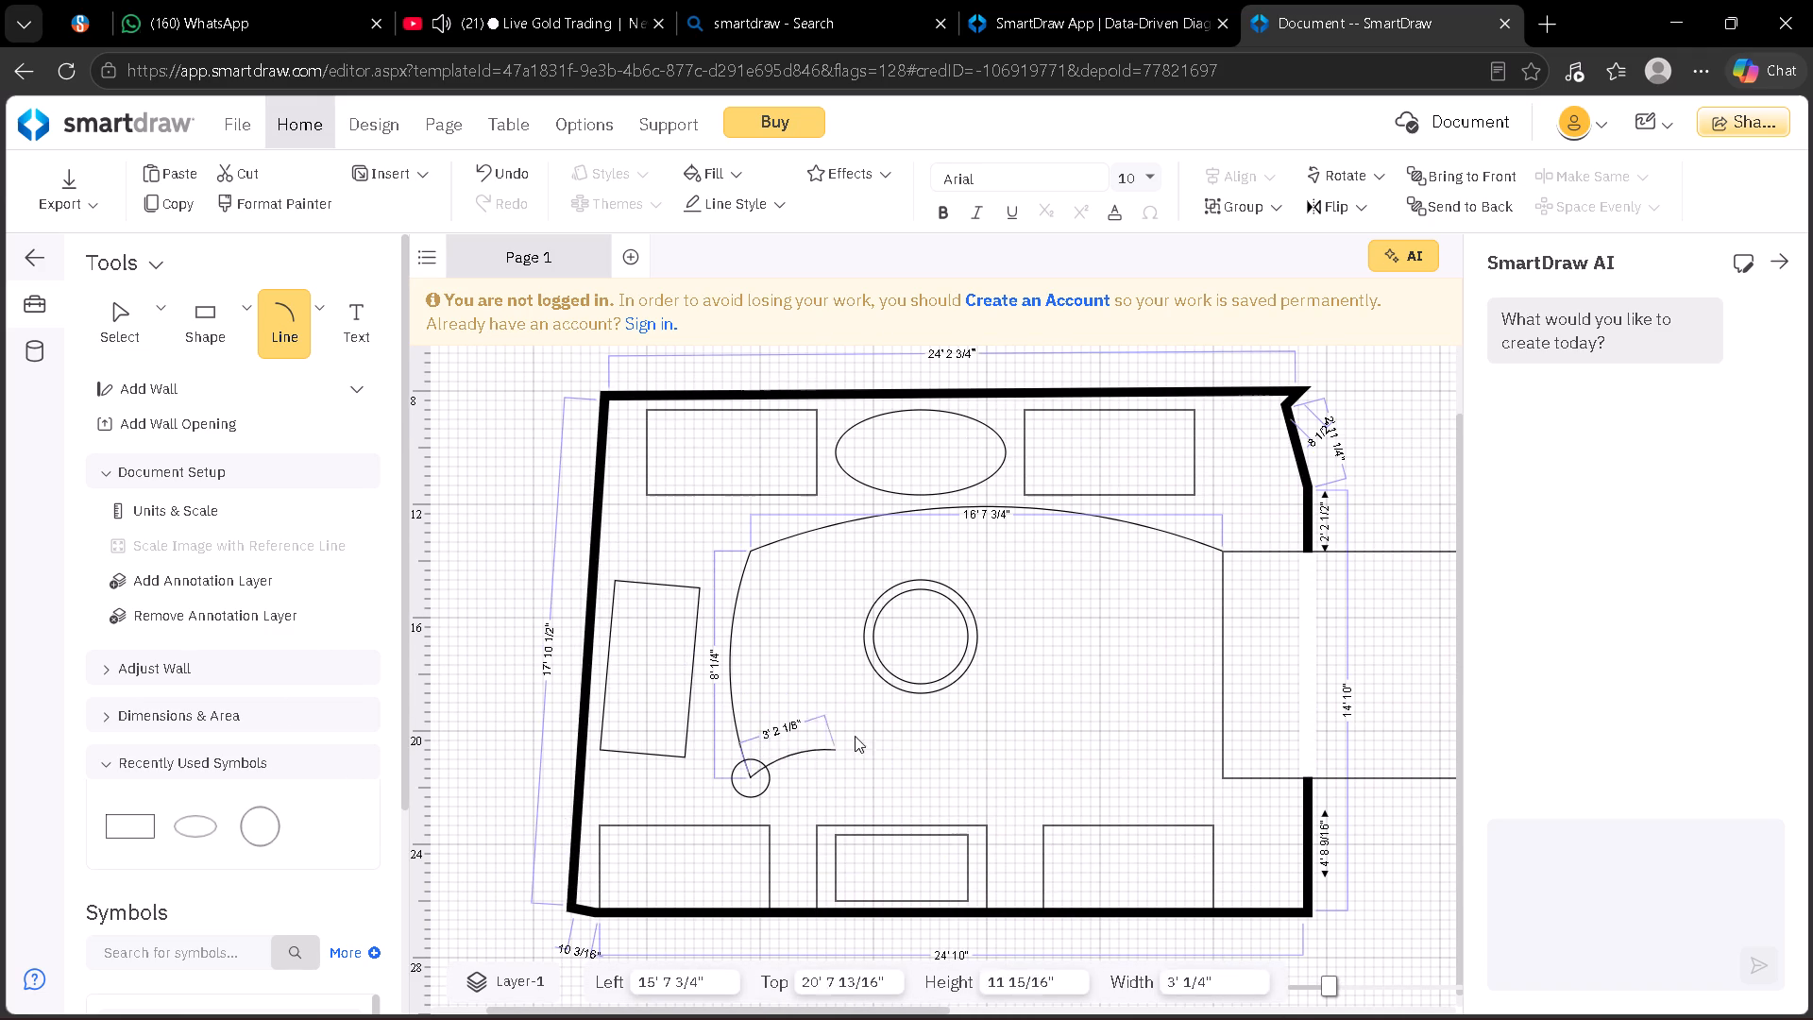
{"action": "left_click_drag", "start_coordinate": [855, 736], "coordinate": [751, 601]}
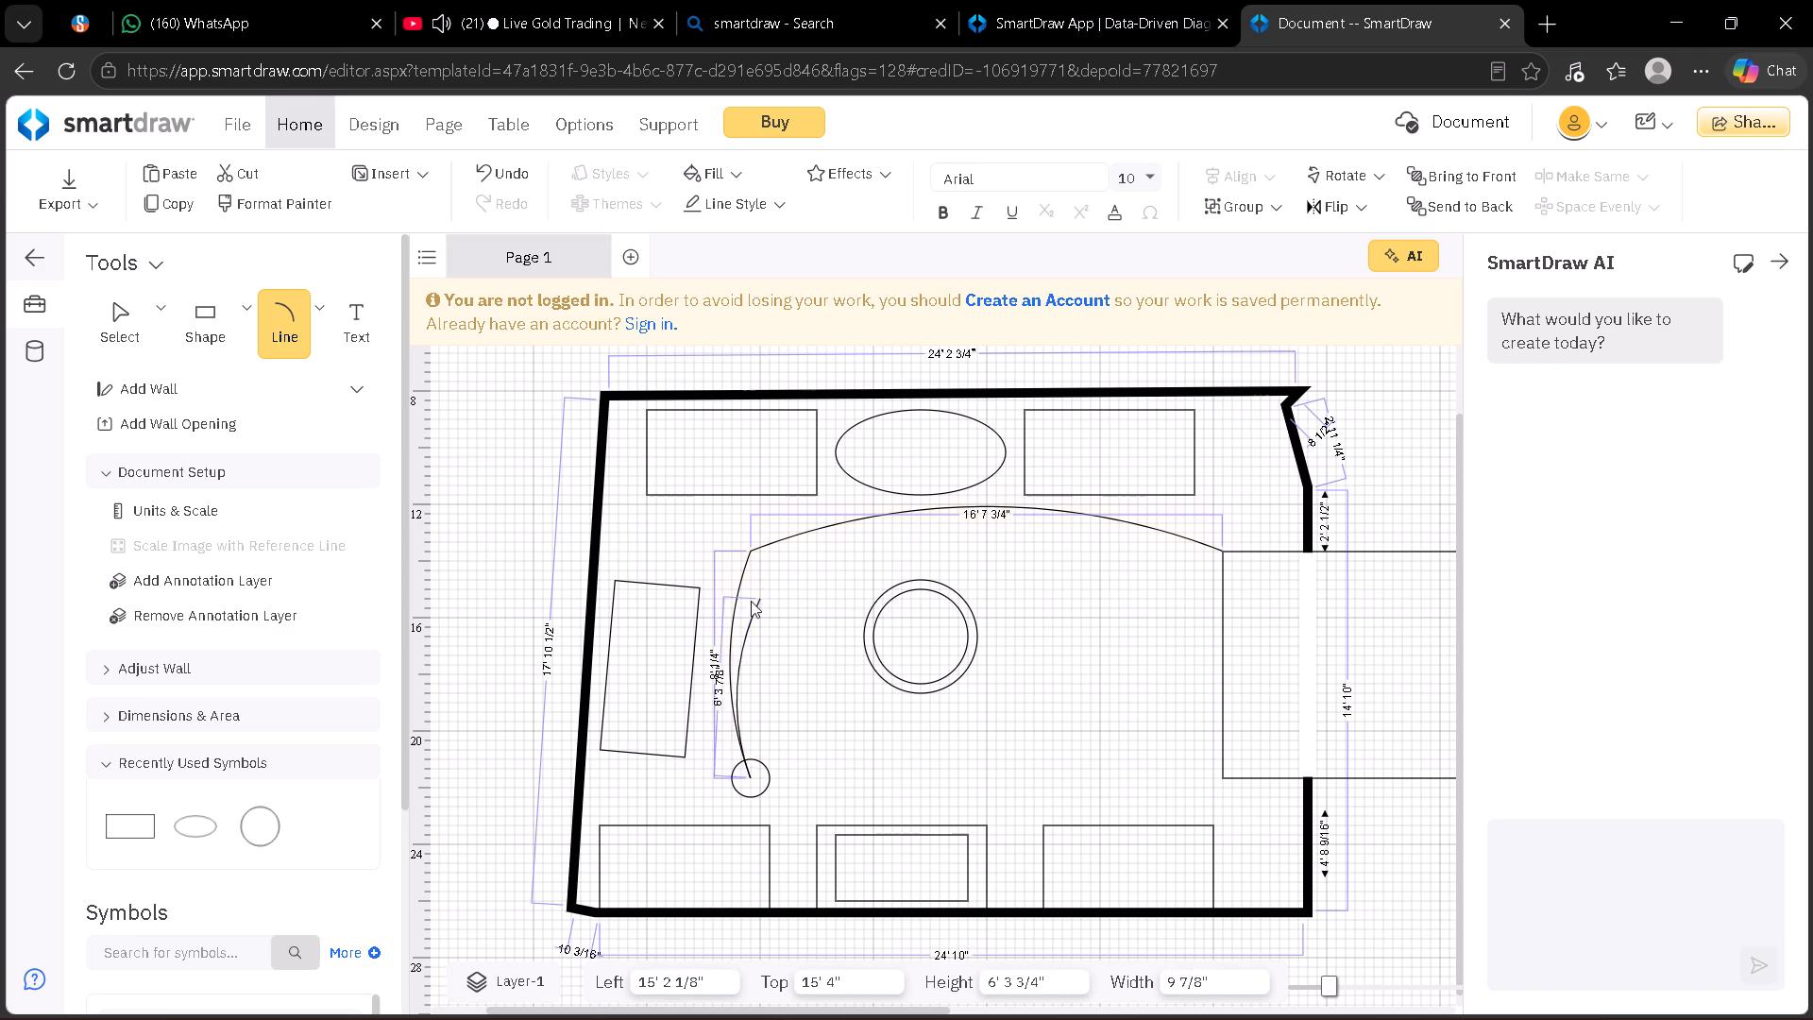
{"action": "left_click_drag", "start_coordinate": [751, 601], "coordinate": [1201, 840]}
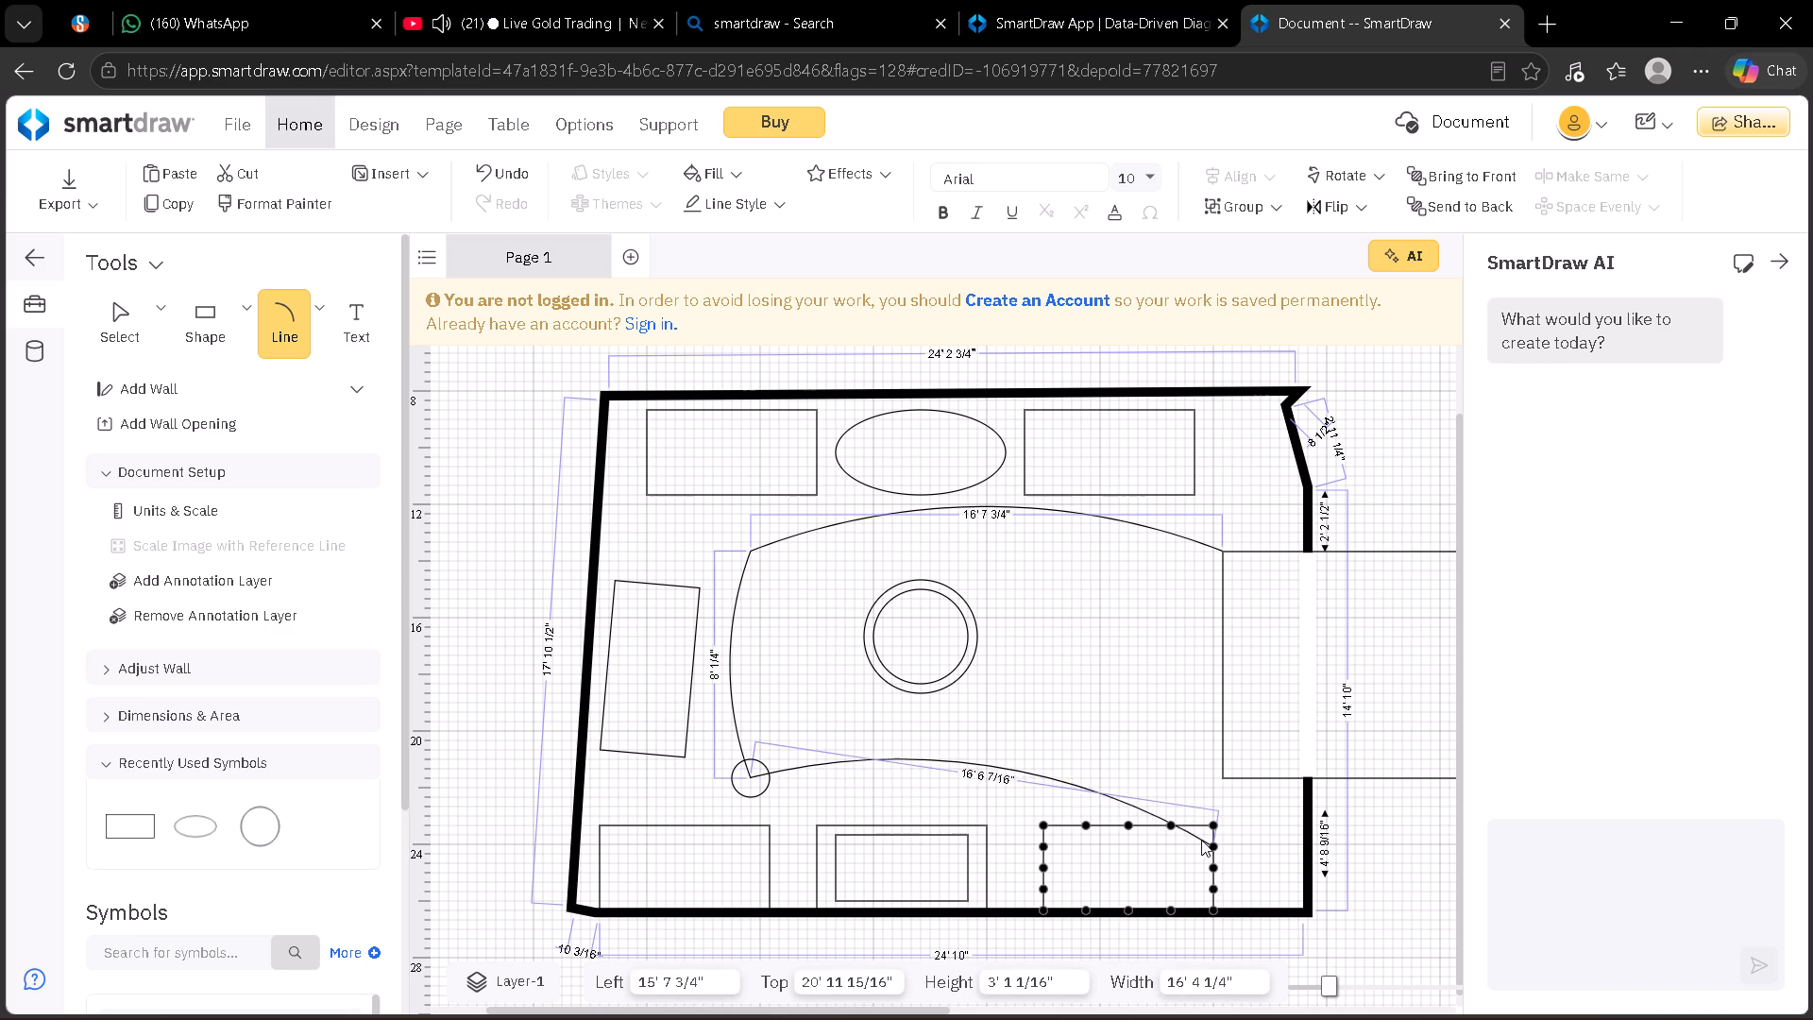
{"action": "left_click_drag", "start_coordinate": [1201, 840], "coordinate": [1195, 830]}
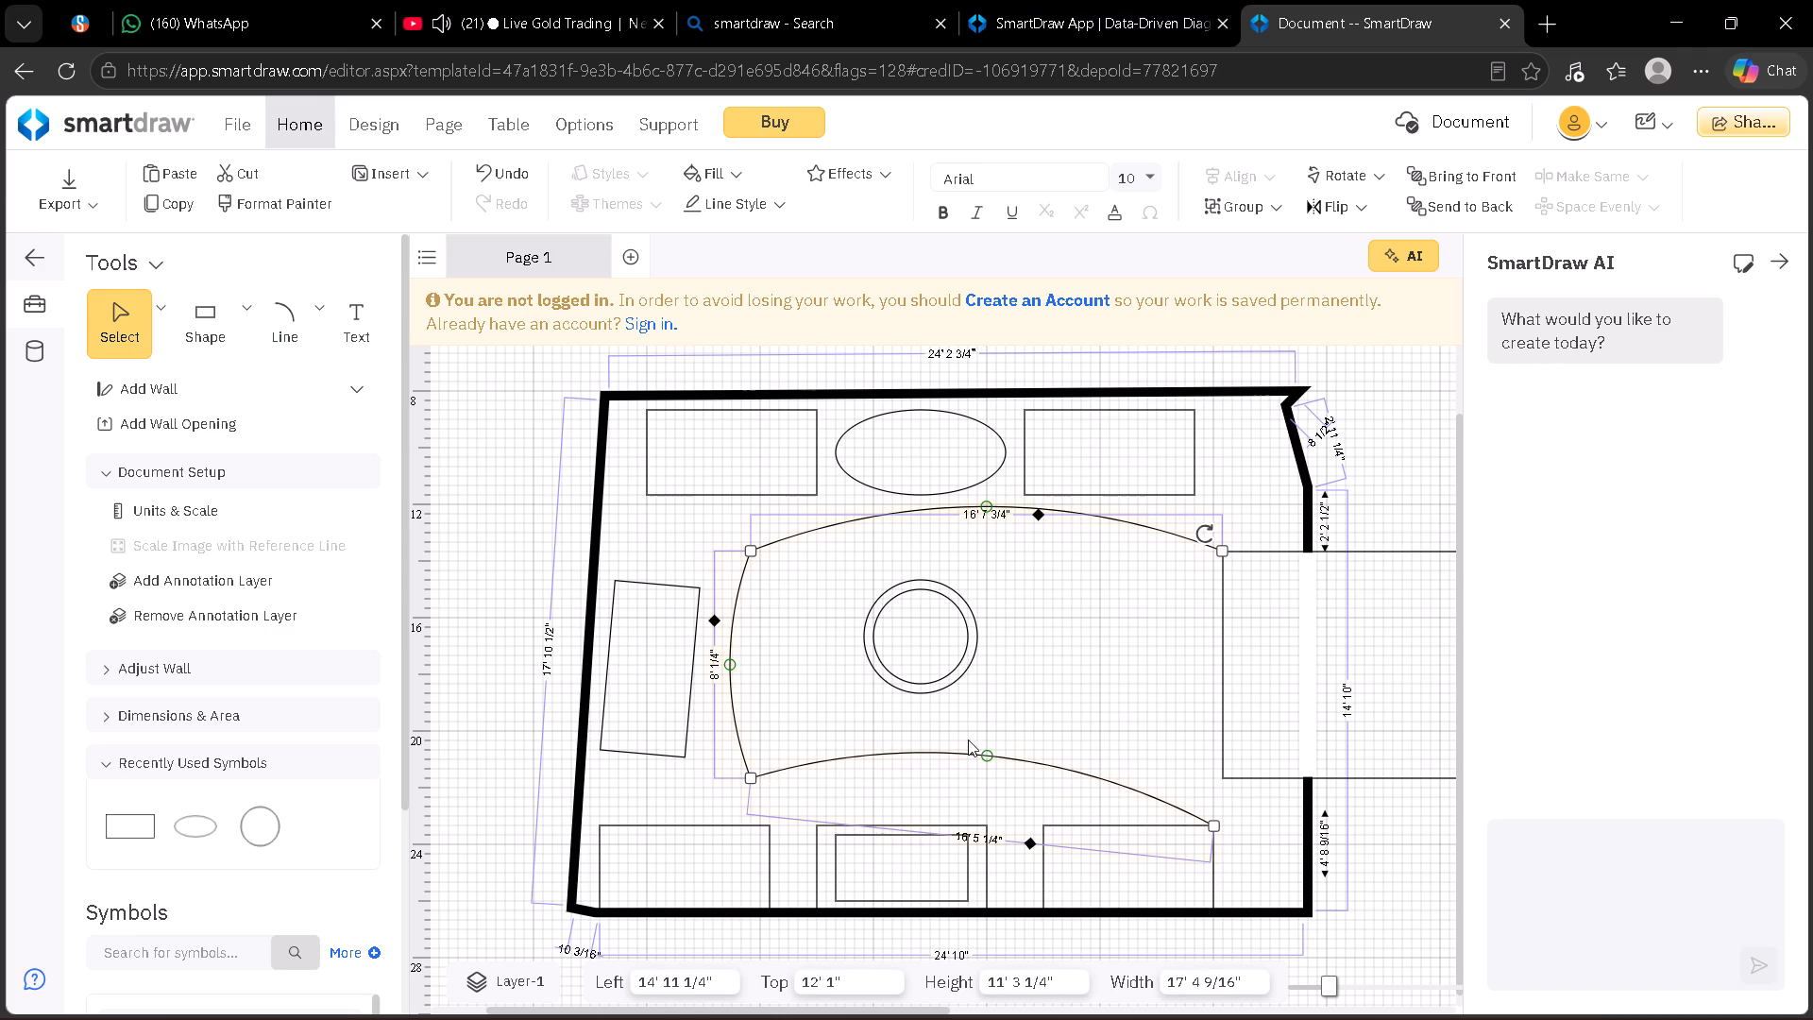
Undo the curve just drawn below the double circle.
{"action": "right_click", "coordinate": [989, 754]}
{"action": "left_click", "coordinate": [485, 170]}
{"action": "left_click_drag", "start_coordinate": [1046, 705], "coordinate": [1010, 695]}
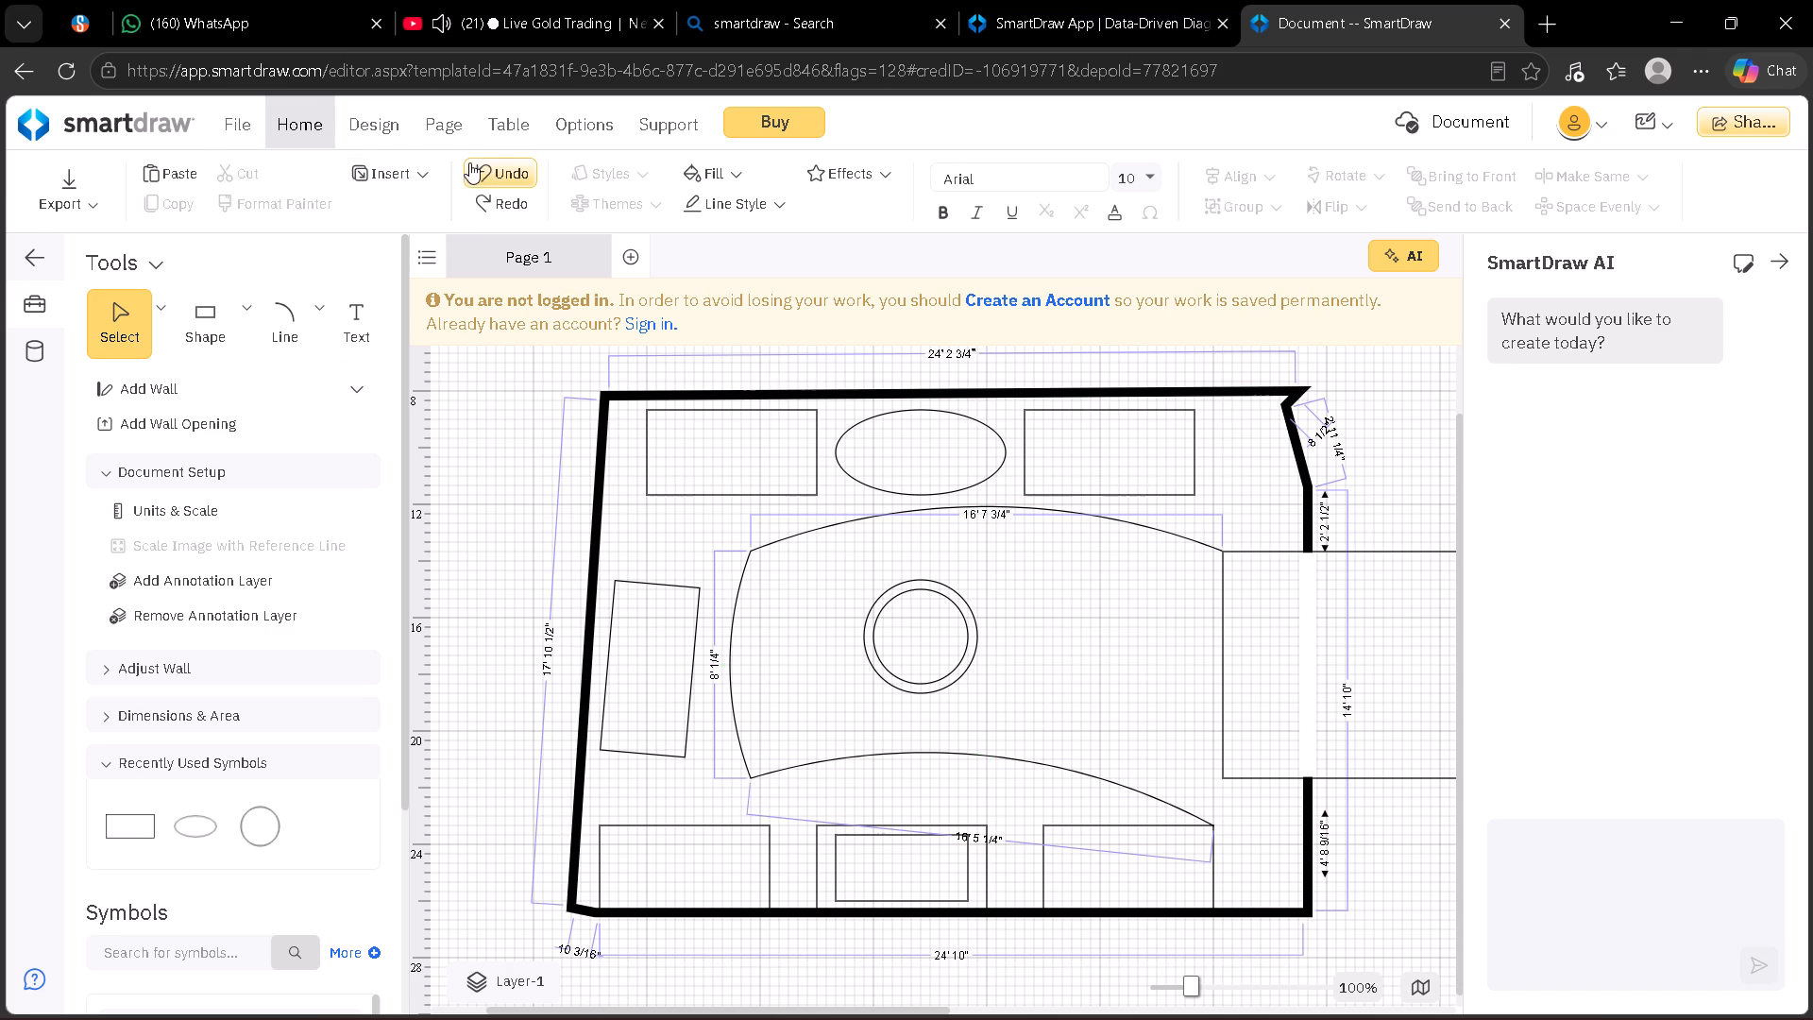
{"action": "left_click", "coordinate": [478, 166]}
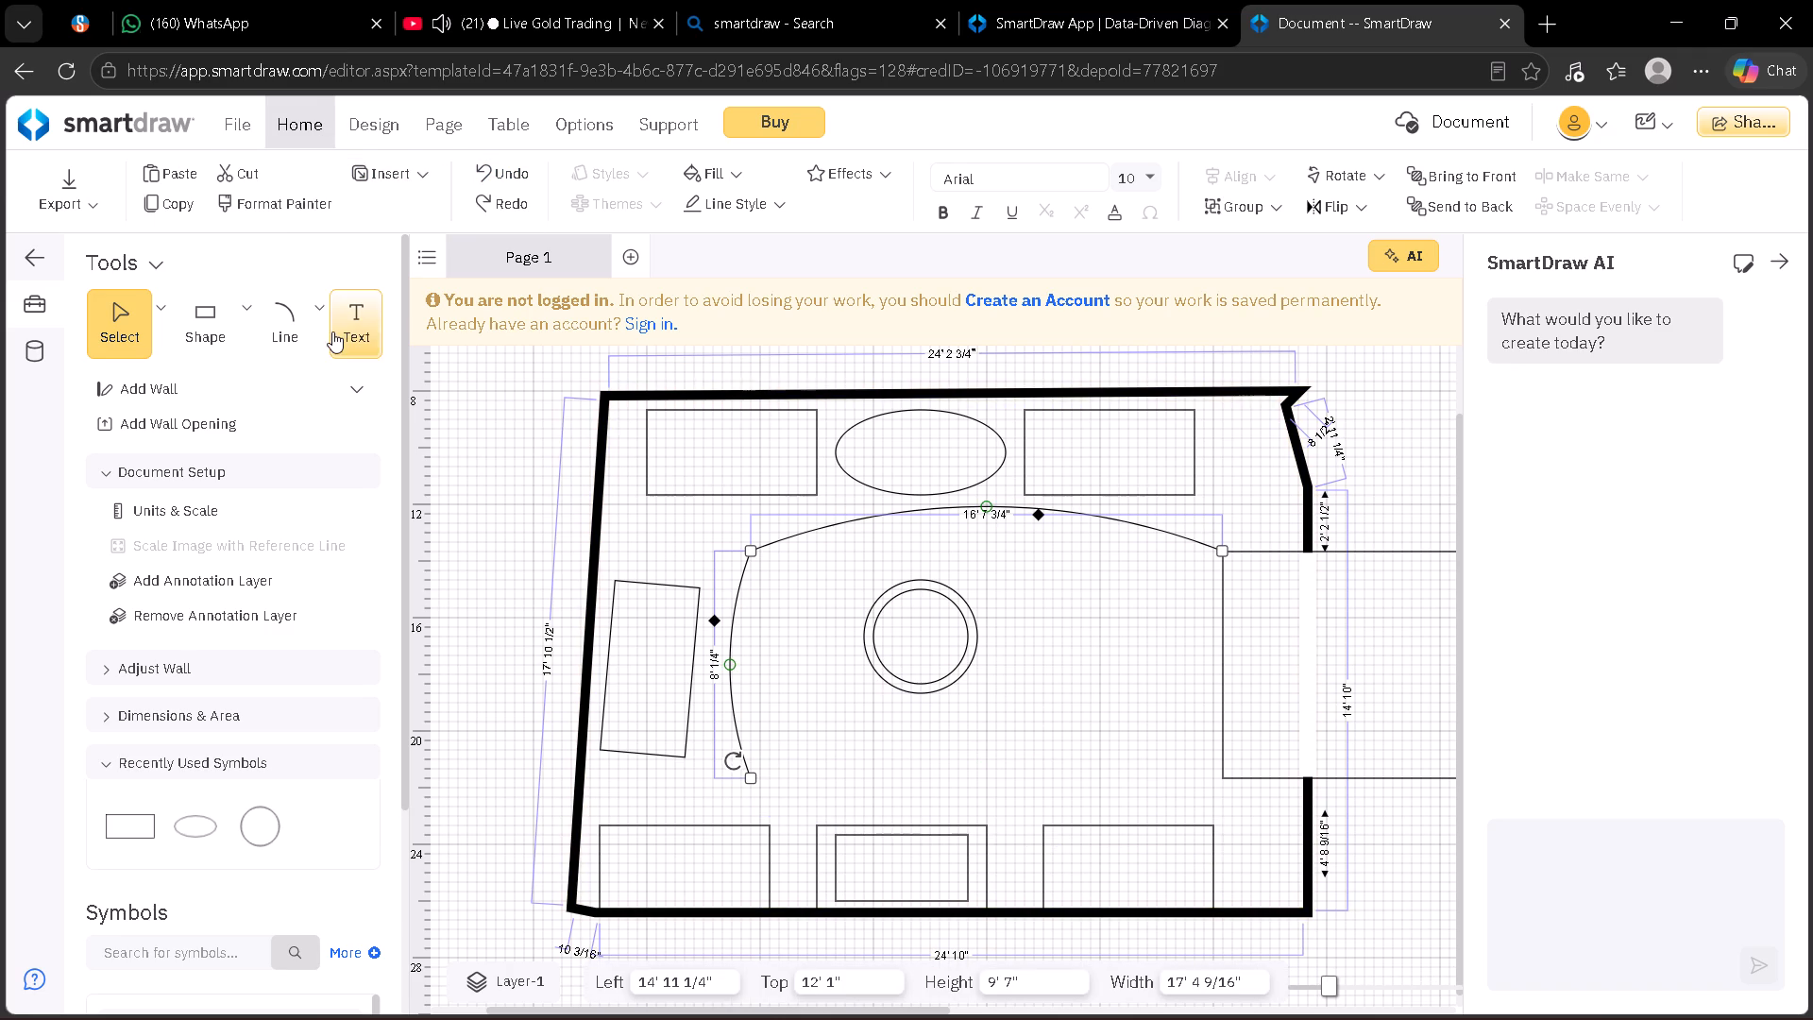
Draw a curved line about 13' long from the enlarged rectangle's lower inner corner toward the left curve's lower end.
{"action": "left_click", "coordinate": [274, 330]}
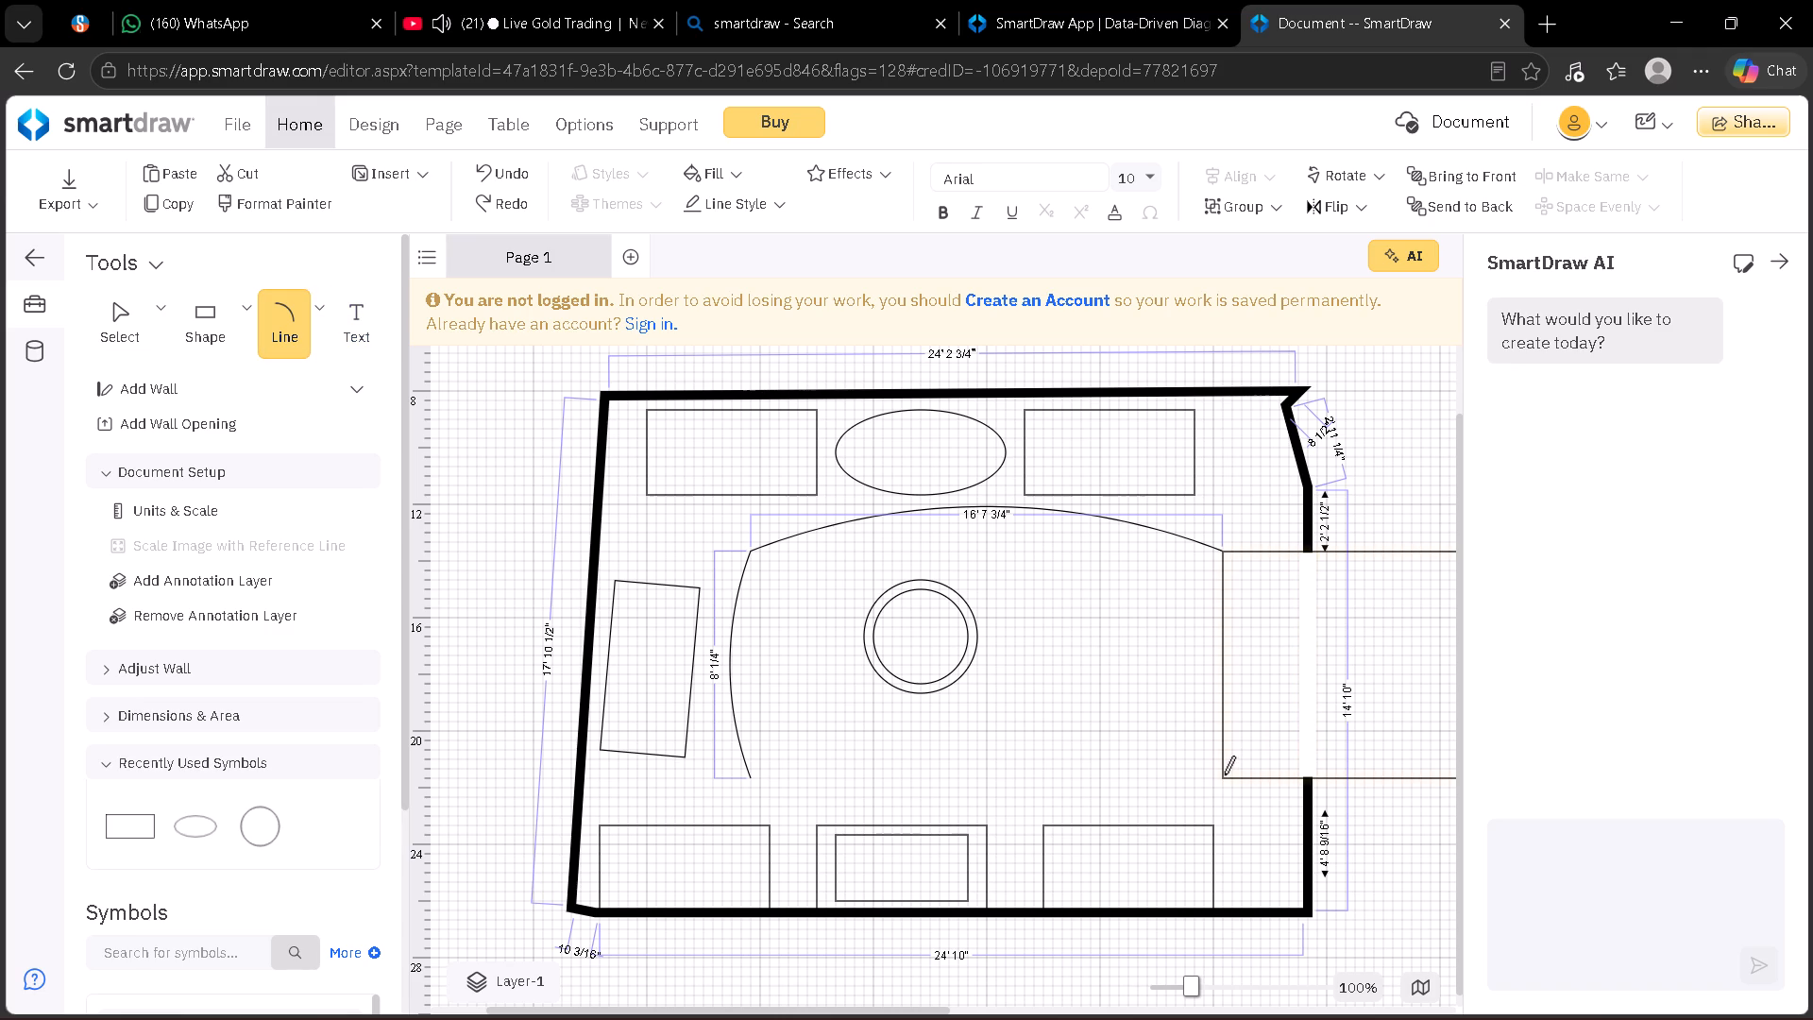
{"action": "left_click_drag", "start_coordinate": [1223, 778], "coordinate": [781, 884]}
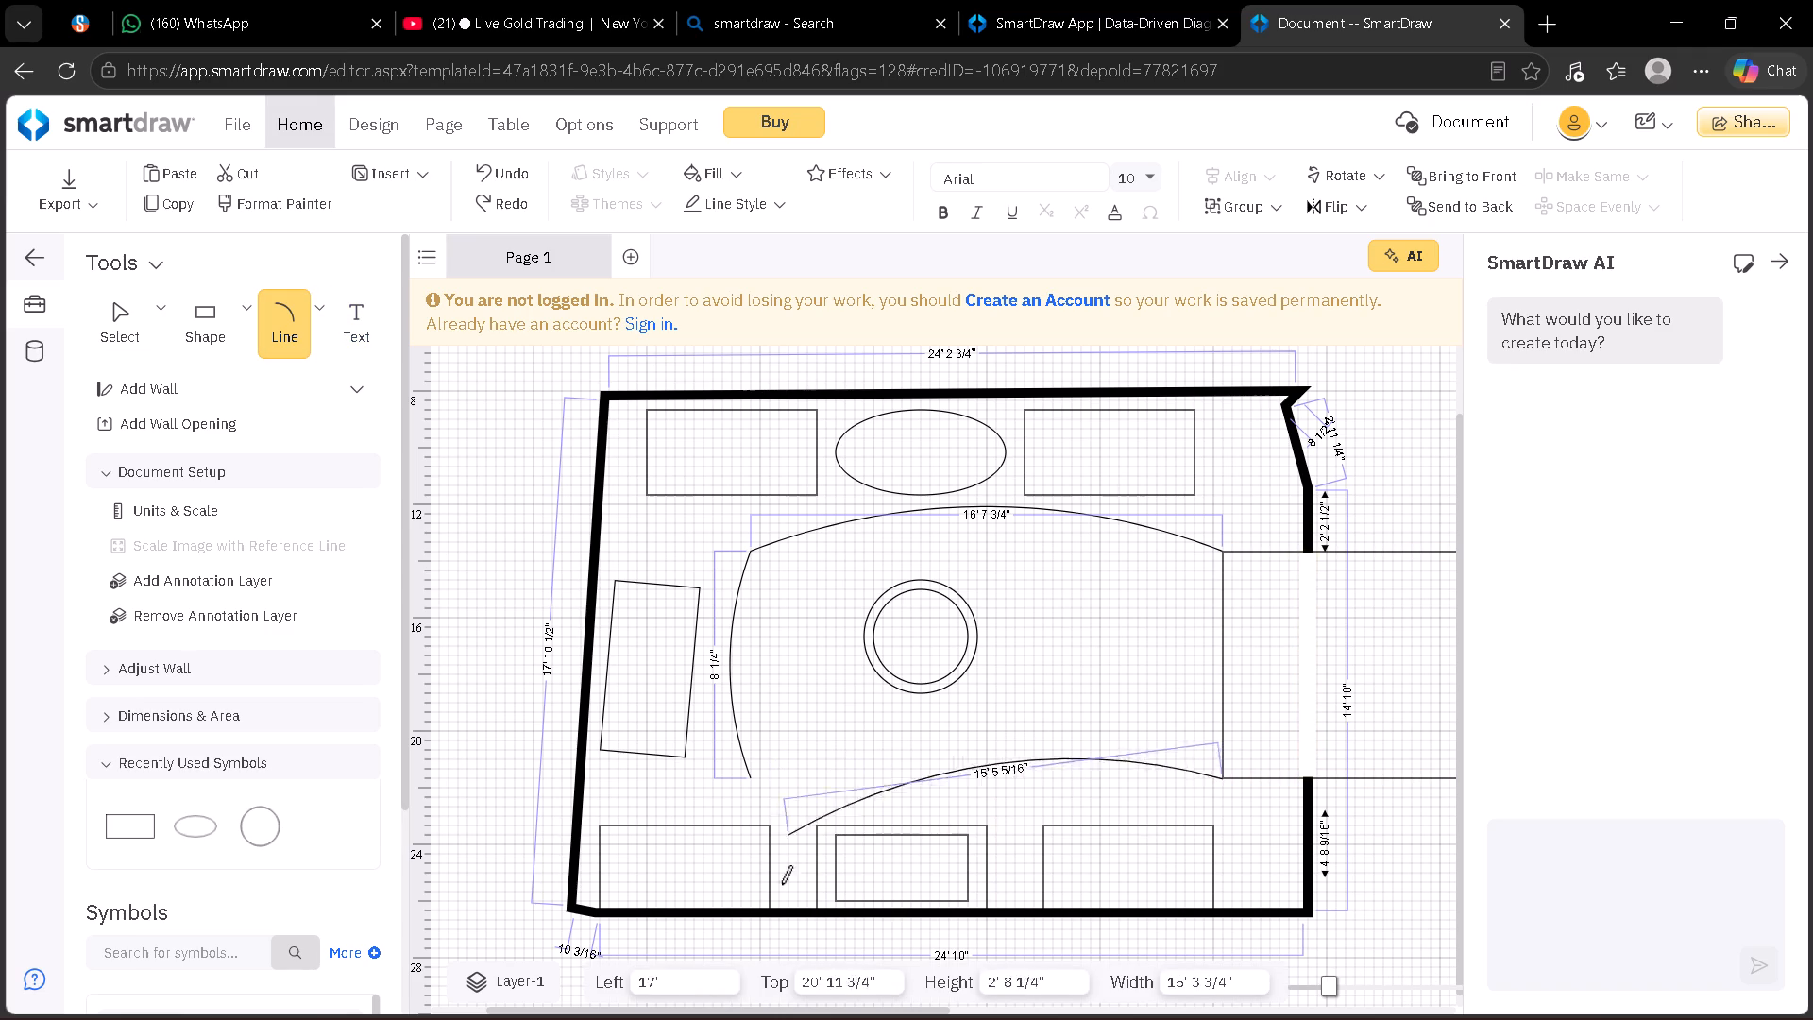
{"action": "left_click_drag", "start_coordinate": [781, 884], "coordinate": [778, 475]}
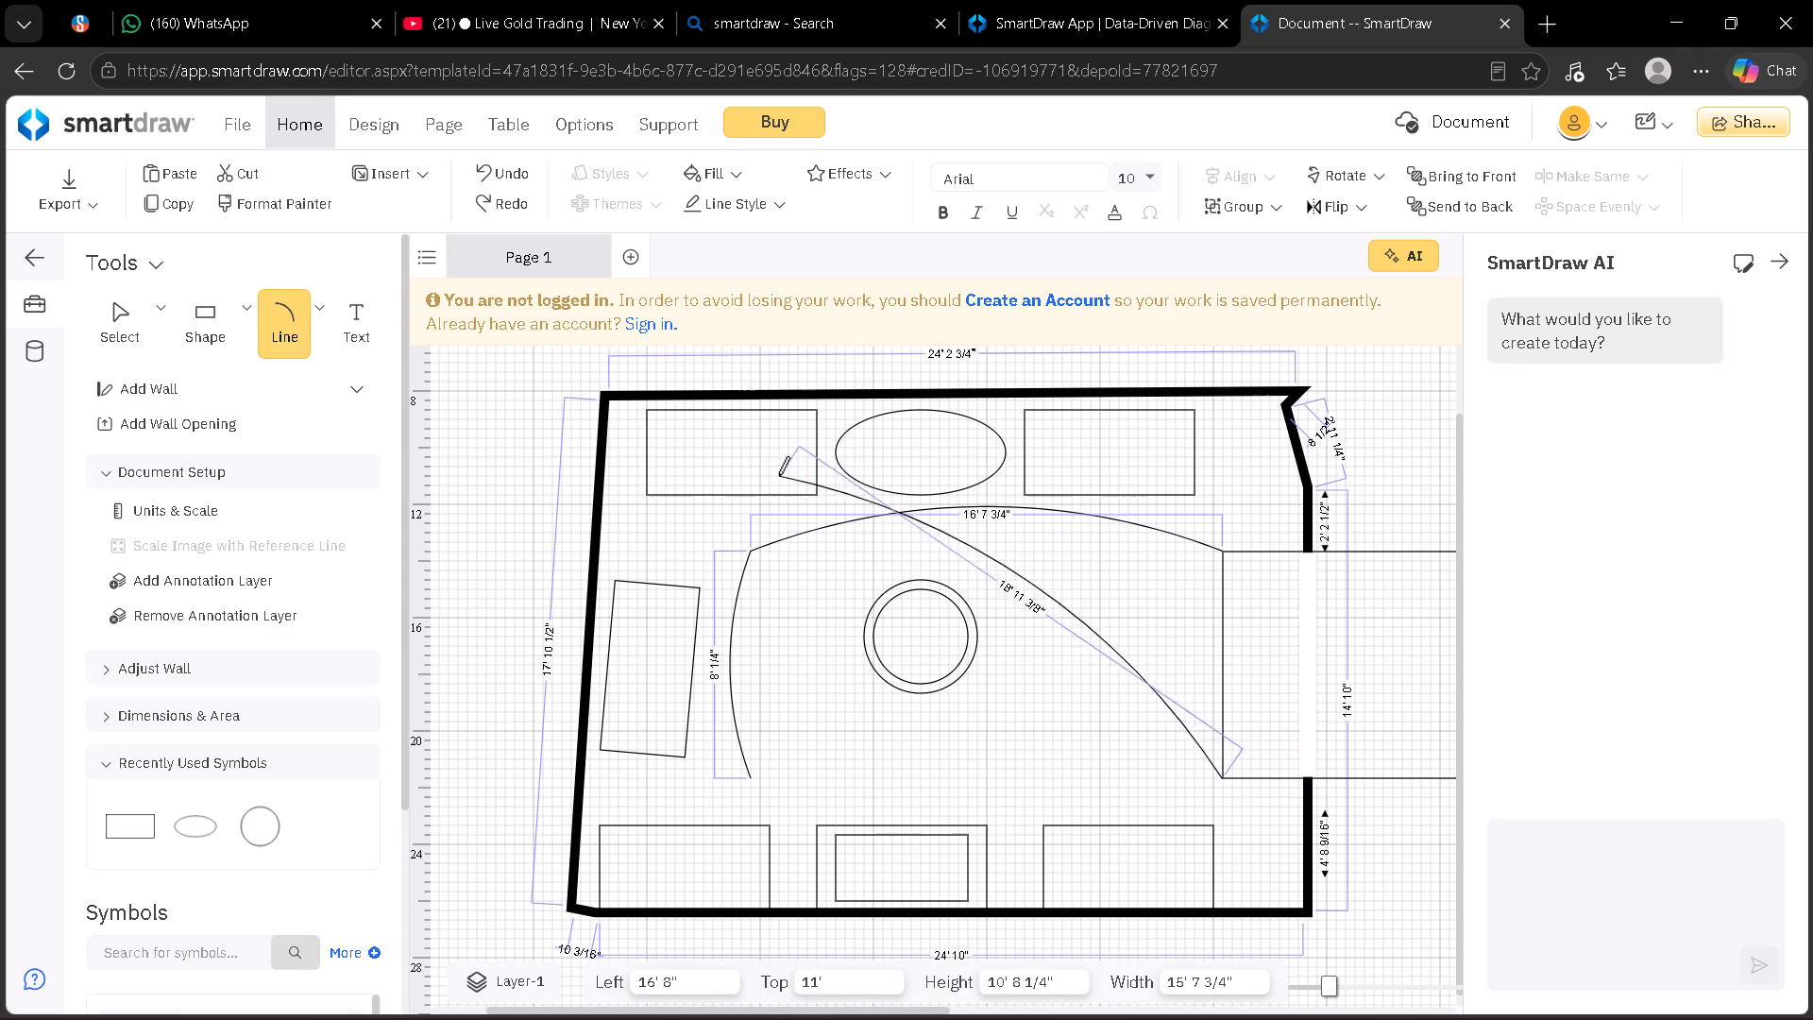
{"action": "left_click_drag", "start_coordinate": [778, 475], "coordinate": [1222, 717]}
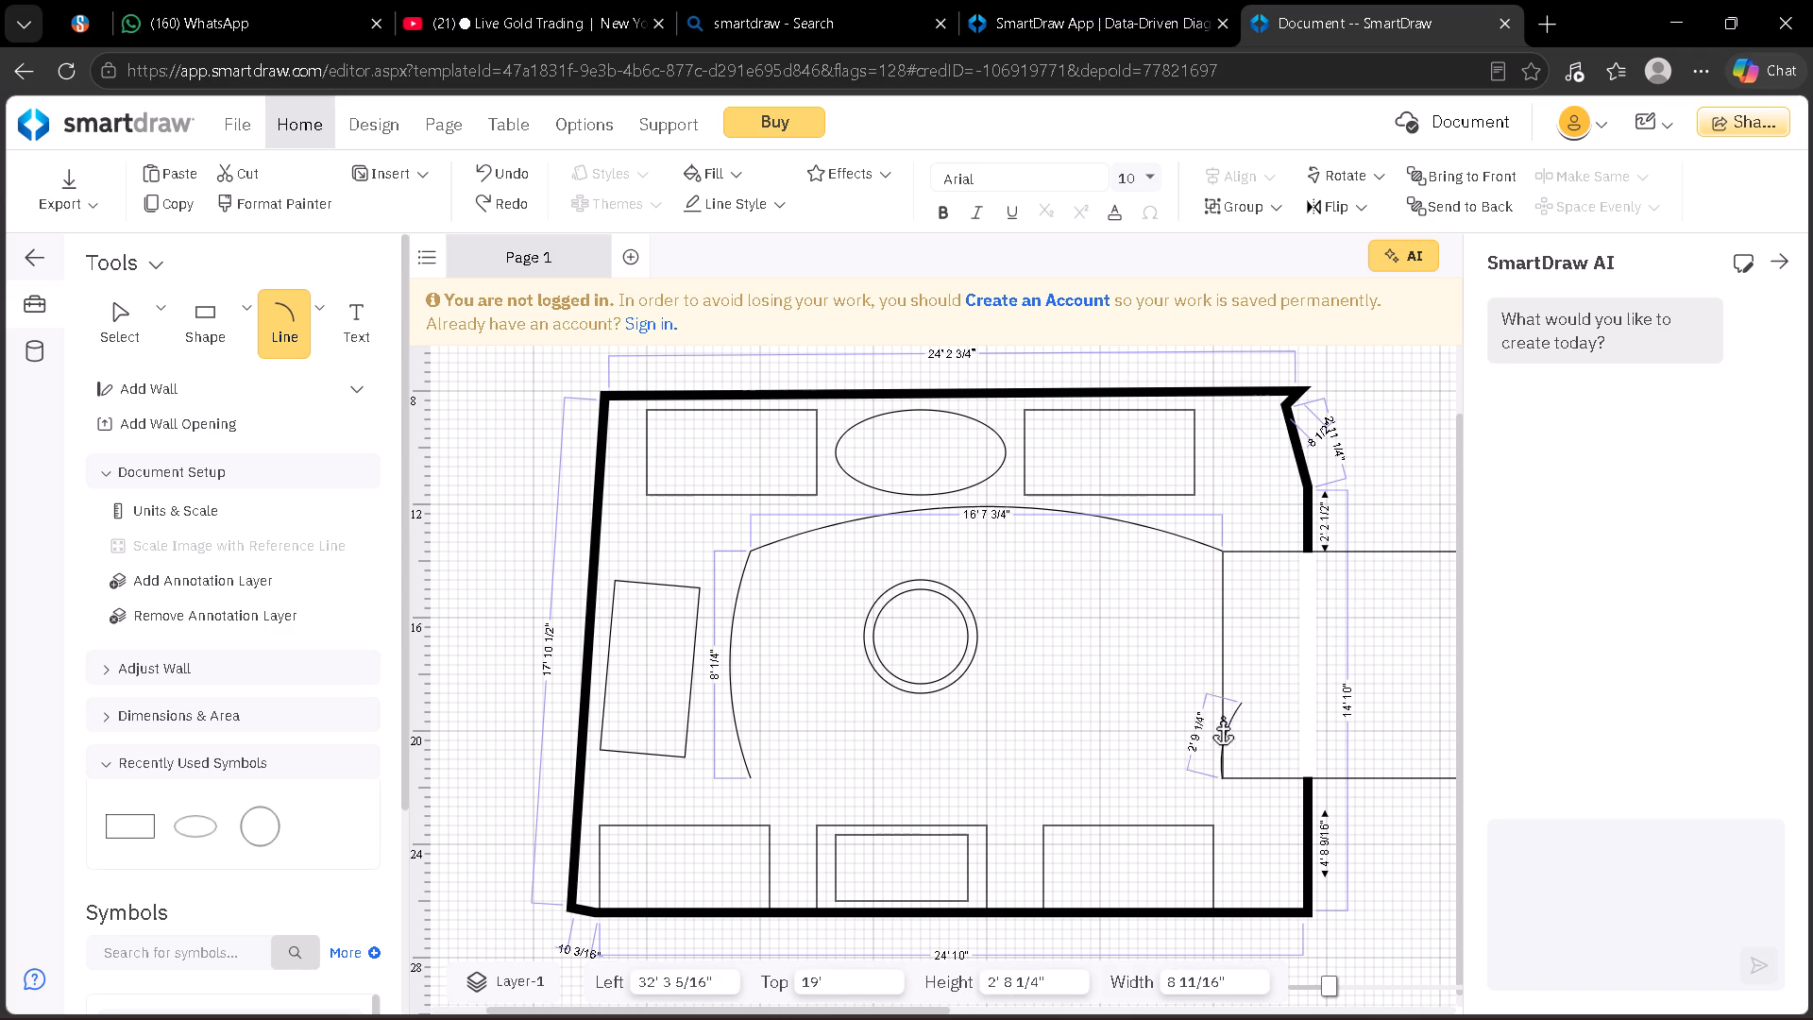
{"action": "left_click_drag", "start_coordinate": [1222, 717], "coordinate": [763, 778]}
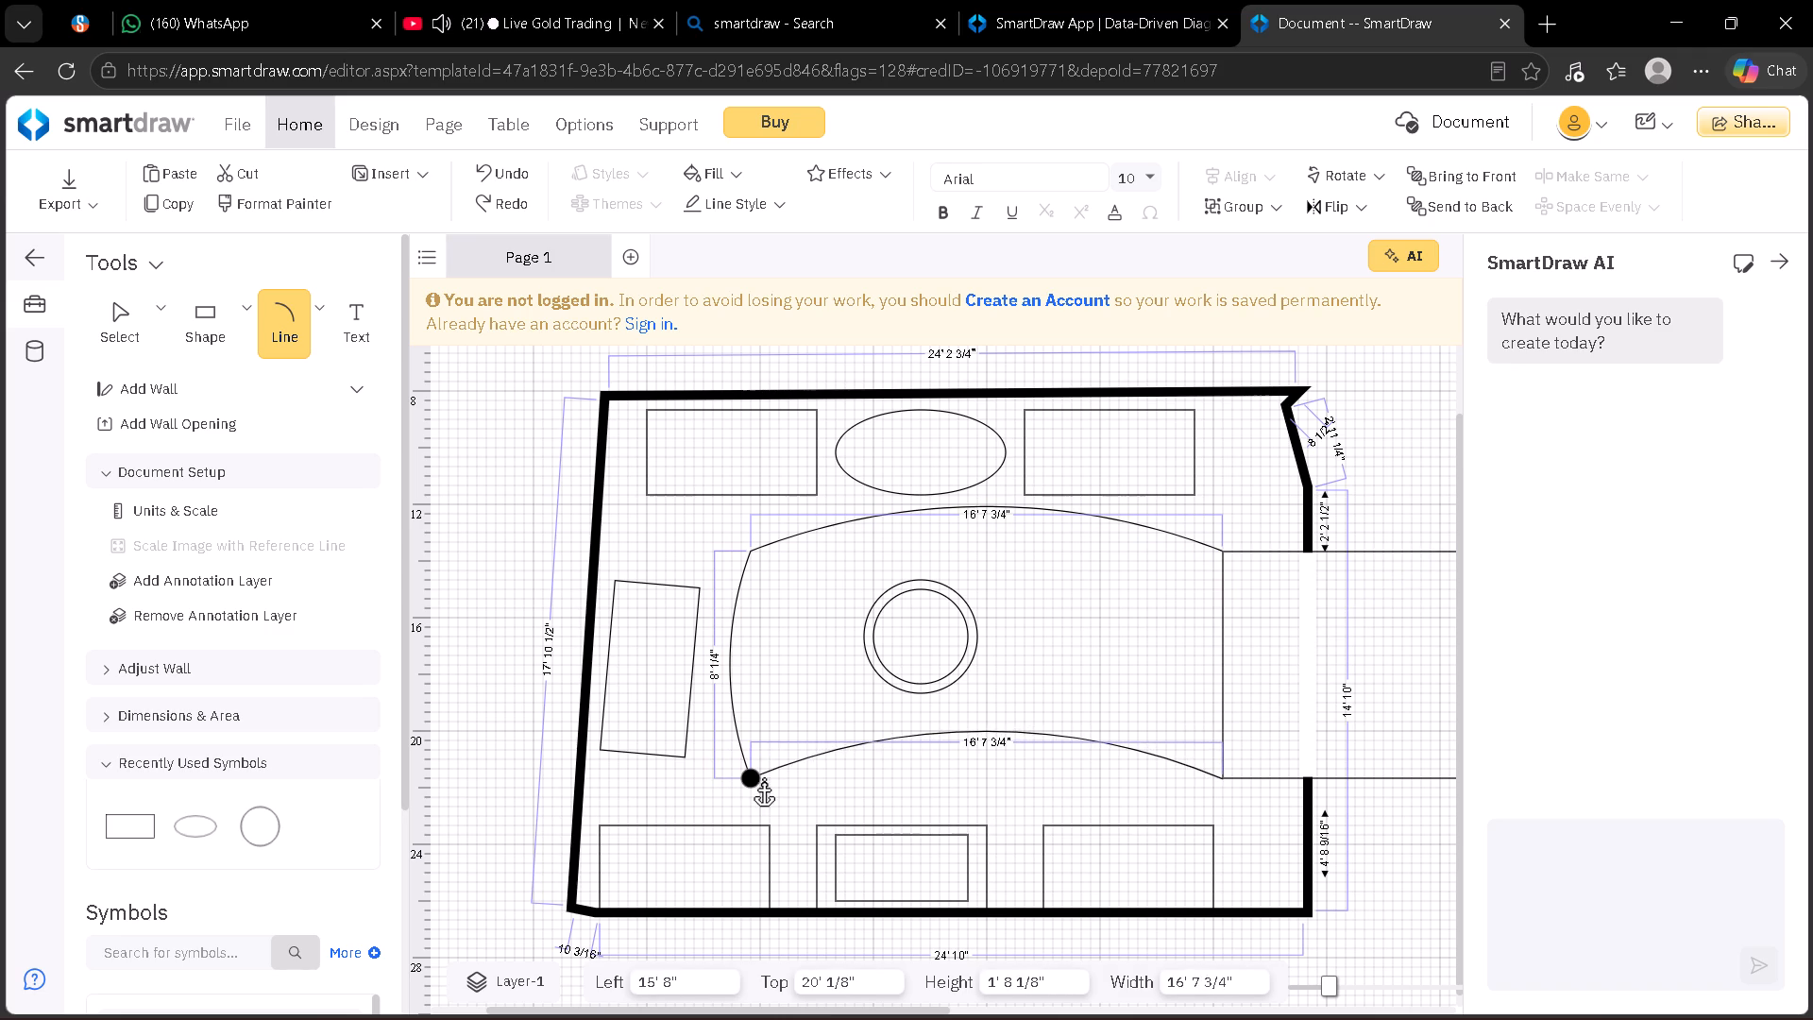
{"action": "left_click_drag", "start_coordinate": [763, 778], "coordinate": [896, 811]}
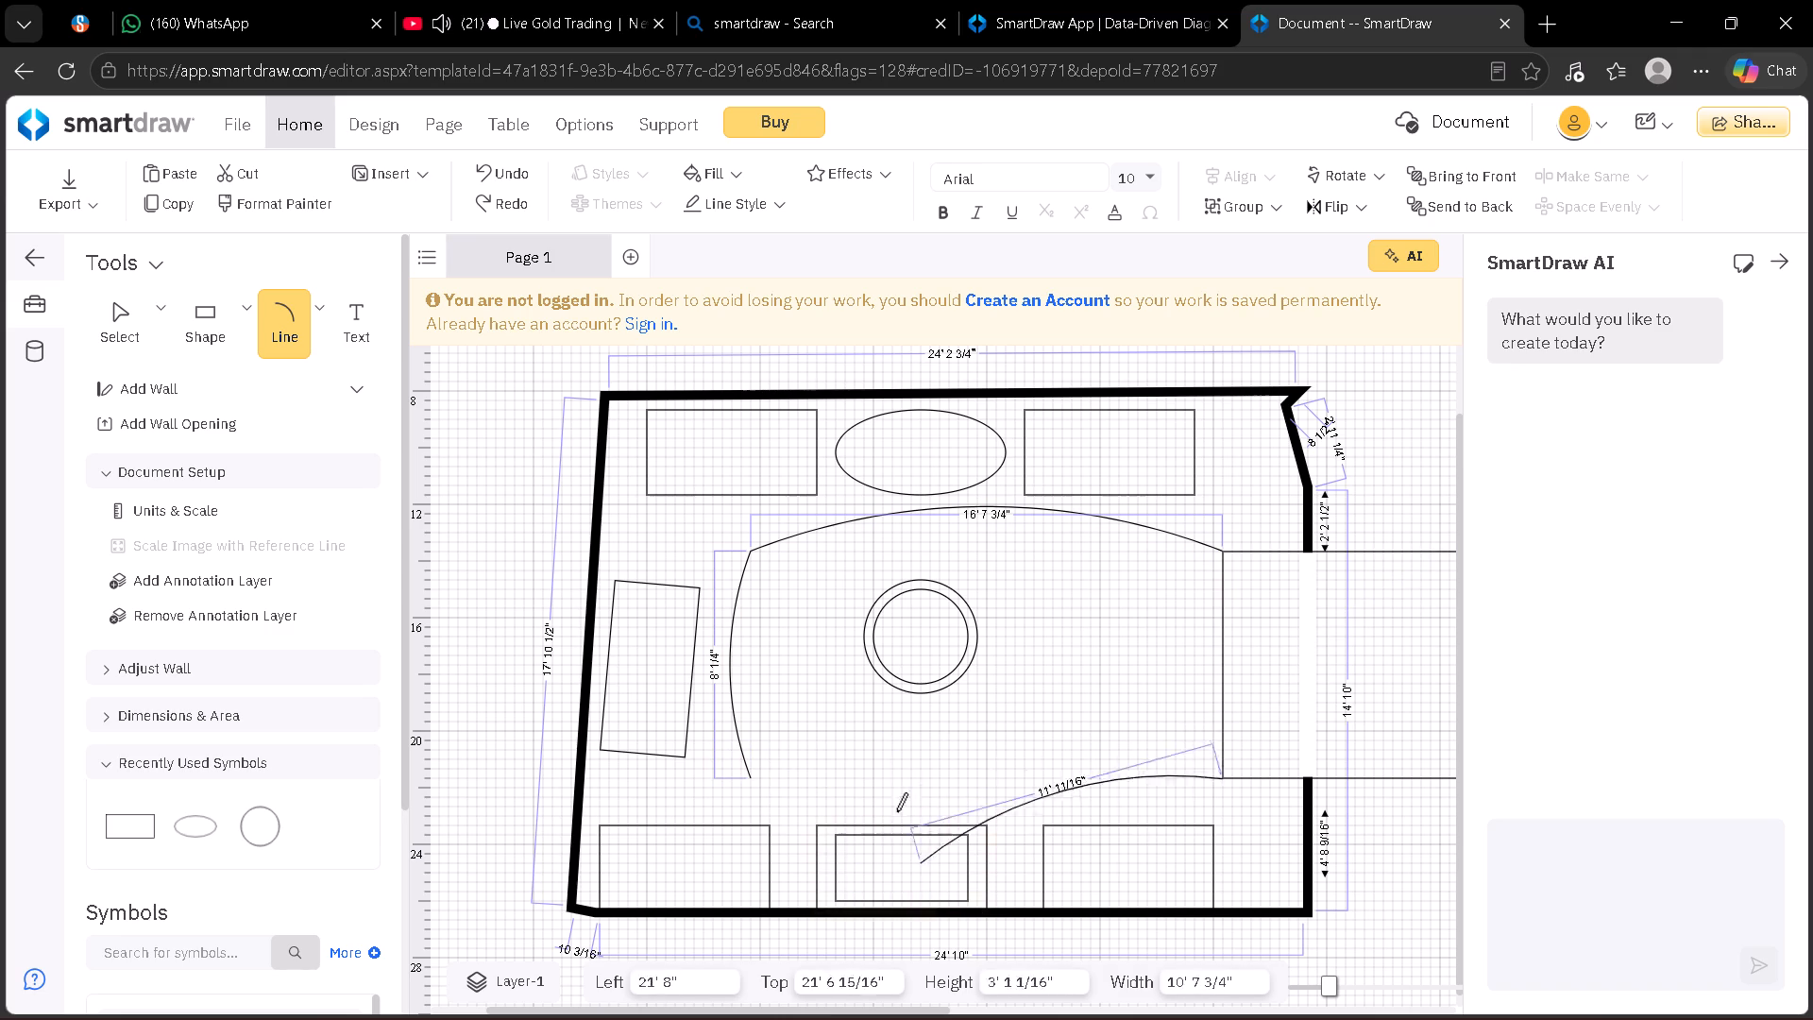
{"action": "left_click_drag", "start_coordinate": [896, 811], "coordinate": [857, 768]}
Rotate the new lower curve to 0° so that it bows toward the bottom wall.
{"action": "left_click_drag", "start_coordinate": [874, 758], "coordinate": [886, 750]}
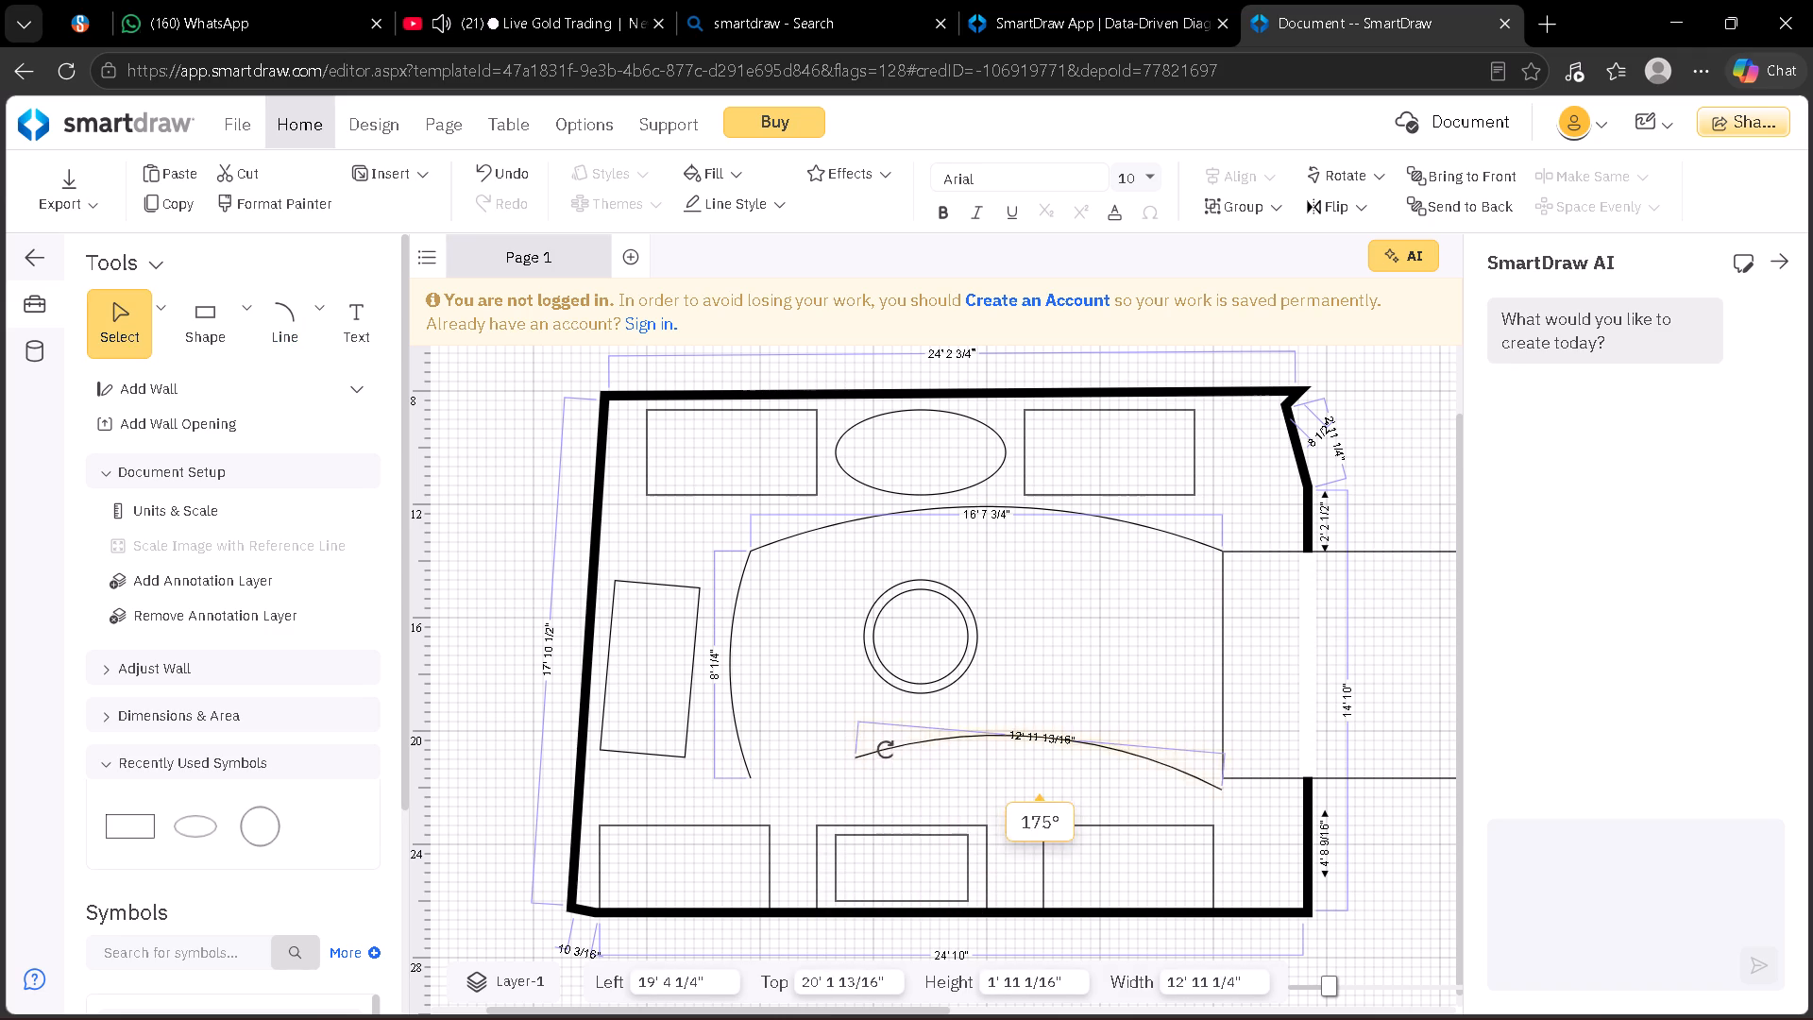
{"action": "left_click_drag", "start_coordinate": [886, 750], "coordinate": [1282, 912]}
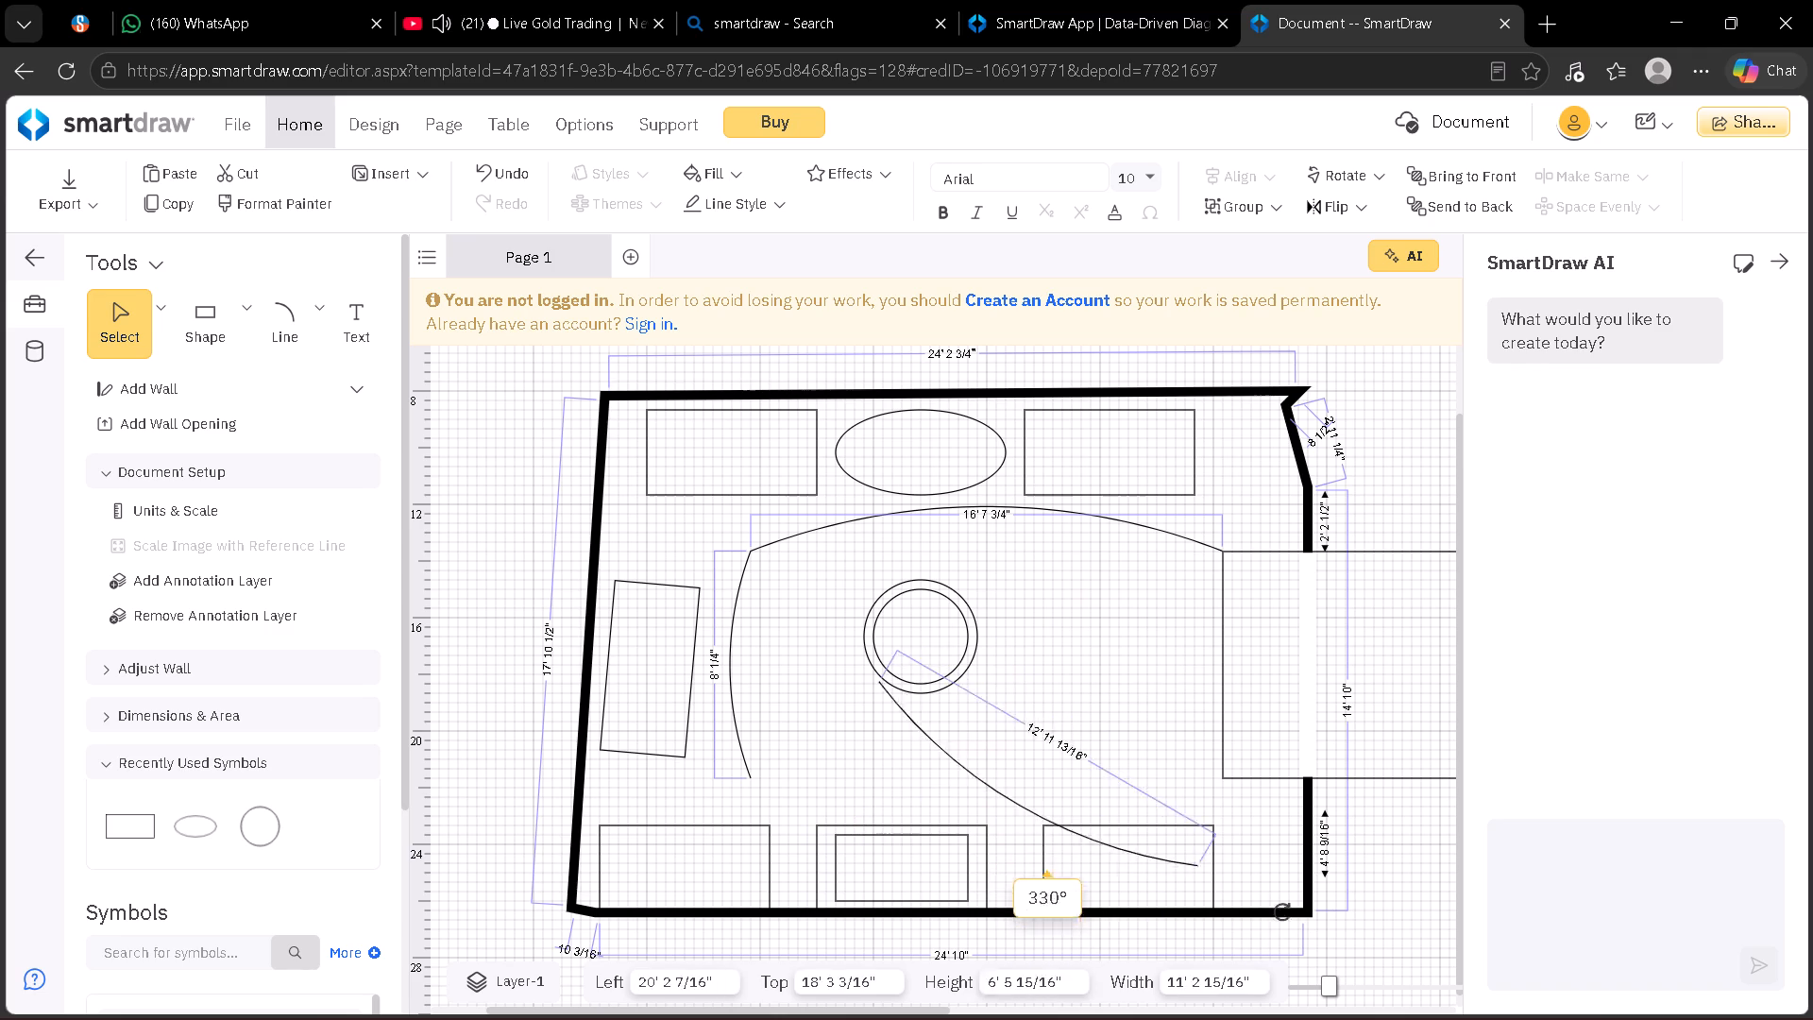
{"action": "left_click_drag", "start_coordinate": [1282, 912], "coordinate": [1279, 796]}
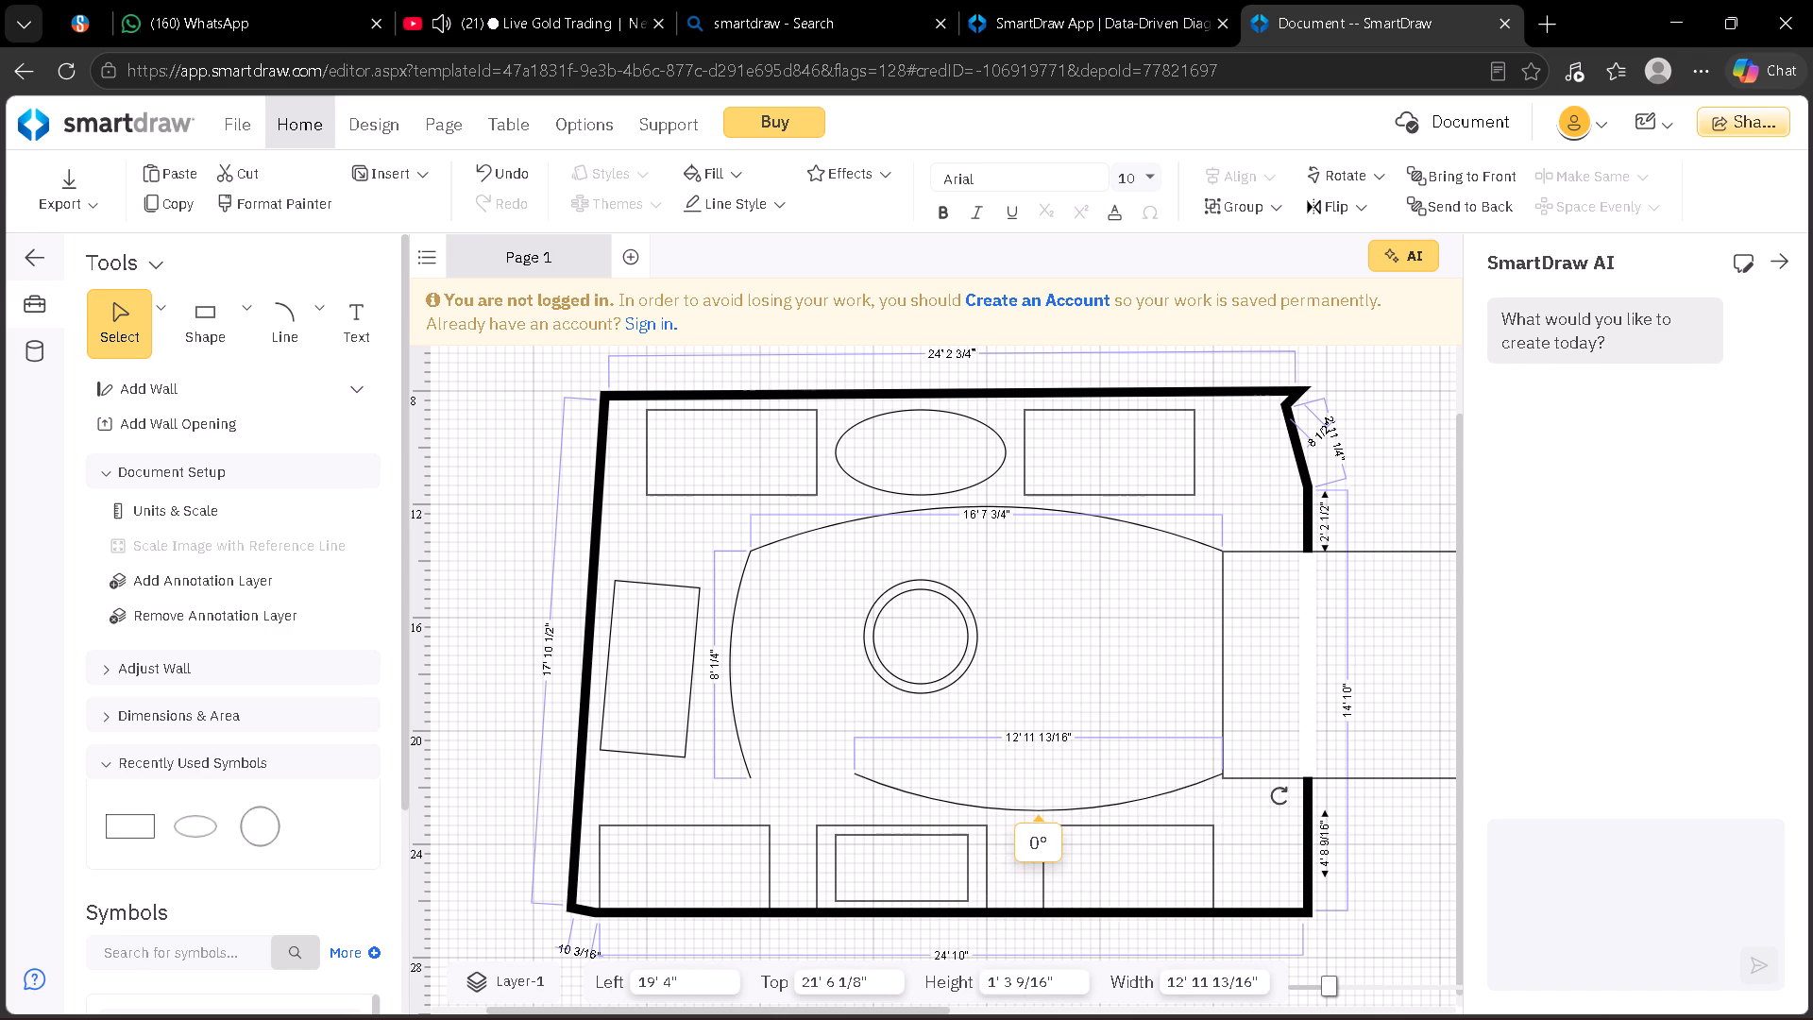
{"action": "left_click_drag", "start_coordinate": [1279, 796], "coordinate": [1279, 793]}
Join the lower curve to the left curve's lower end and extend its other end to the rectangle's lower inner corner, spanning 16' 8".
{"action": "left_click_drag", "start_coordinate": [1214, 772], "coordinate": [1217, 783]}
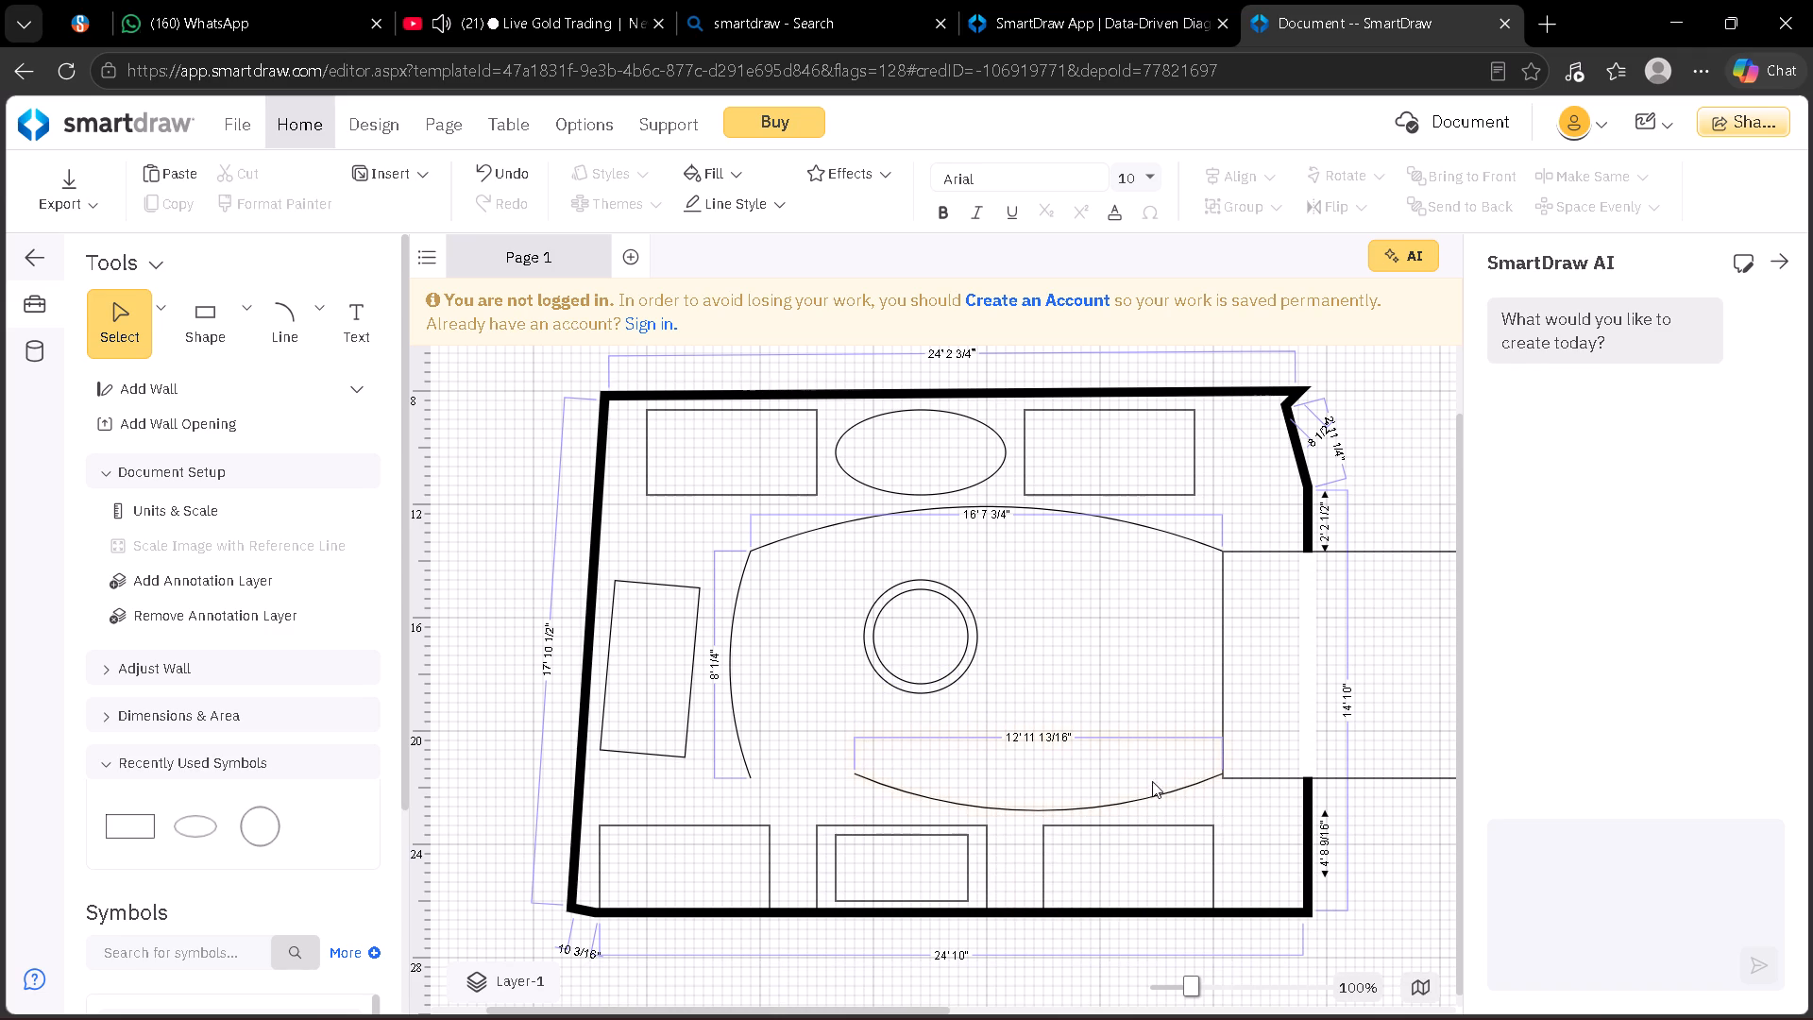
{"action": "left_click_drag", "start_coordinate": [1040, 808], "coordinate": [935, 809]}
{"action": "left_click_drag", "start_coordinate": [1121, 782], "coordinate": [1121, 781]}
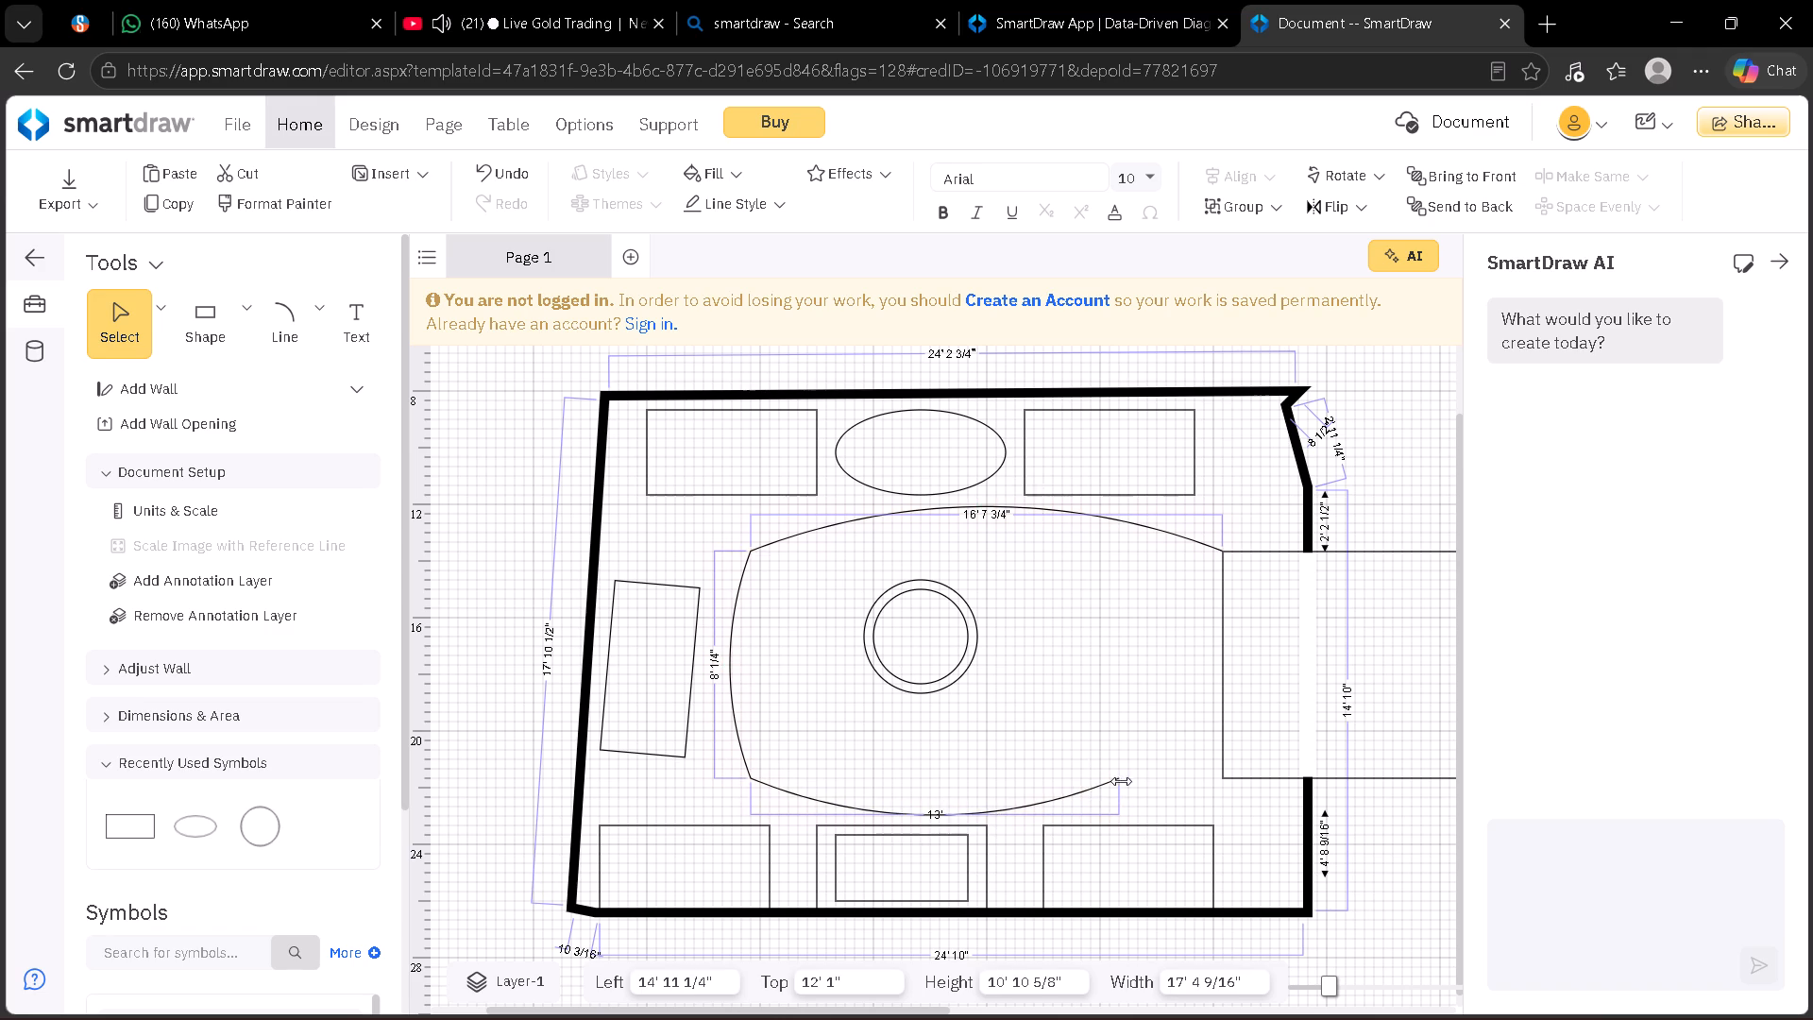
{"action": "left_click_drag", "start_coordinate": [1121, 781], "coordinate": [1223, 775]}
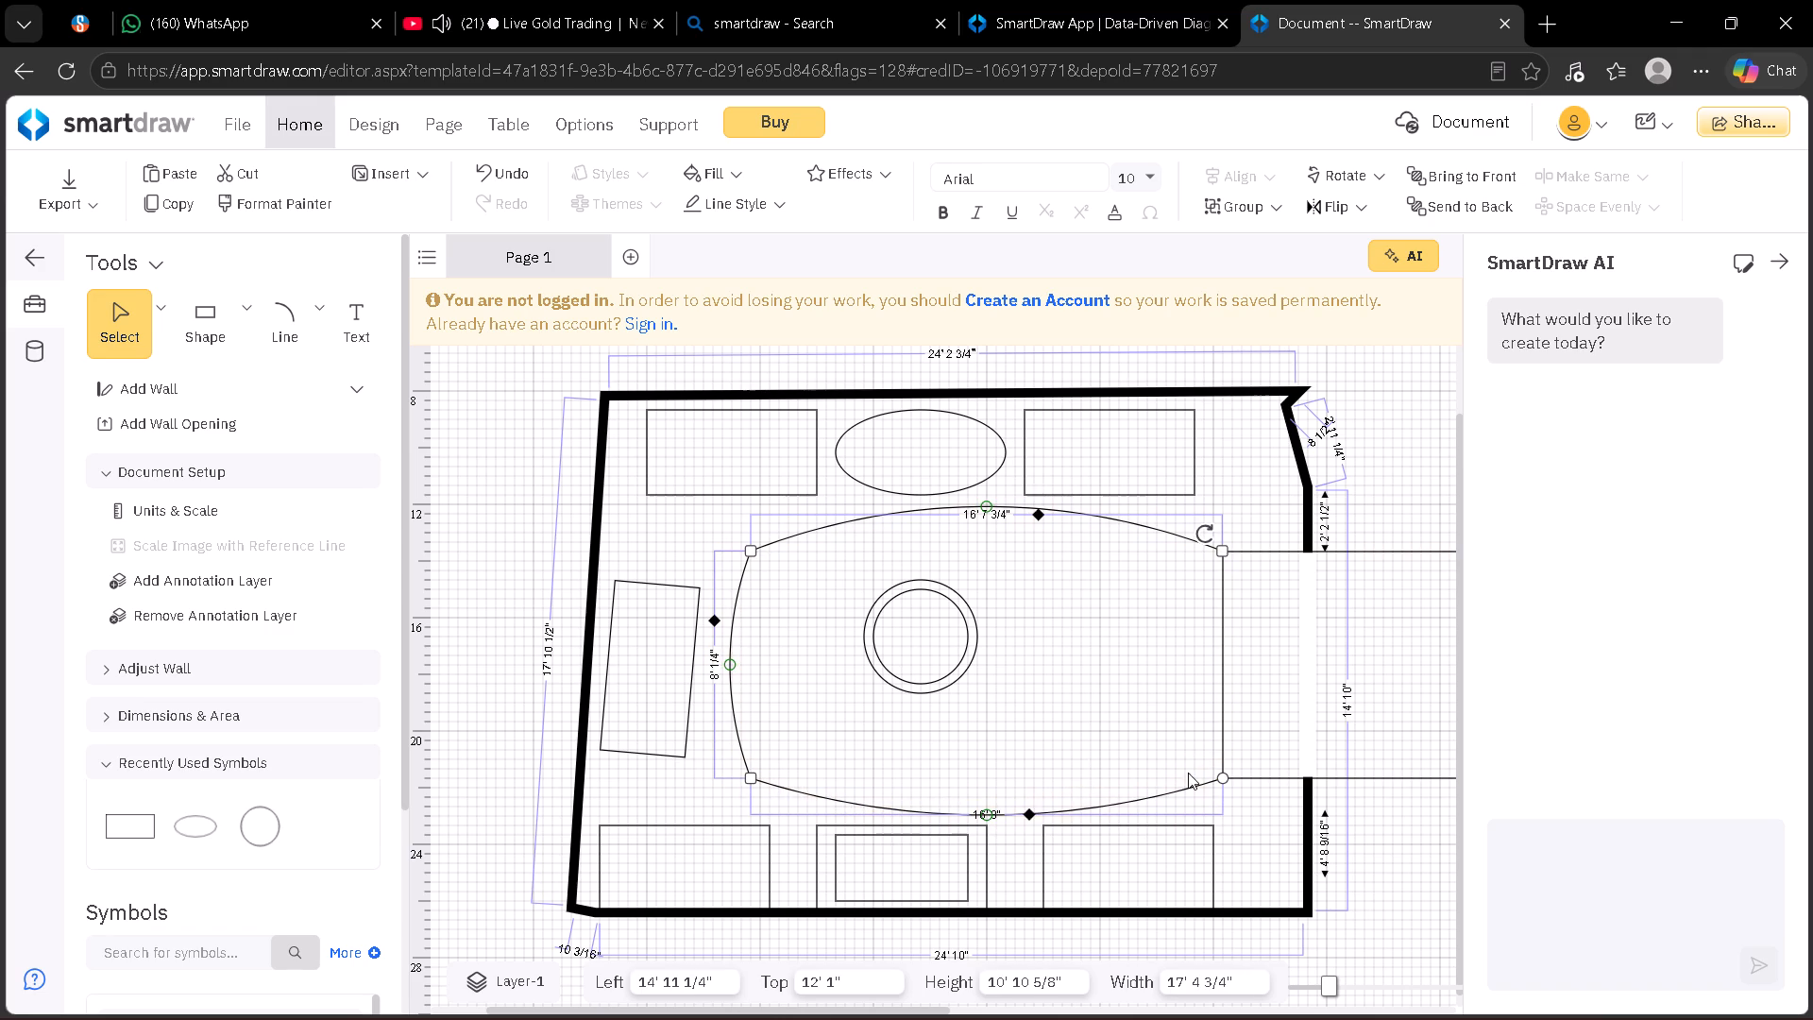
Move the joined curve outline up slightly to Top 12'.
{"action": "left_click", "coordinate": [1016, 814]}
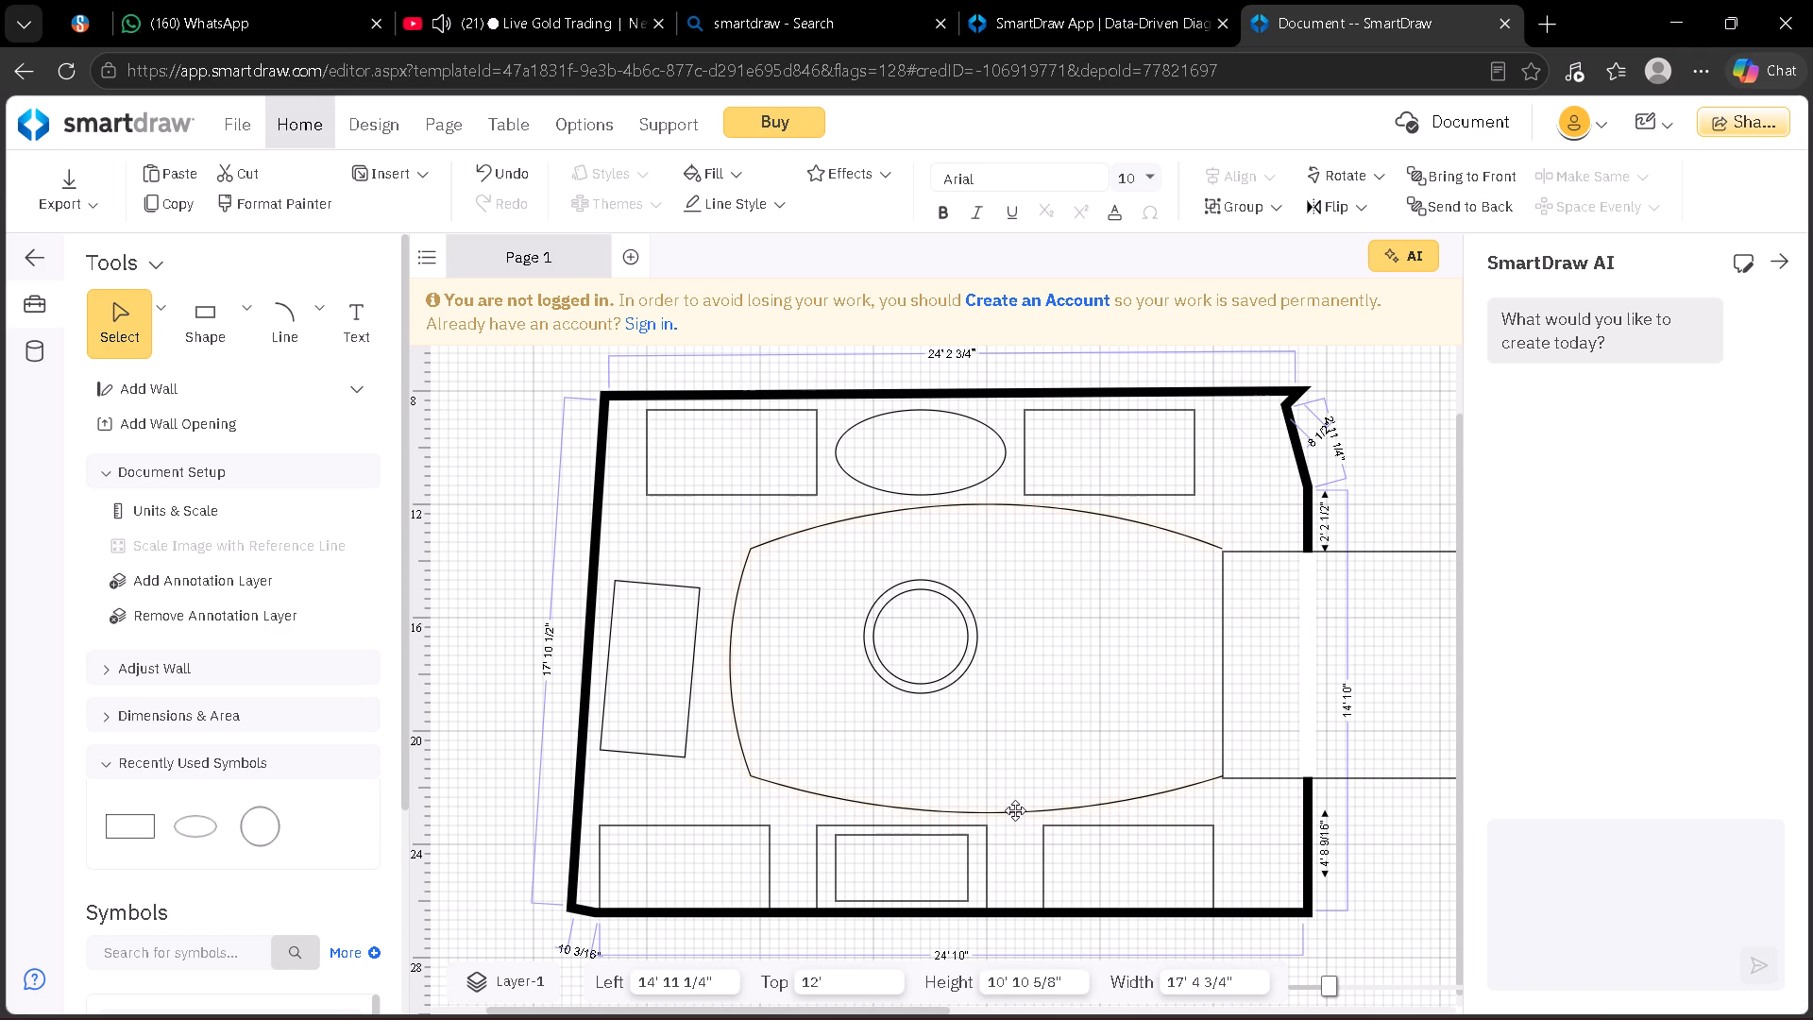
{"action": "left_click", "coordinate": [1058, 703]}
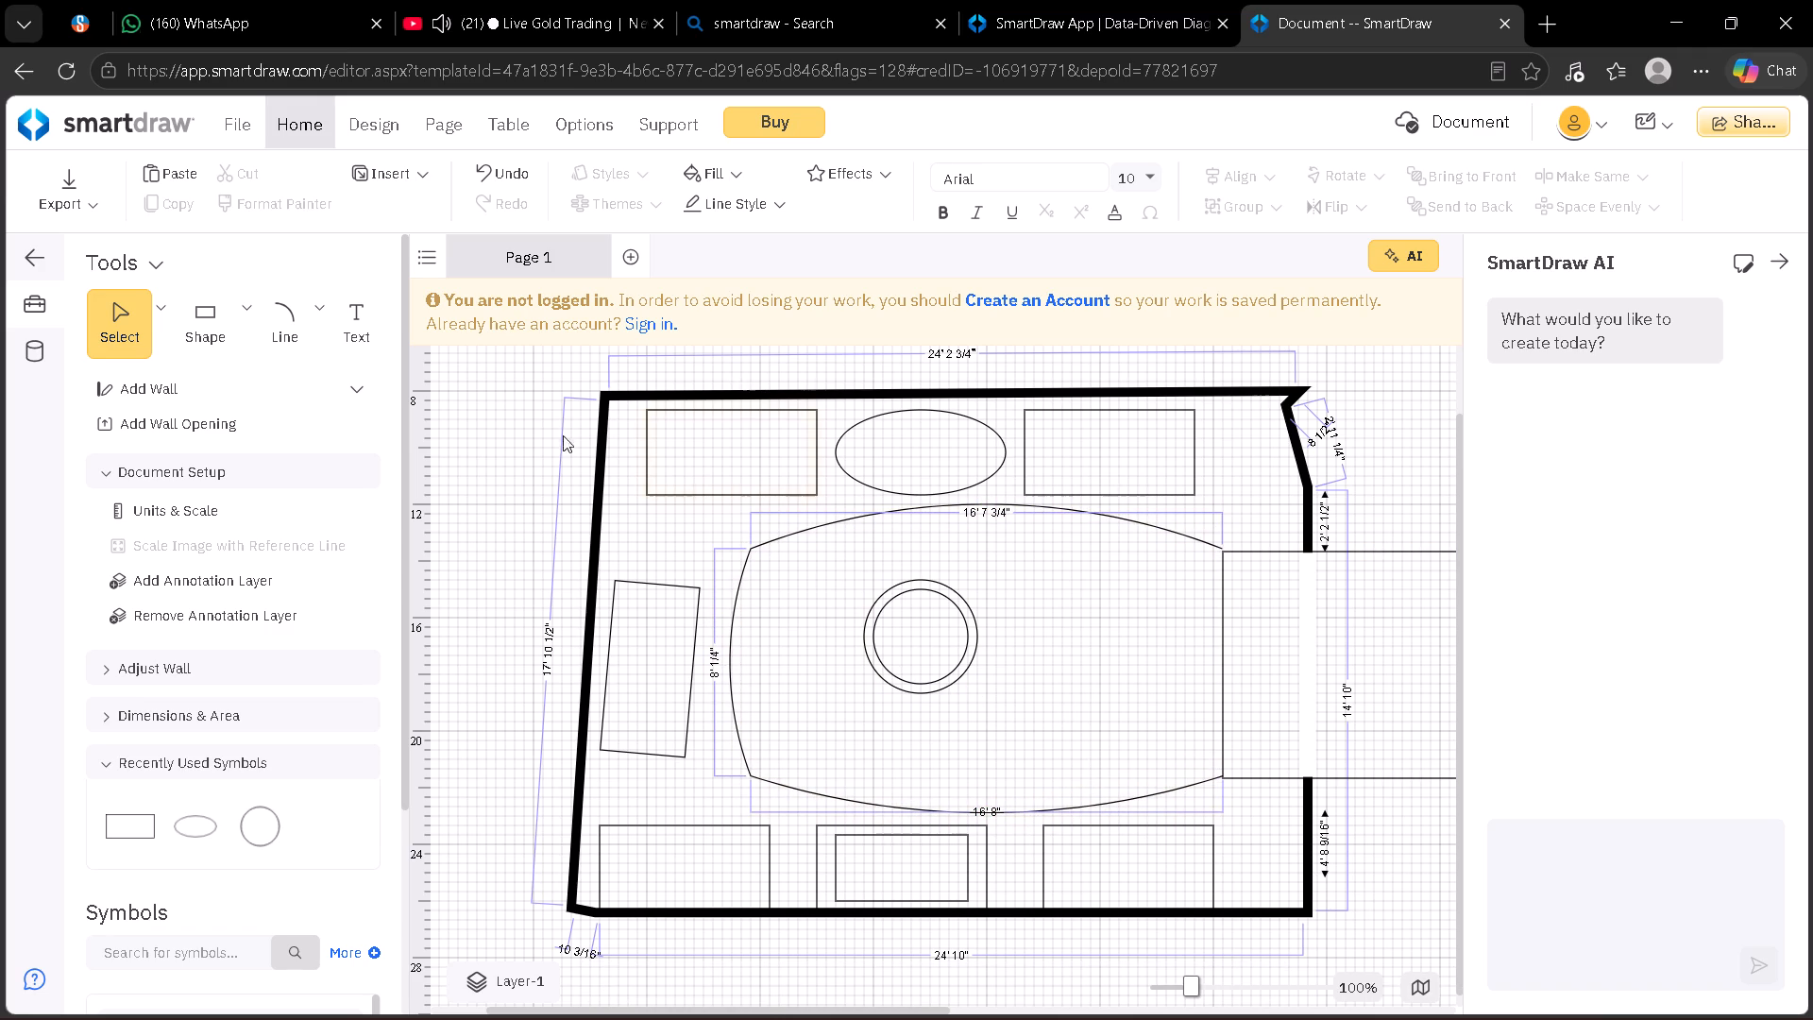
Draw an inner curved line from the upper left of the double circle to the enlarged rectangle's inner edge, about 13' 8" long.
{"action": "left_click", "coordinate": [293, 329]}
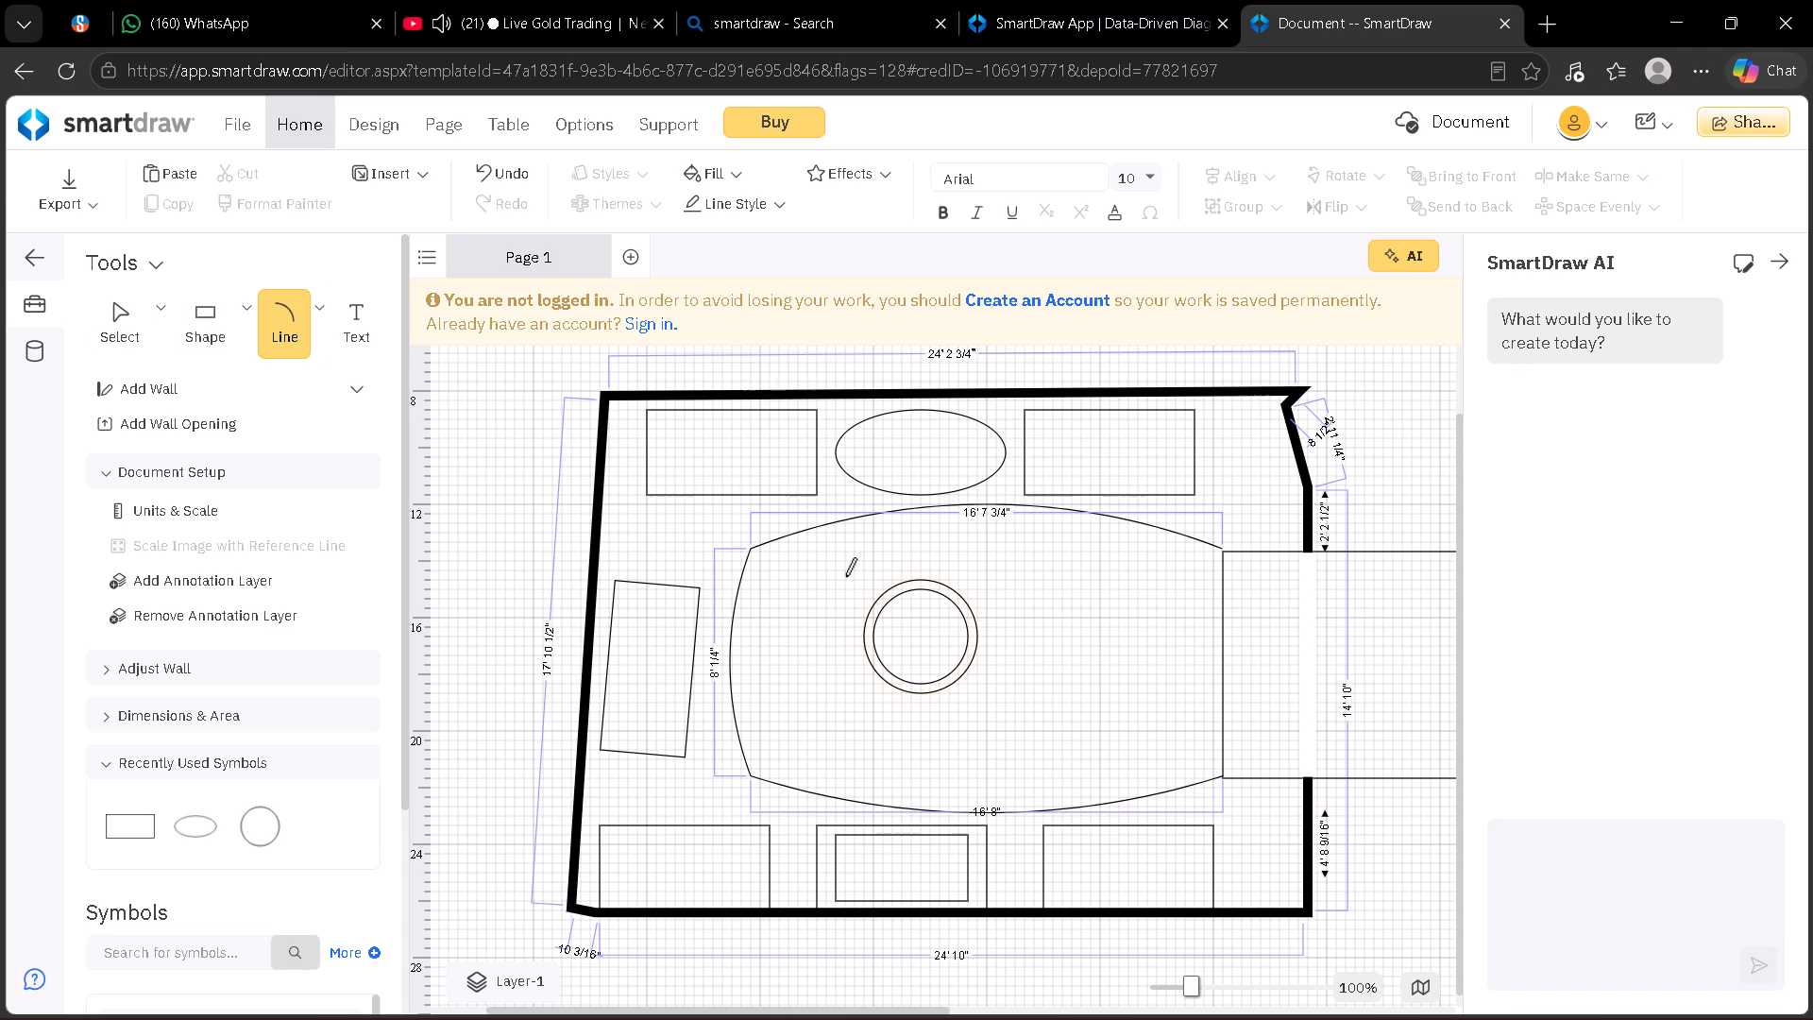
{"action": "left_click_drag", "start_coordinate": [845, 576], "coordinate": [1213, 610]}
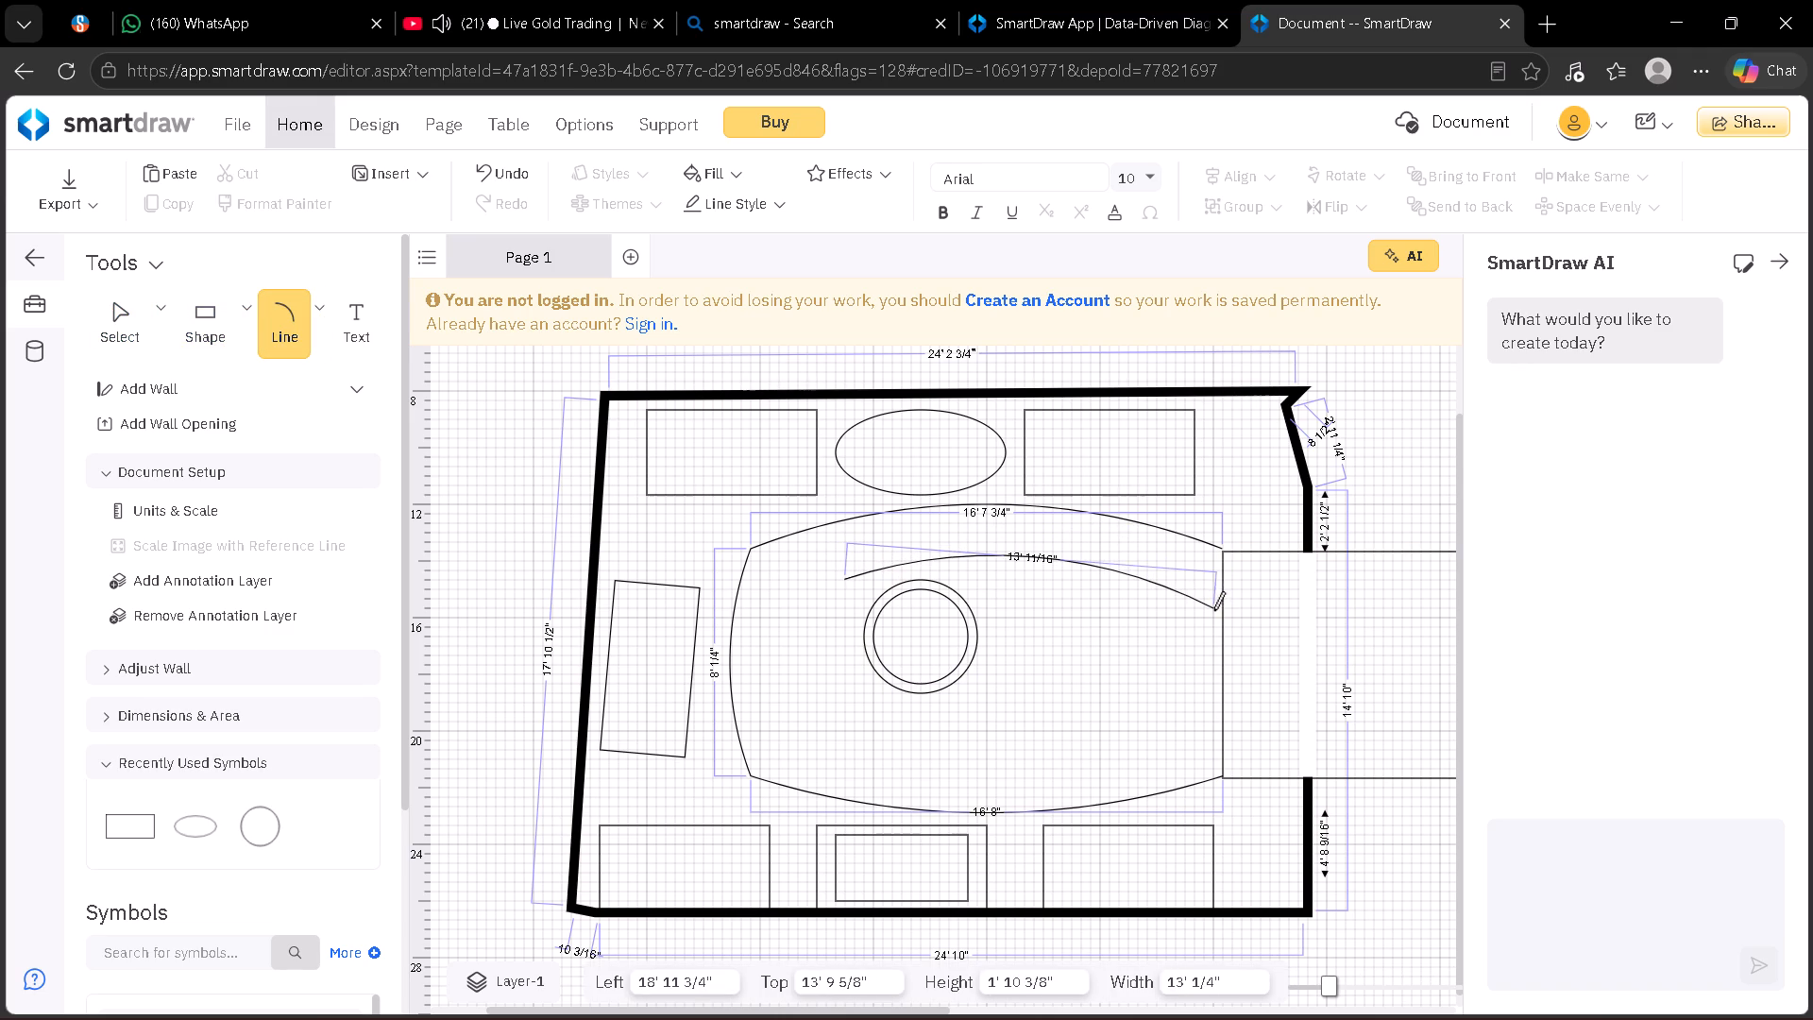
{"action": "left_click_drag", "start_coordinate": [1213, 610], "coordinate": [1211, 638]}
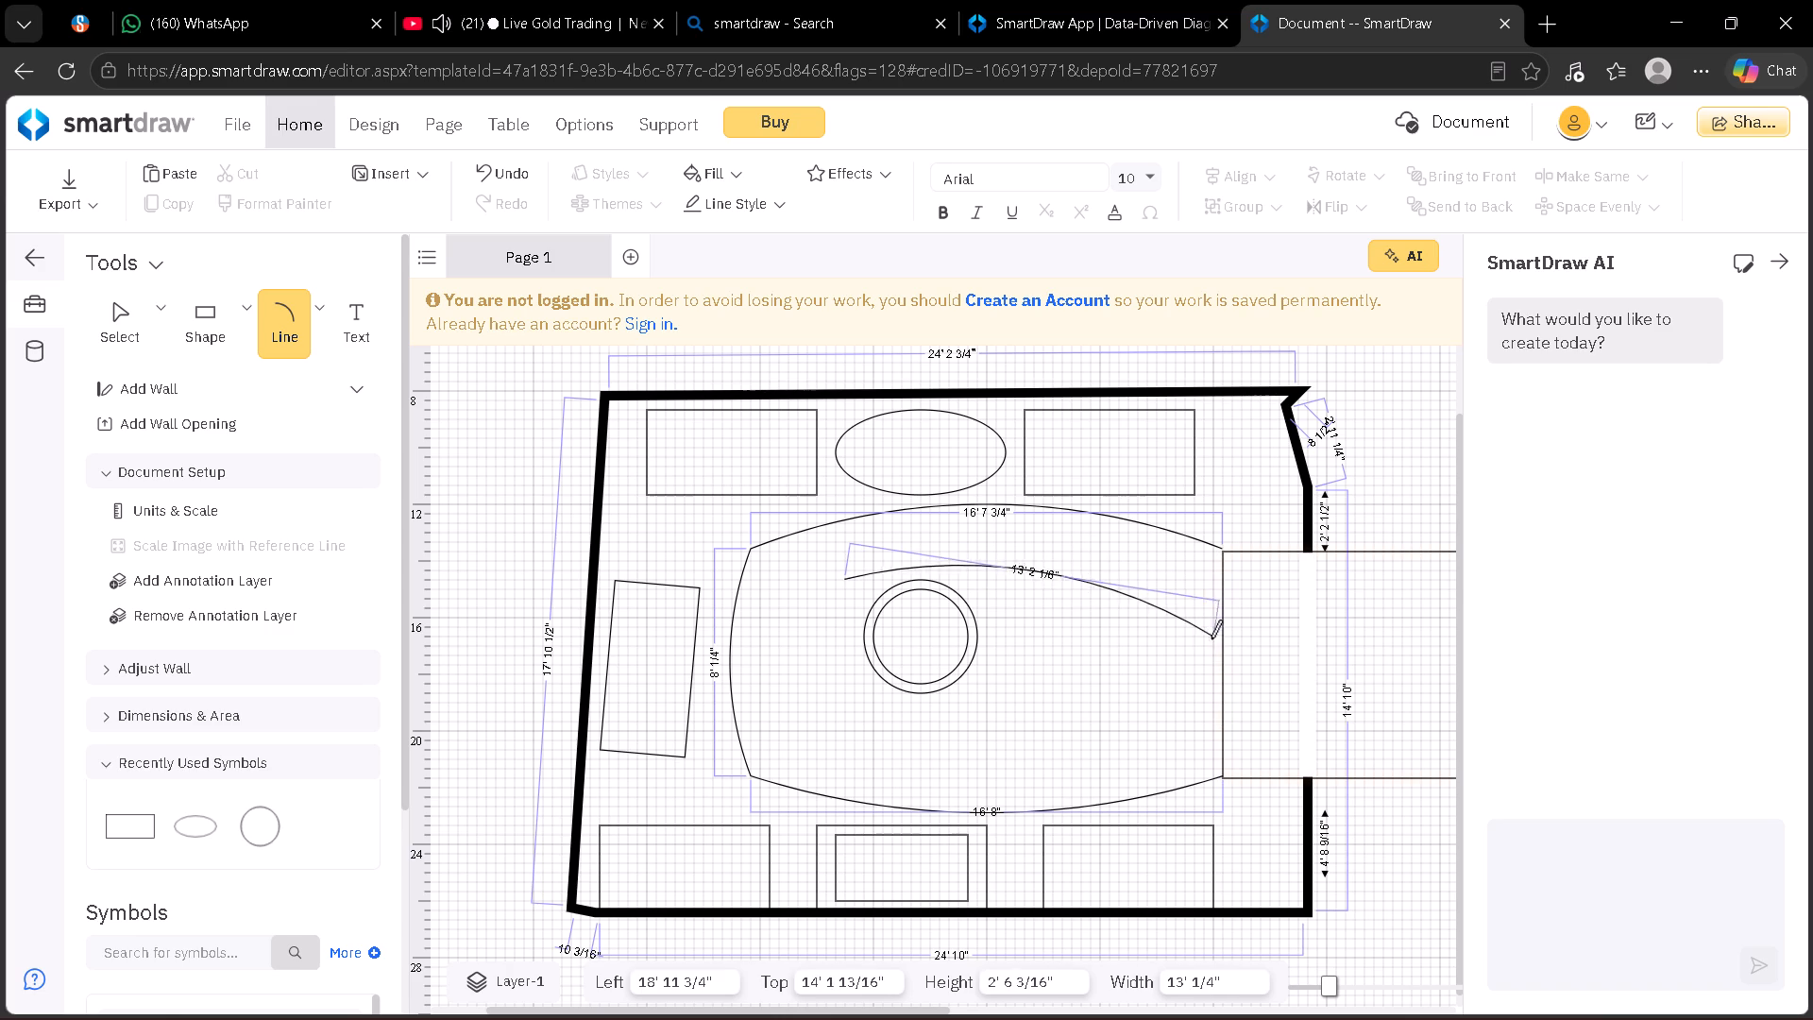
{"action": "left_click_drag", "start_coordinate": [1211, 638], "coordinate": [1204, 647]}
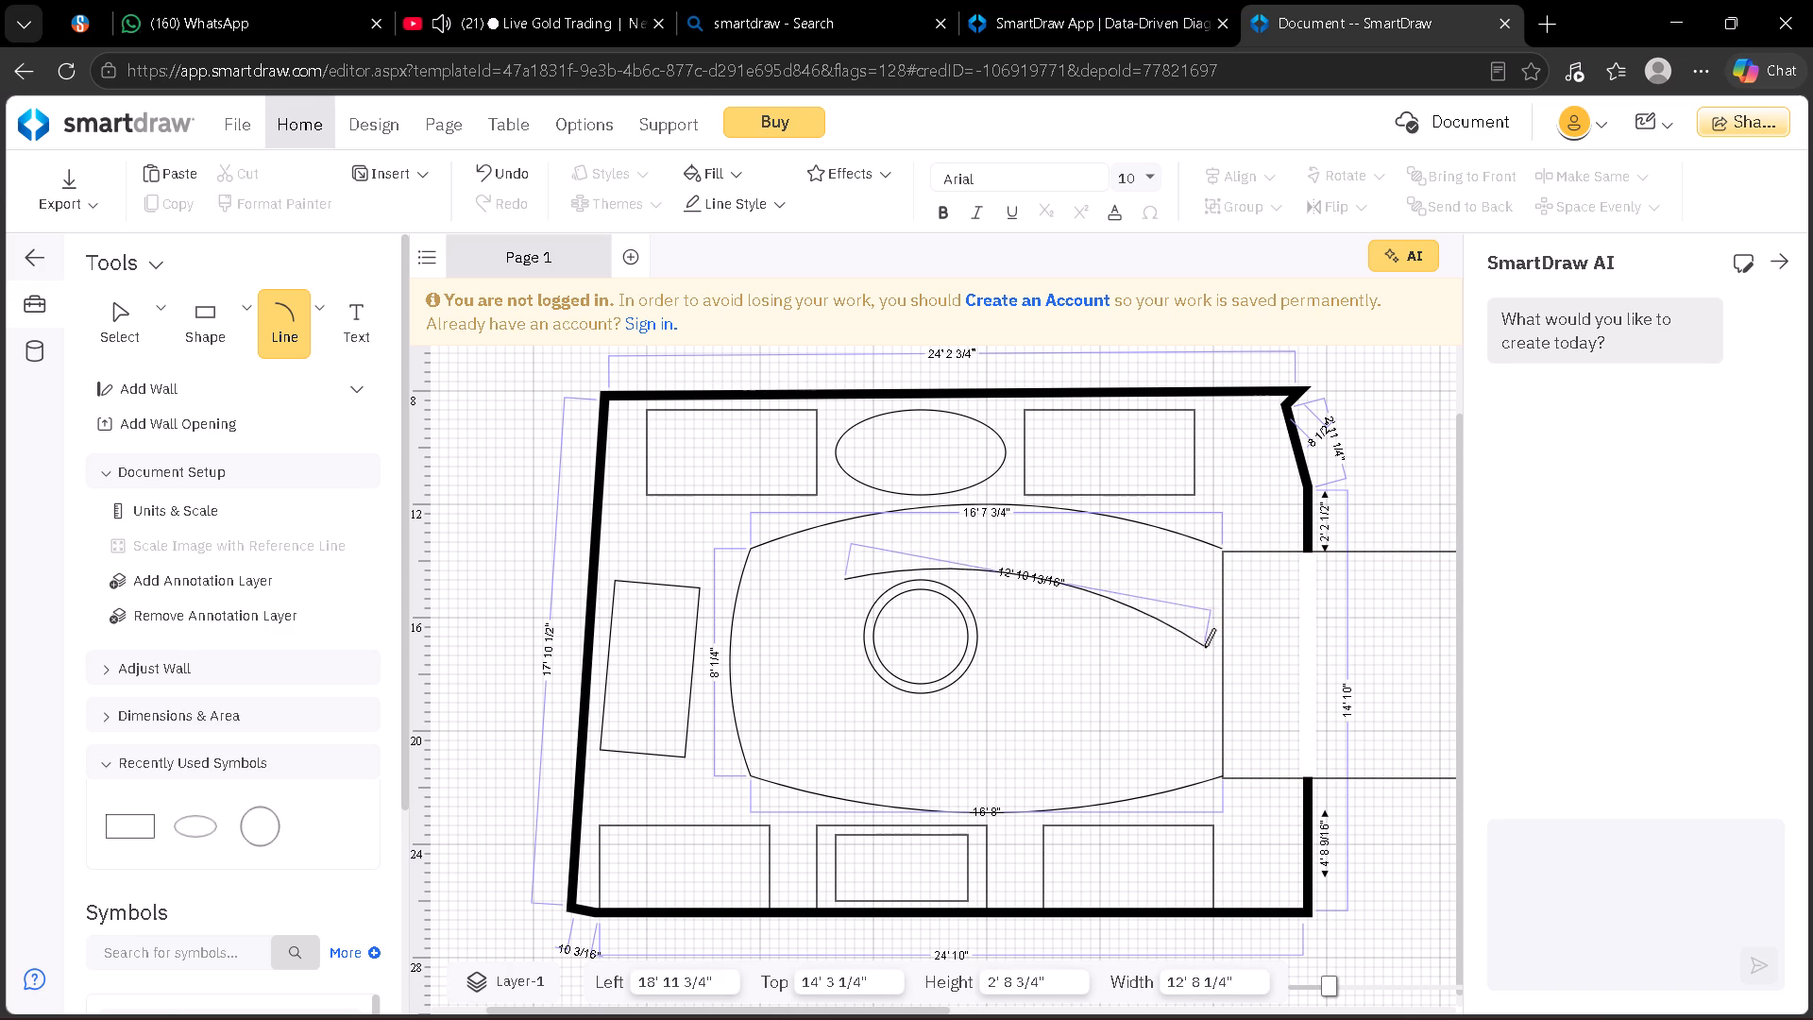
{"action": "left_click_drag", "start_coordinate": [1204, 647], "coordinate": [1224, 642]}
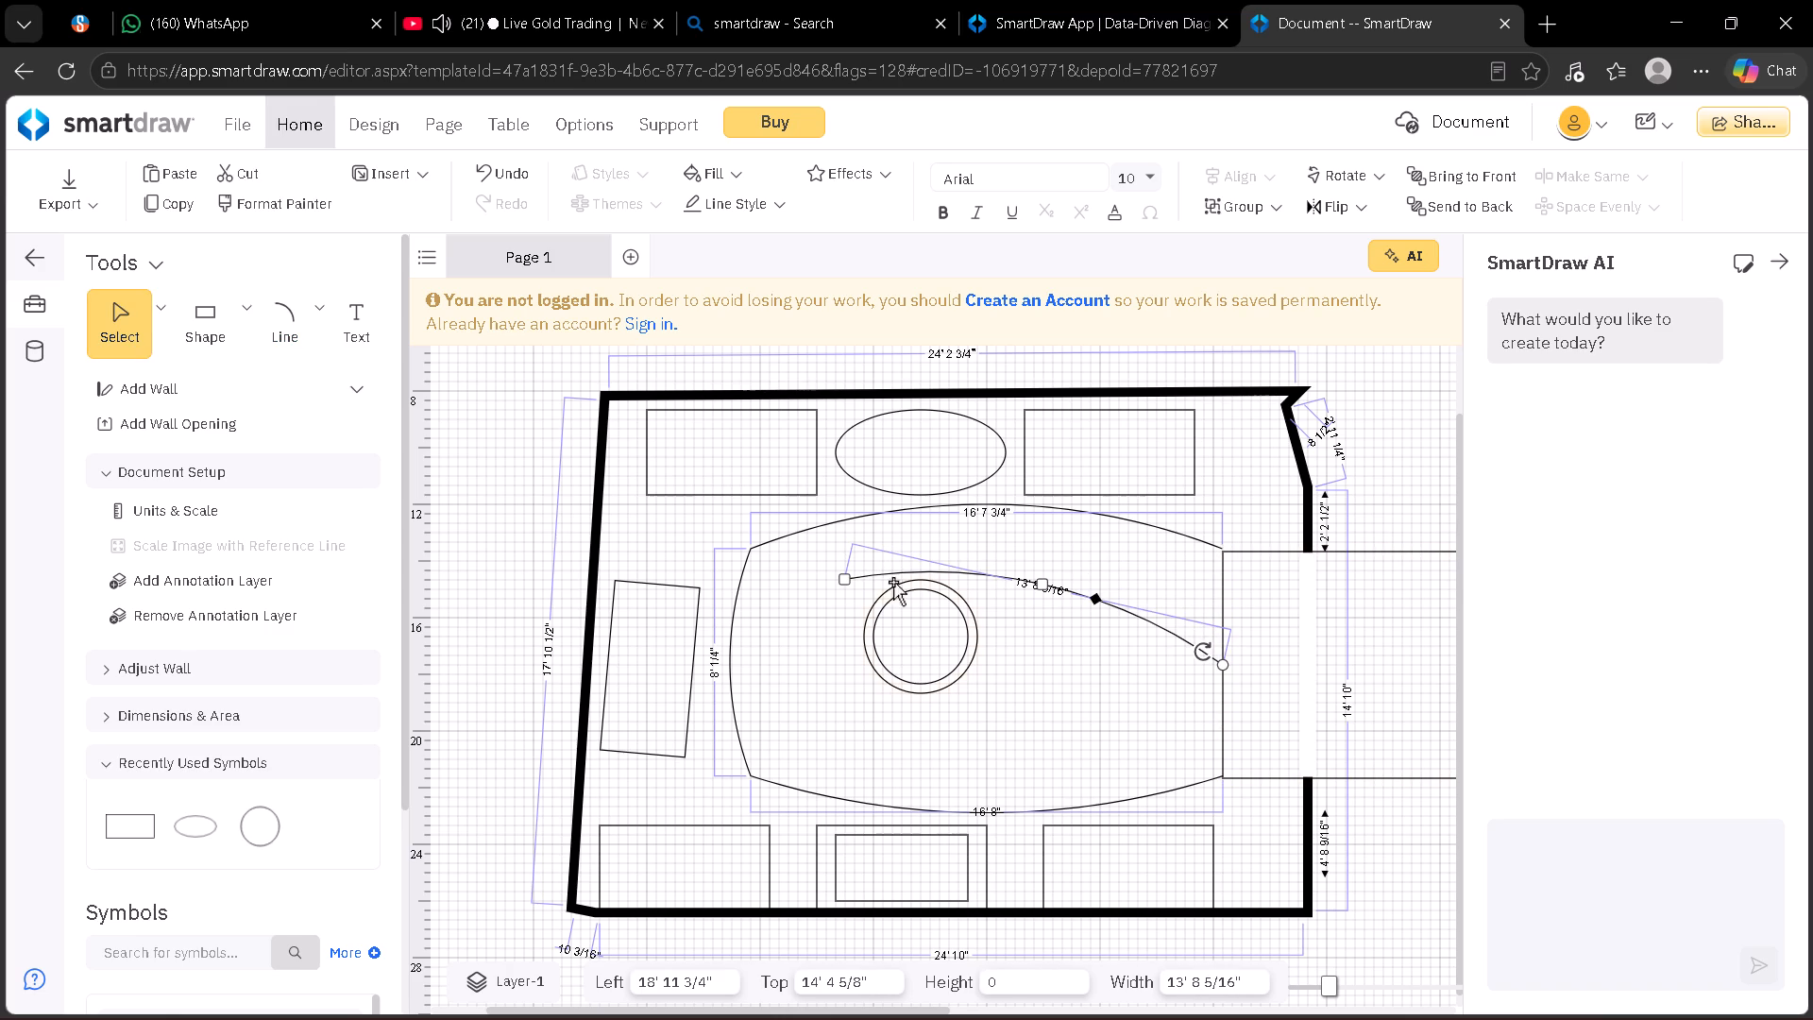
Draw a curved line about 4' 8" long downward from the inner curve's left end, bowing toward the left wall.
{"action": "left_click", "coordinate": [303, 334]}
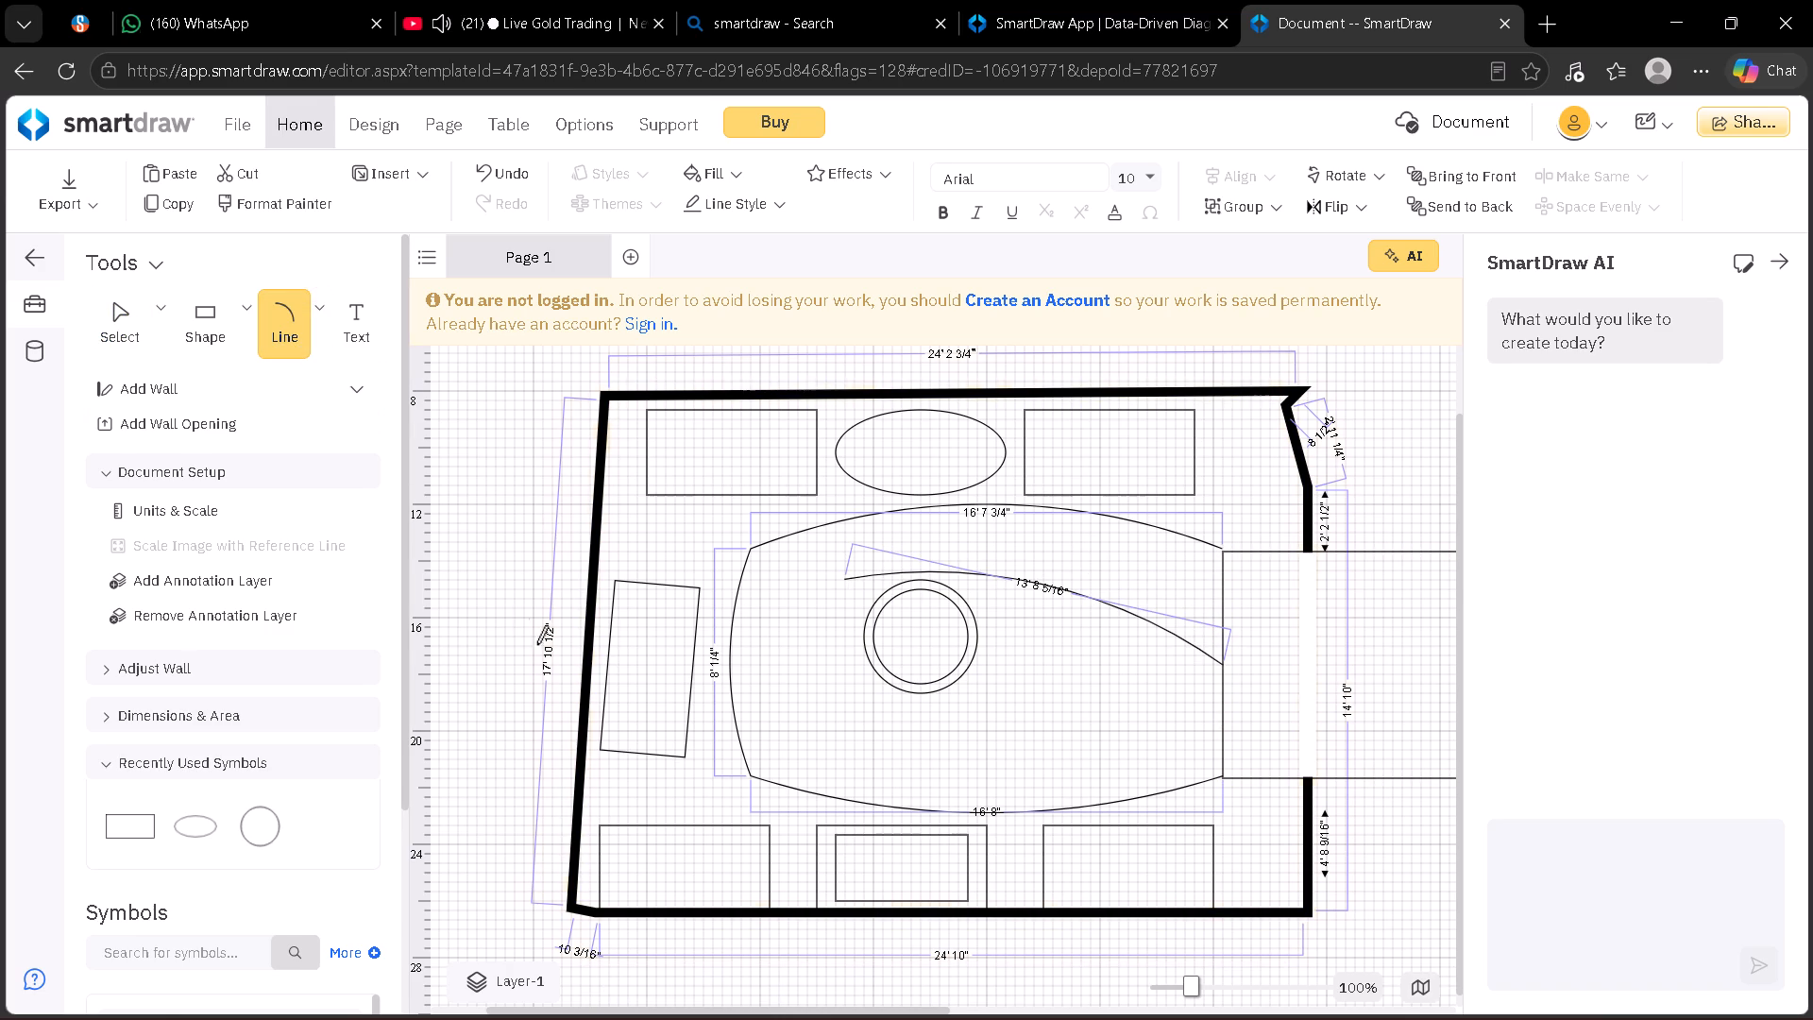
{"action": "left_click_drag", "start_coordinate": [840, 581], "coordinate": [805, 651]}
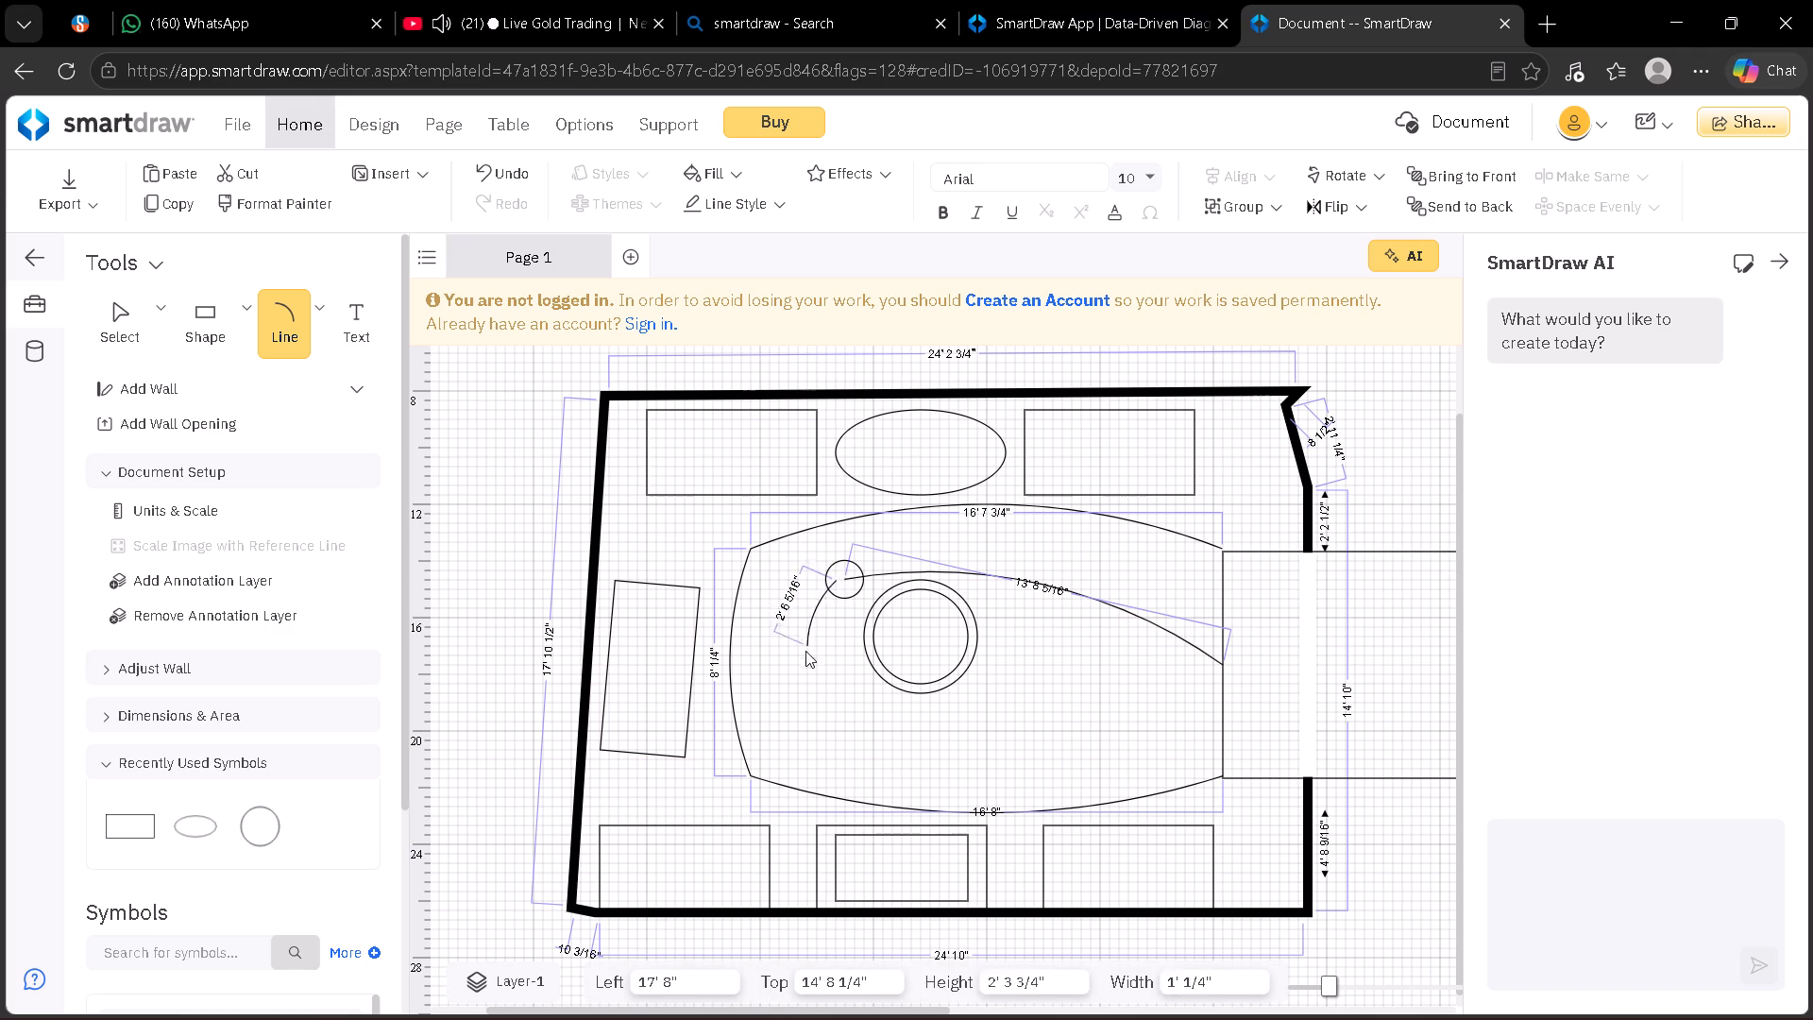
{"action": "left_click_drag", "start_coordinate": [805, 651], "coordinate": [833, 711]}
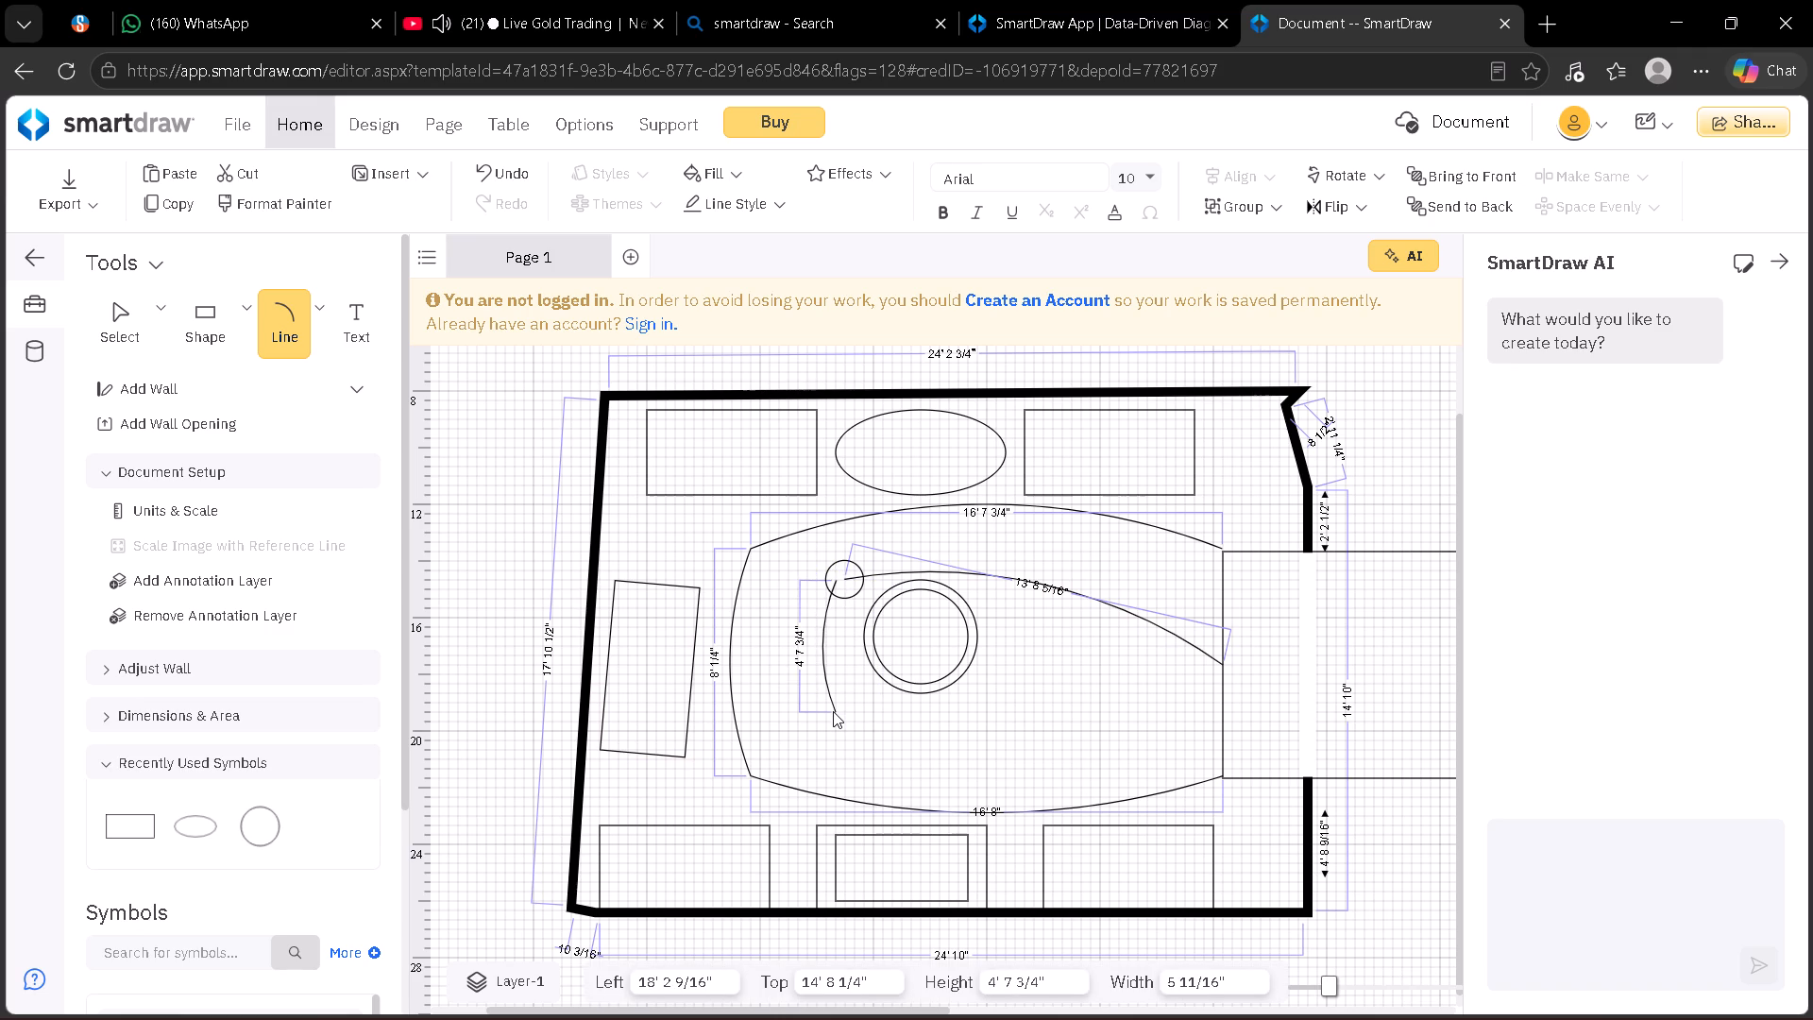
{"action": "left_click_drag", "start_coordinate": [833, 711], "coordinate": [839, 709]}
Draw a curved line about 13' 5" long from the inner left curve's lower end to the upper inner curve's end at the rectangle.
{"action": "left_click", "coordinate": [276, 327]}
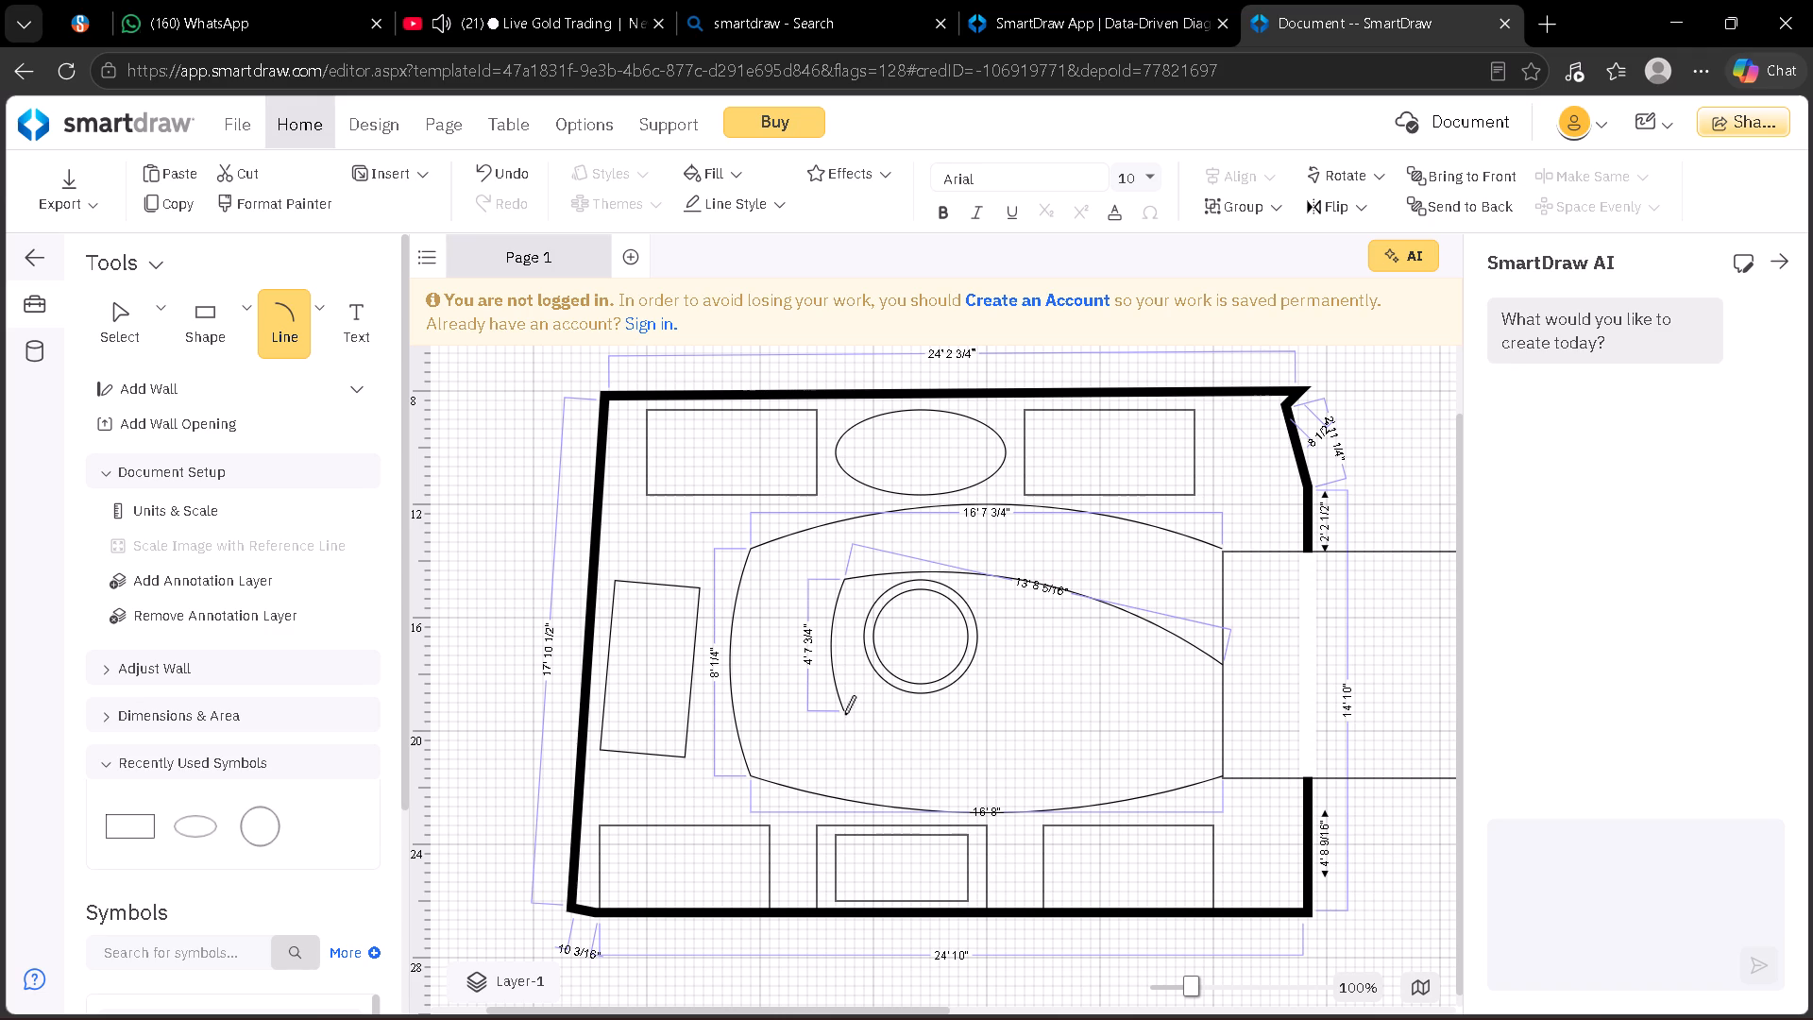
{"action": "left_click_drag", "start_coordinate": [842, 711], "coordinate": [1207, 723]}
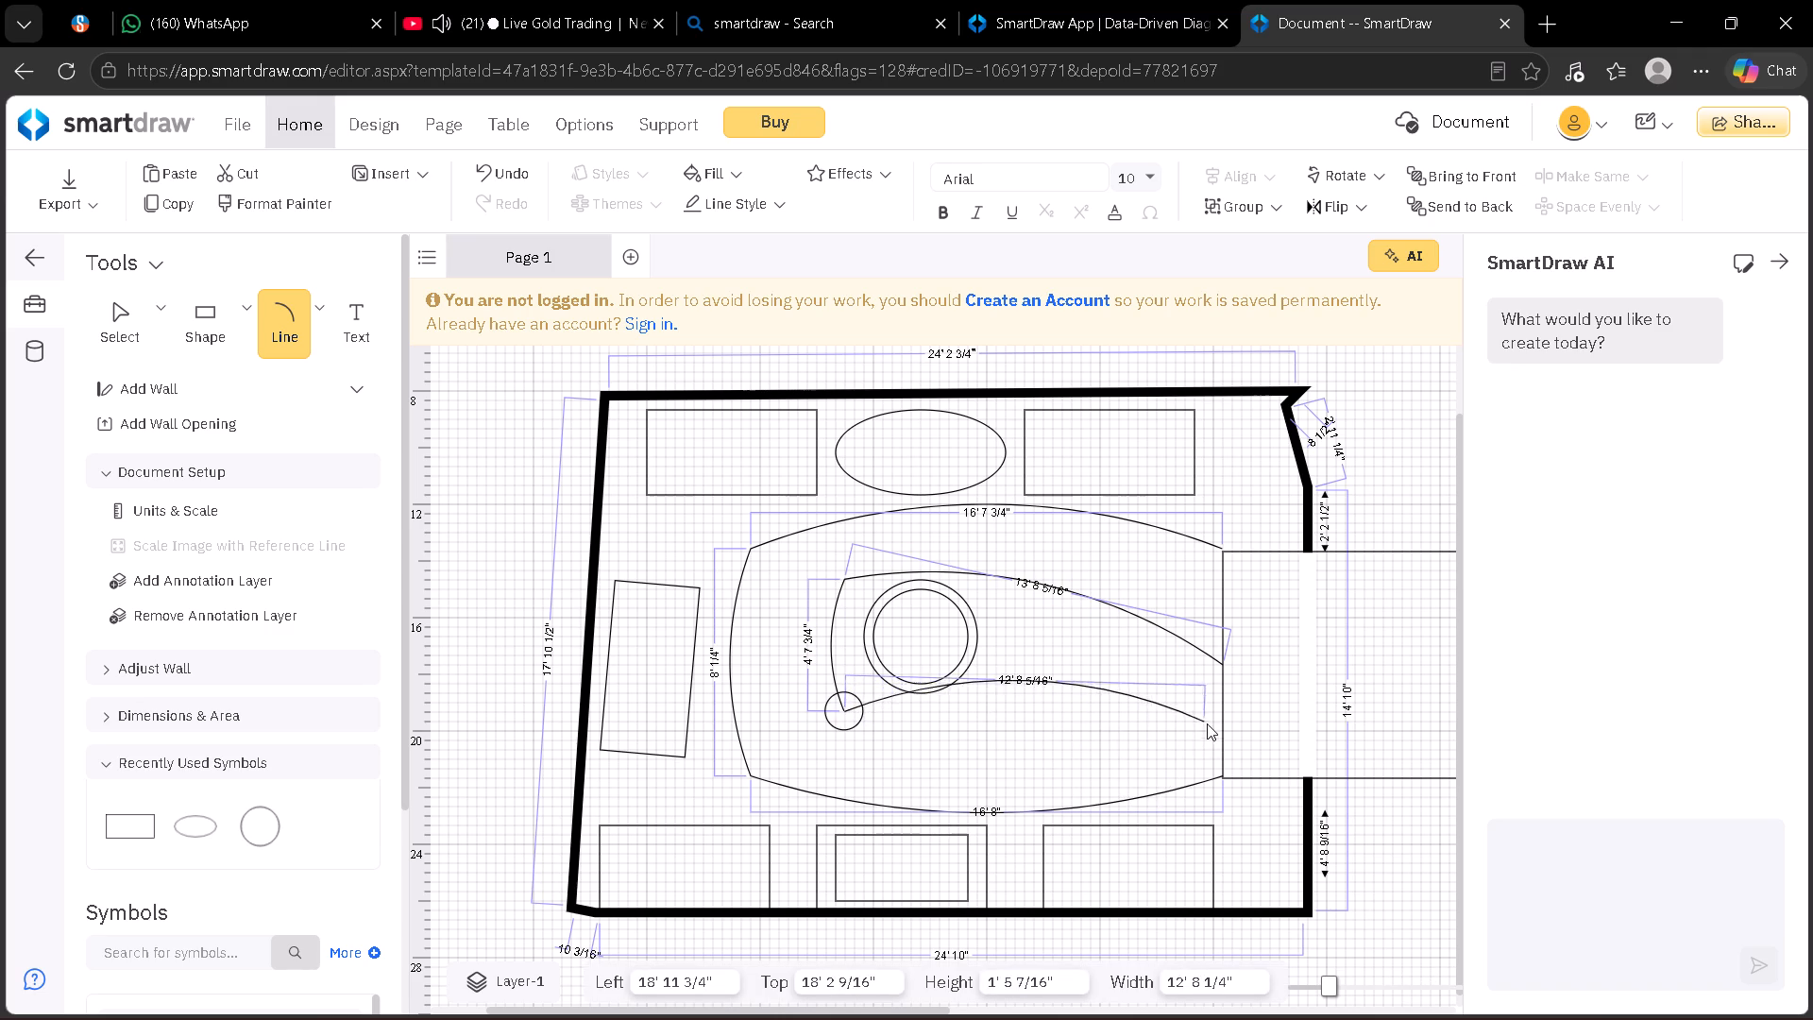
{"action": "left_click_drag", "start_coordinate": [1207, 723], "coordinate": [1195, 676]}
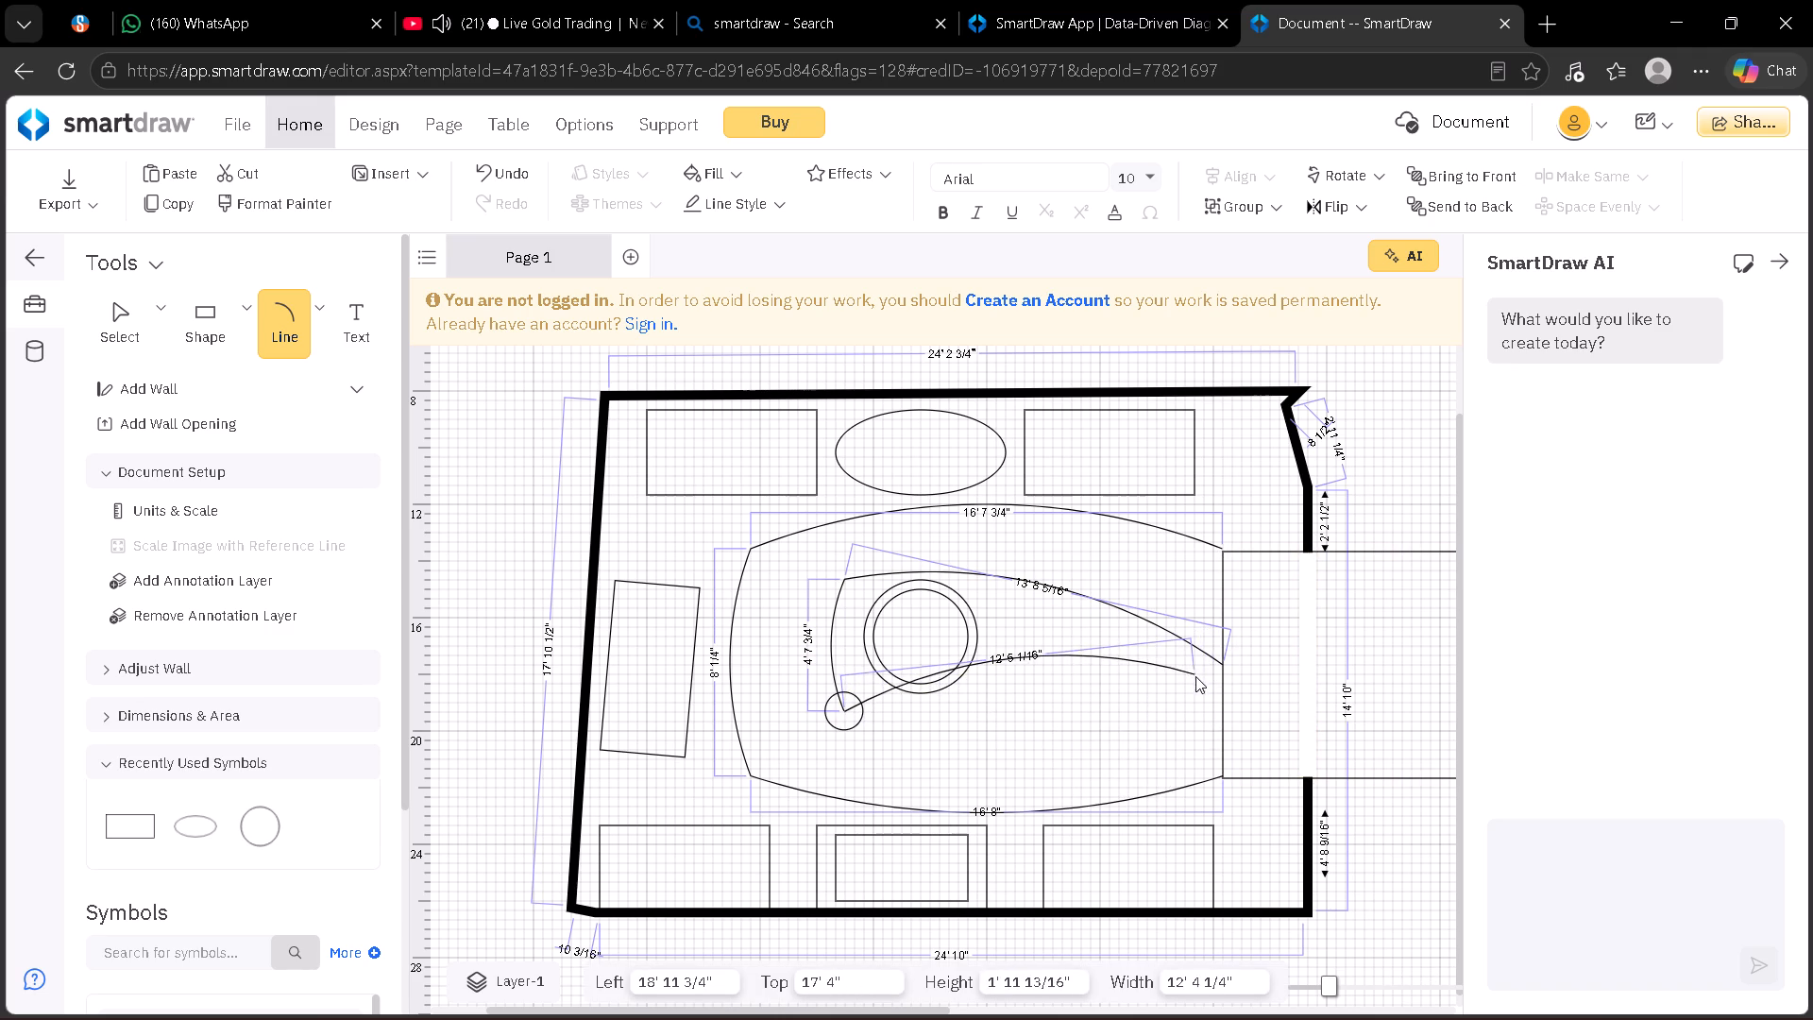
{"action": "left_click_drag", "start_coordinate": [1195, 676], "coordinate": [1222, 665]}
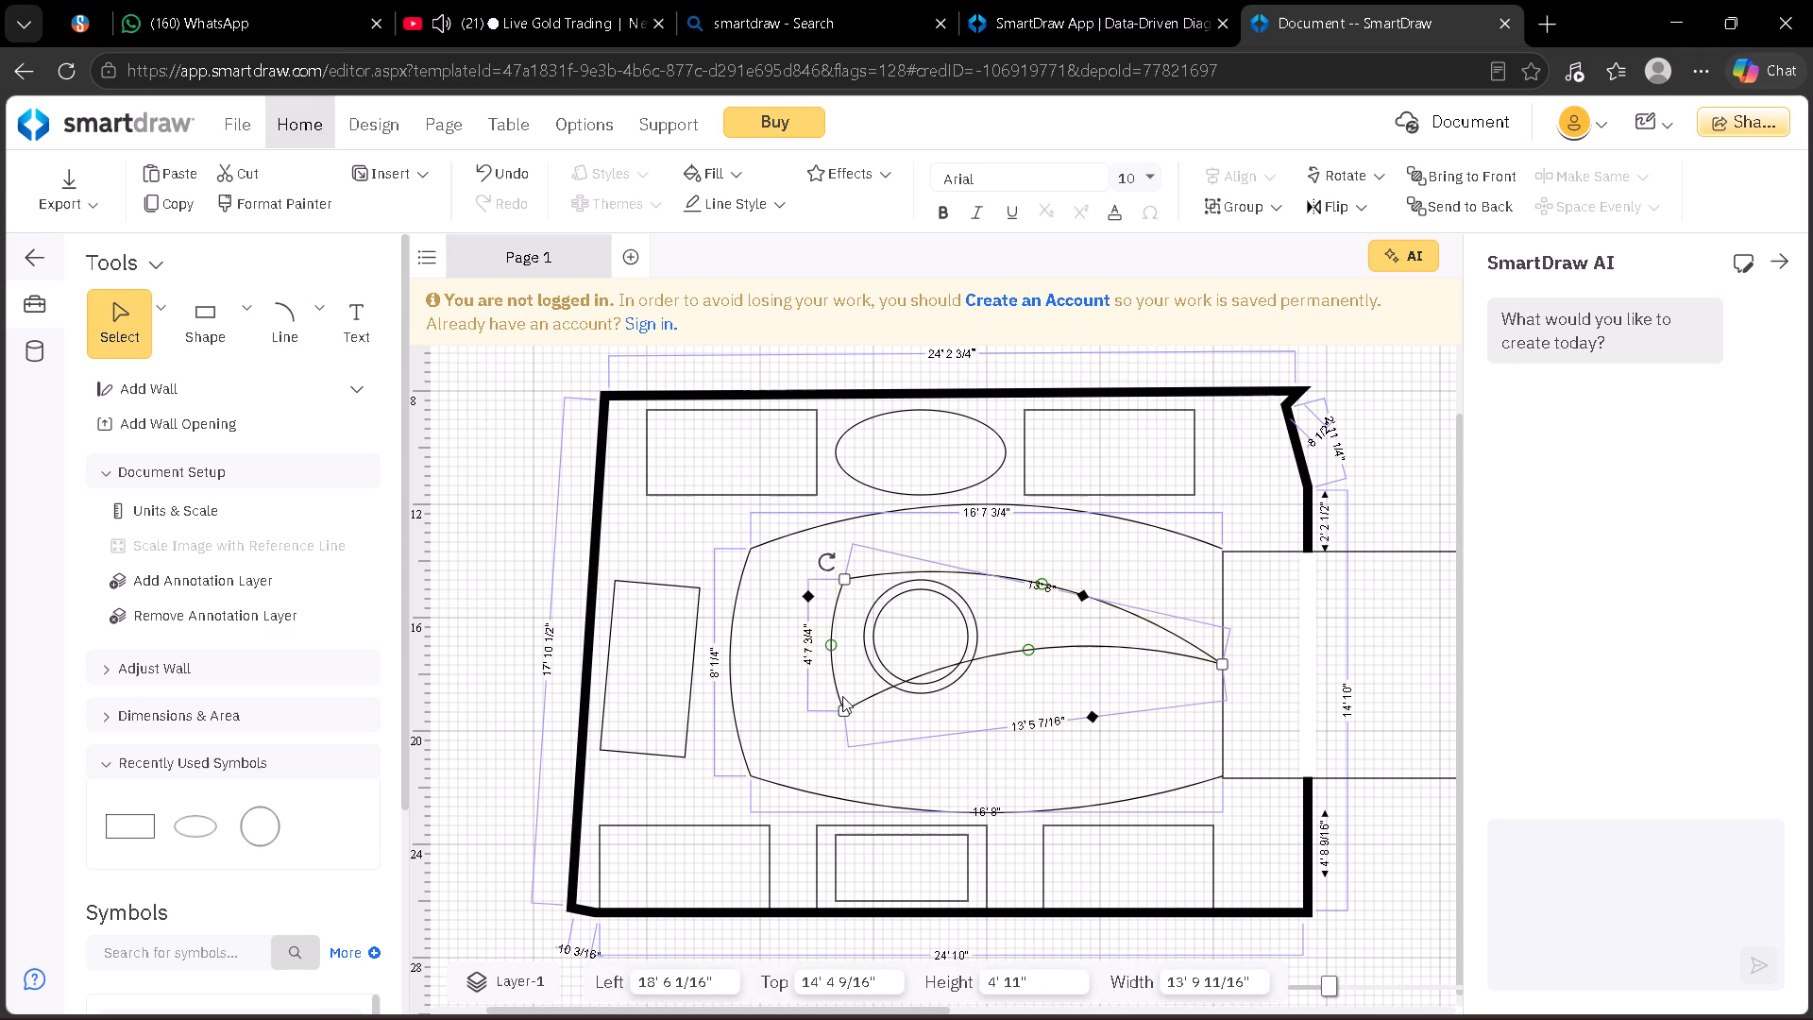
Move the joined inner curve outline down slightly to Top 14' 8".
{"action": "left_click", "coordinate": [1068, 650]}
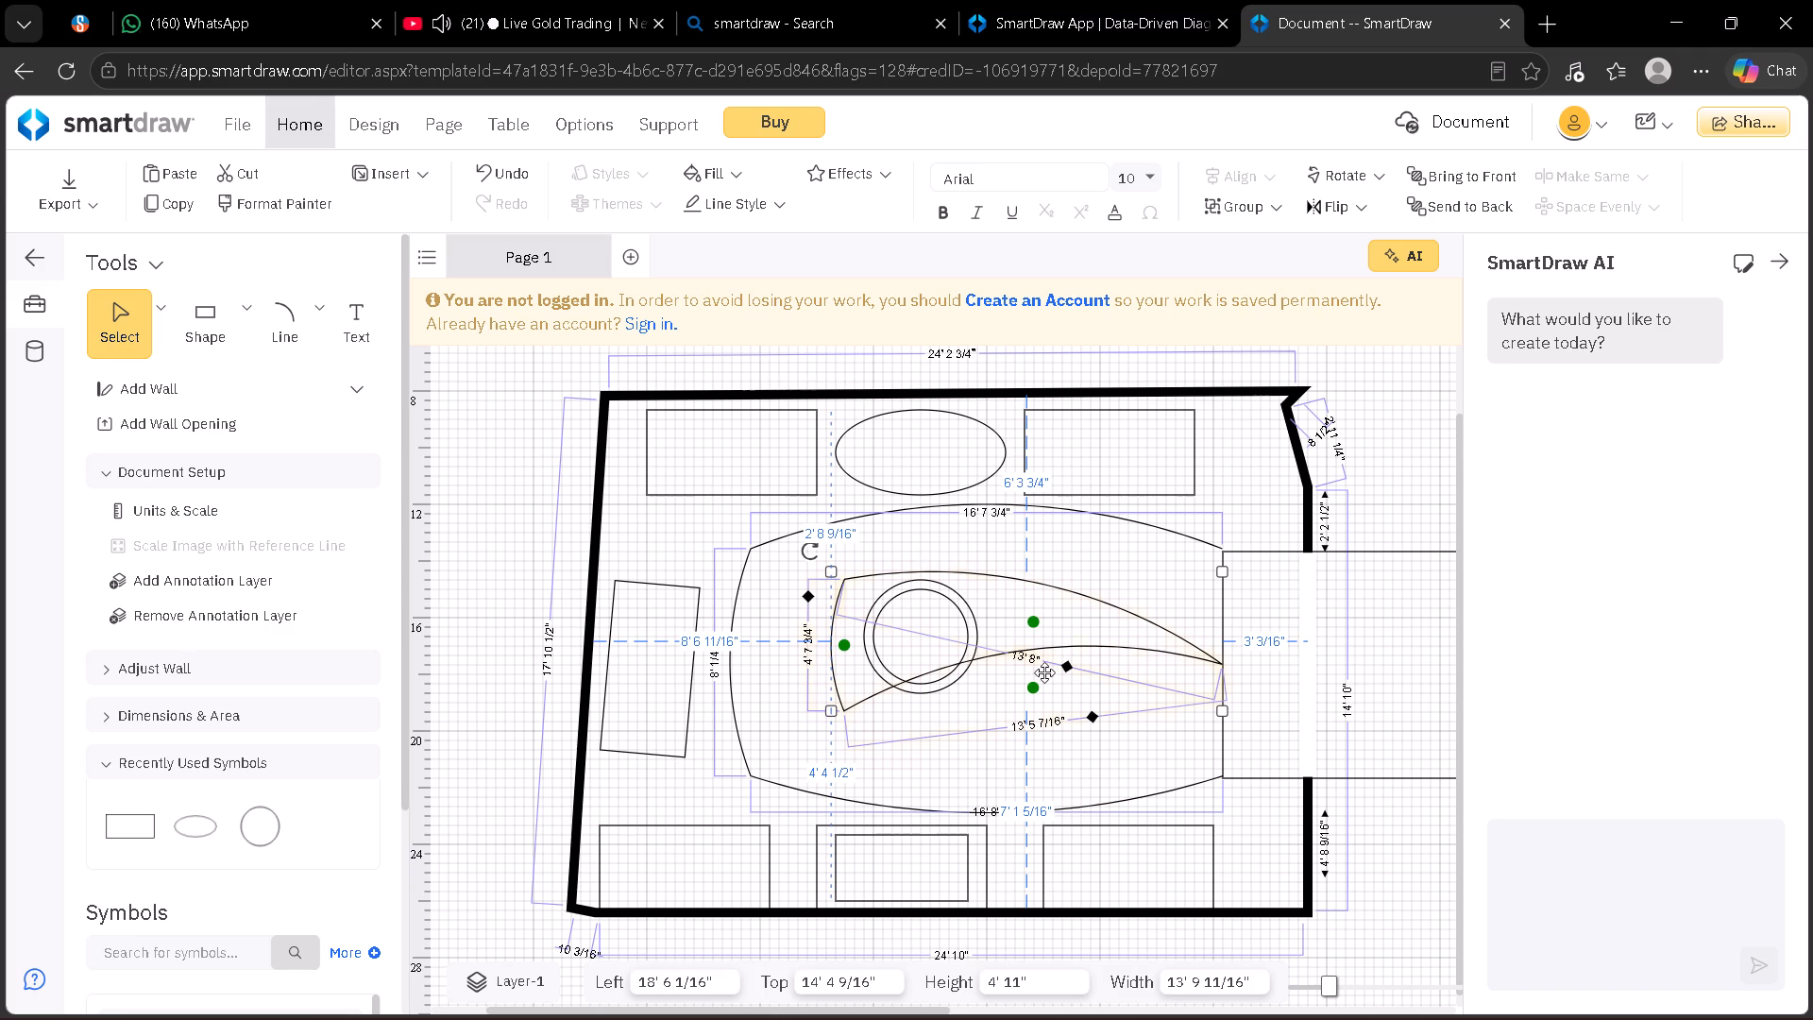
{"action": "left_click", "coordinate": [1071, 620]}
{"action": "left_click", "coordinate": [1081, 649]}
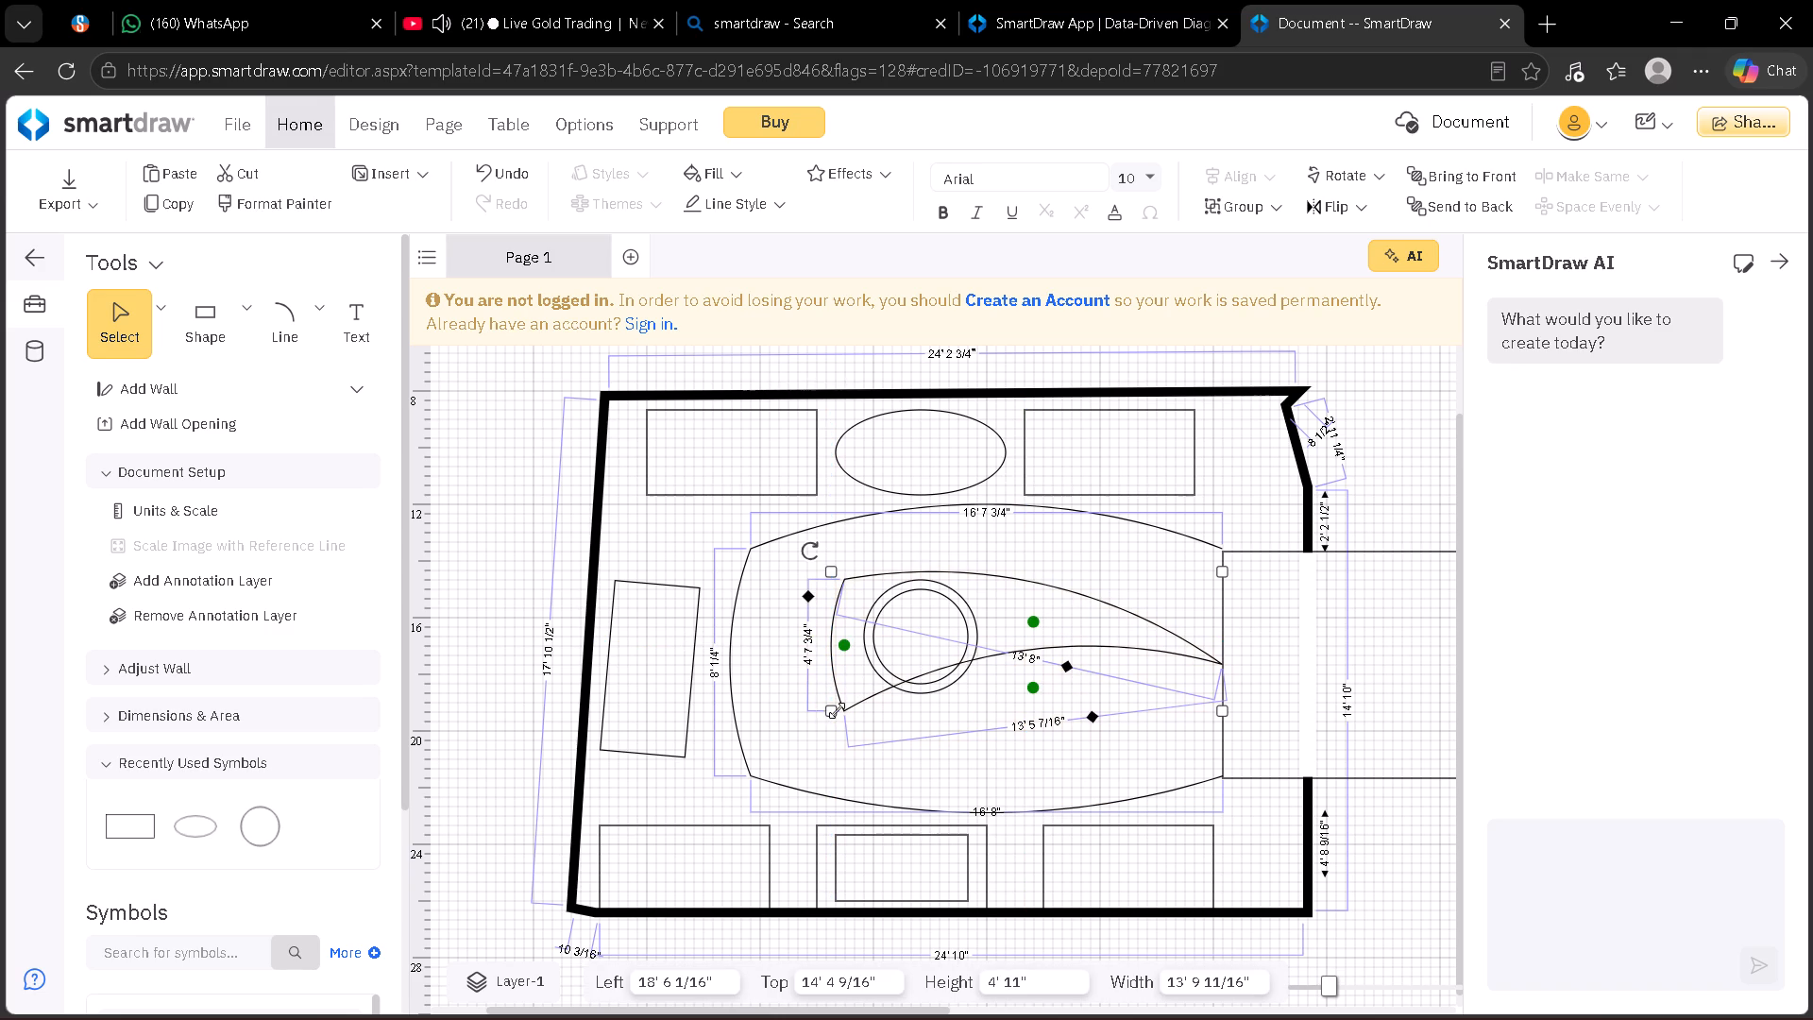
{"action": "left_click", "coordinate": [1097, 602]}
{"action": "left_click", "coordinate": [1118, 650]}
{"action": "left_click", "coordinate": [1136, 653]}
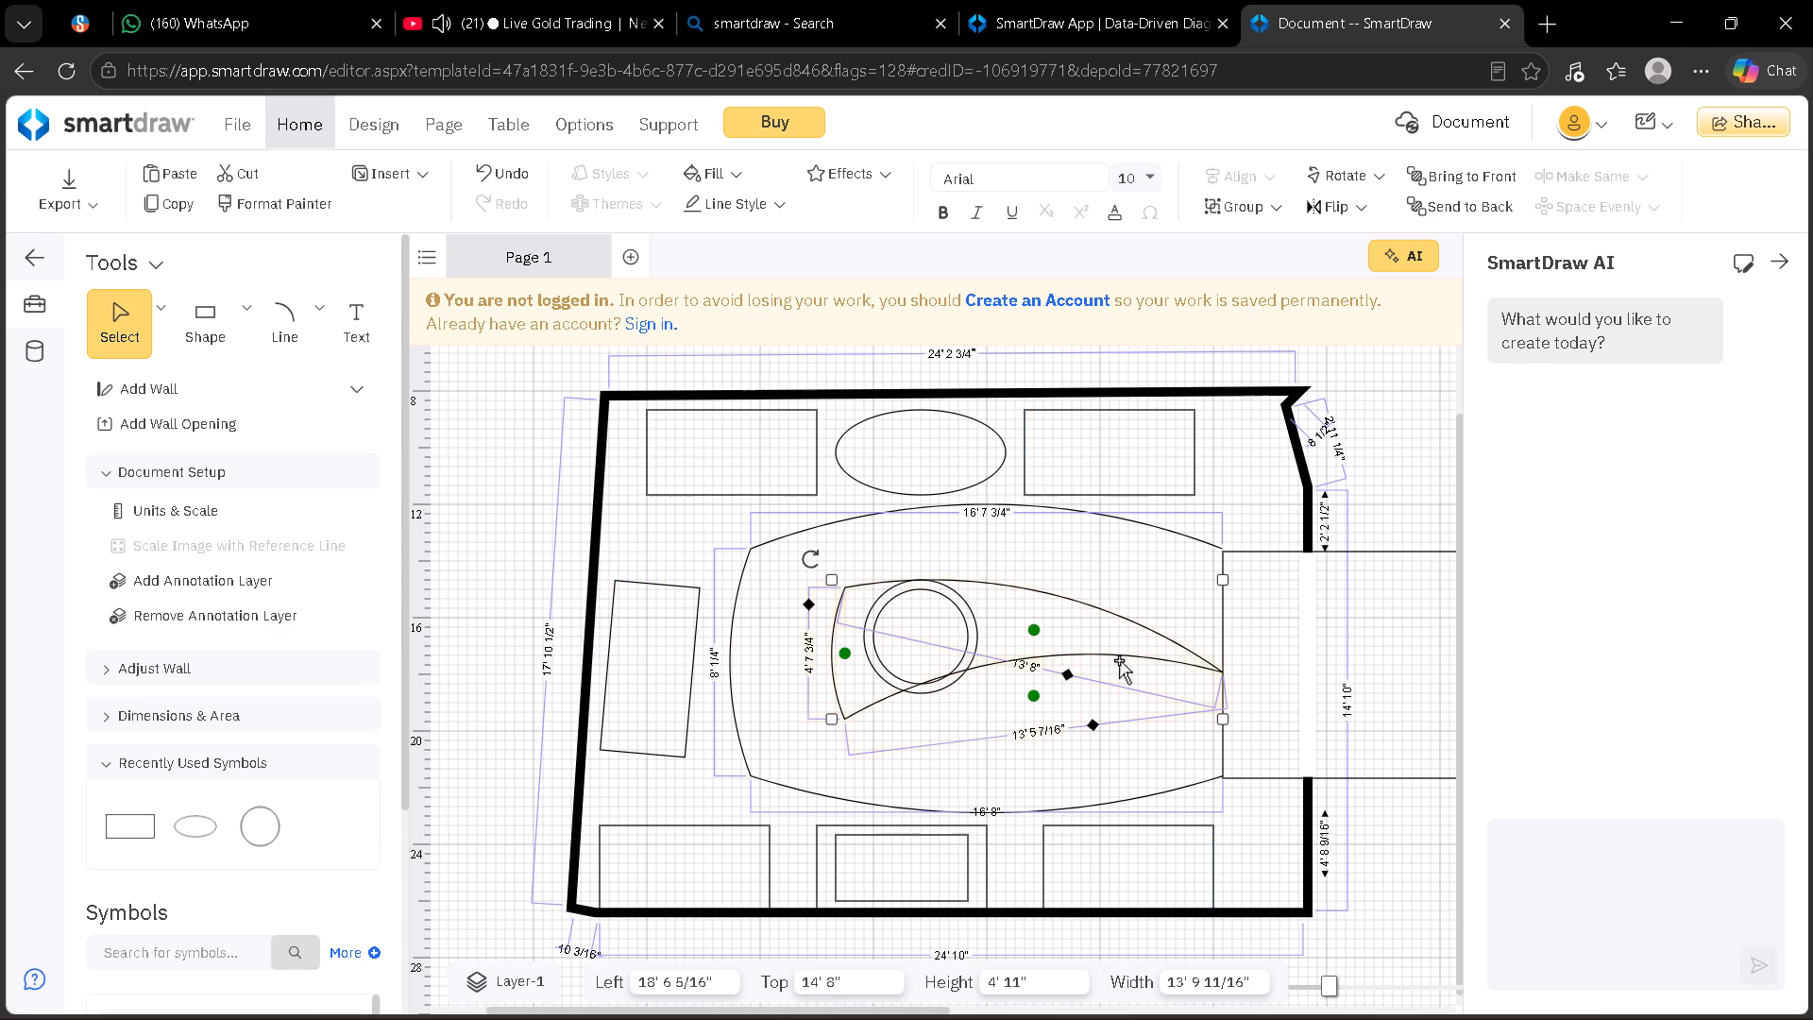
Rotate the joined inner curve outline slightly, to about 355°.
{"action": "left_click", "coordinate": [851, 715]}
{"action": "left_click", "coordinate": [818, 568]}
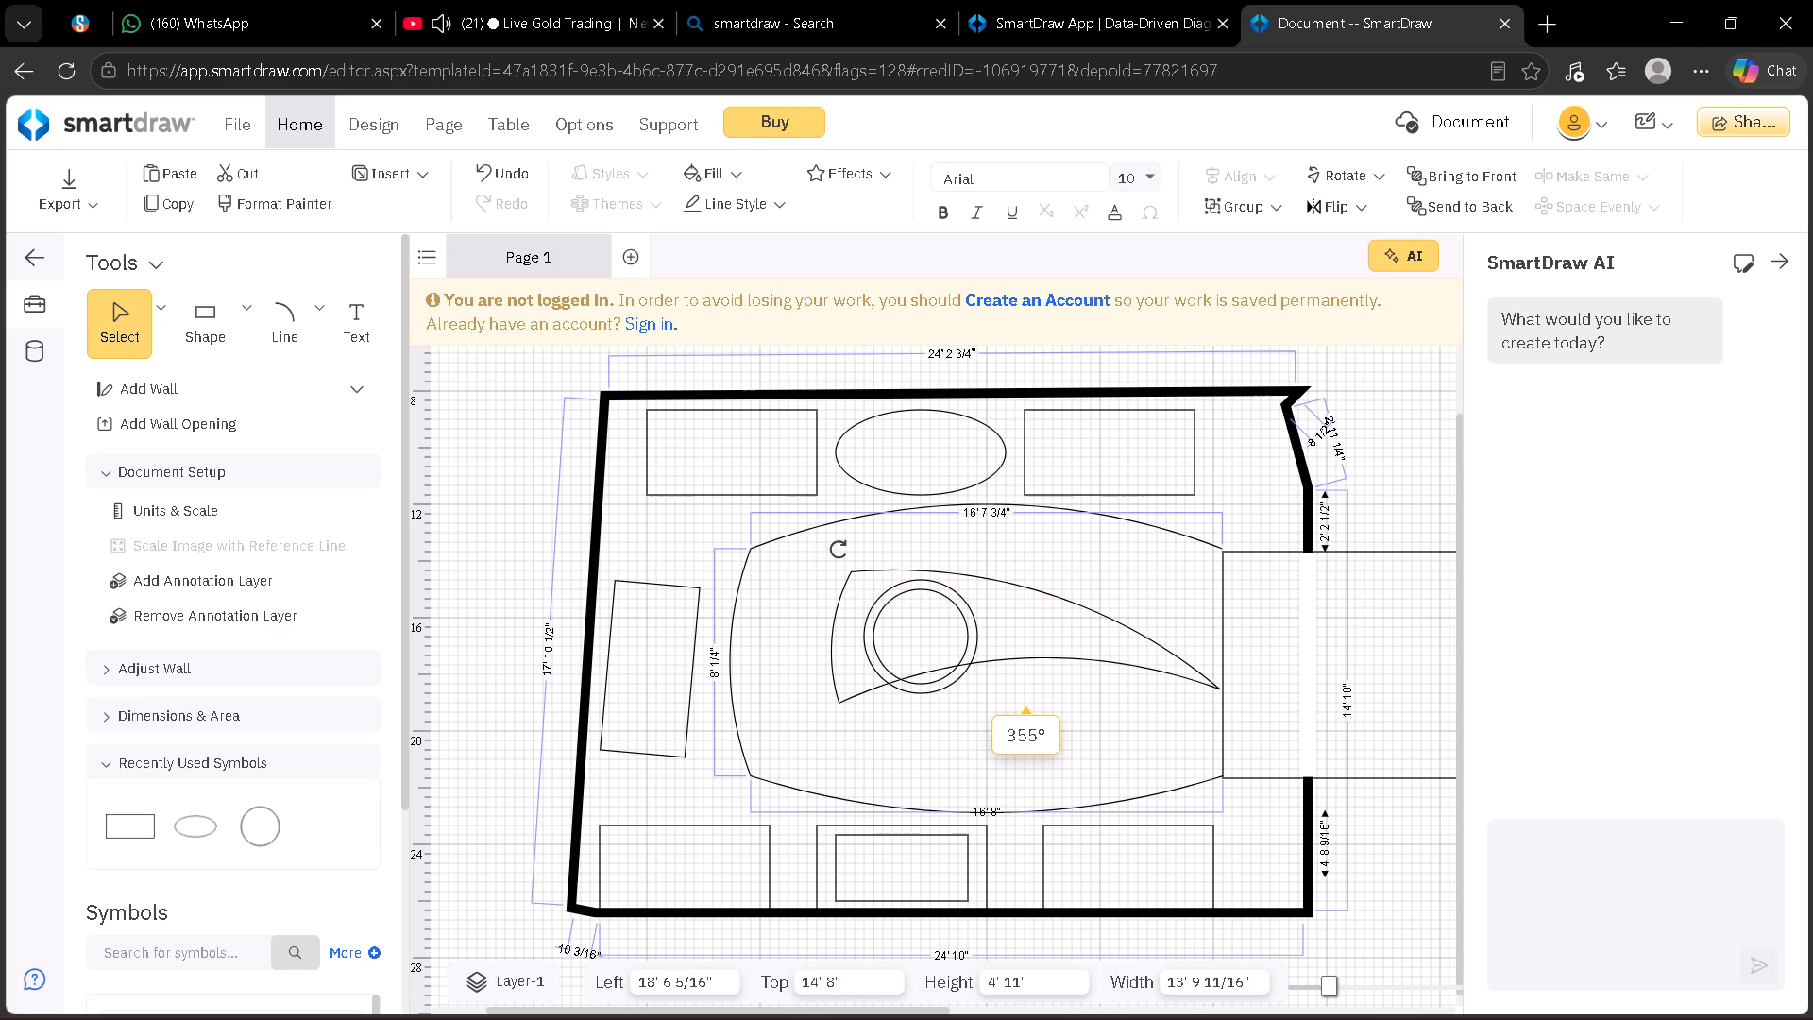